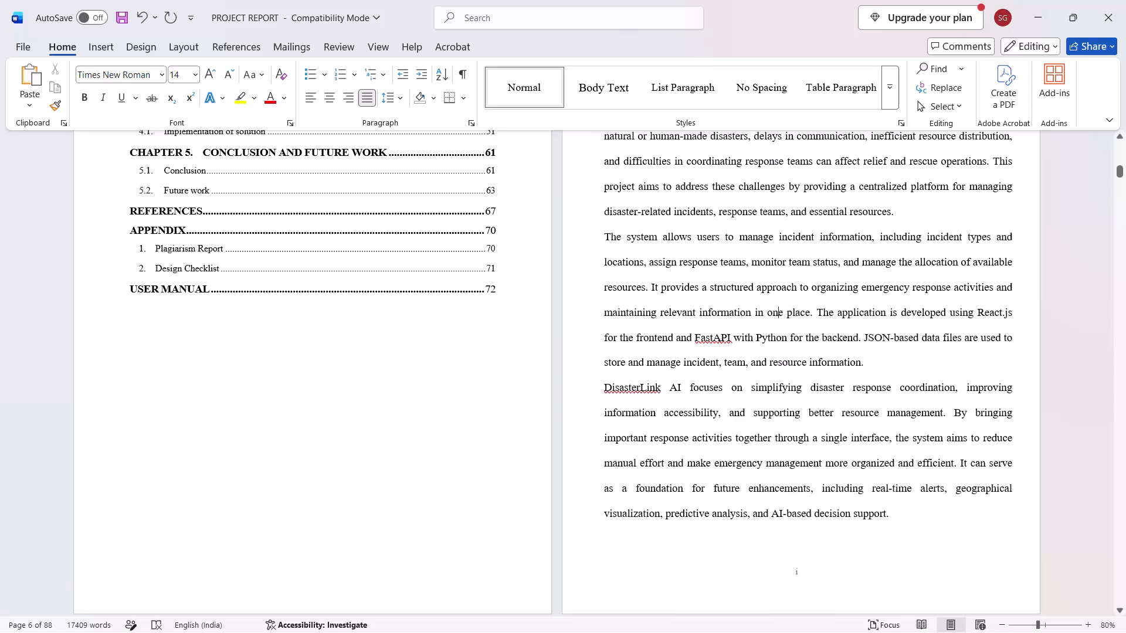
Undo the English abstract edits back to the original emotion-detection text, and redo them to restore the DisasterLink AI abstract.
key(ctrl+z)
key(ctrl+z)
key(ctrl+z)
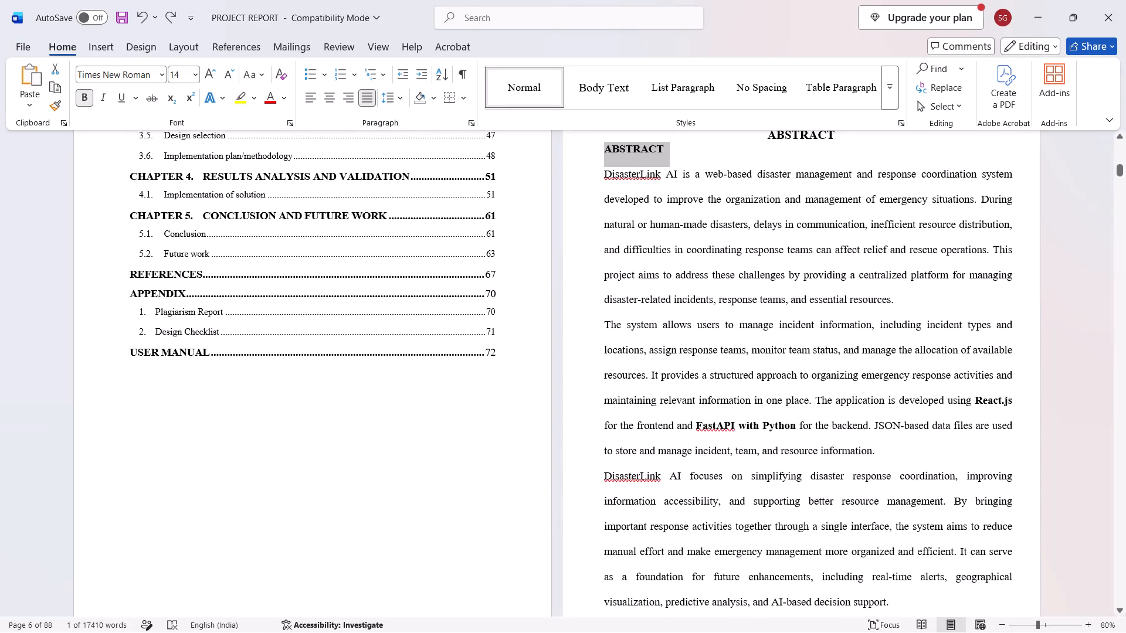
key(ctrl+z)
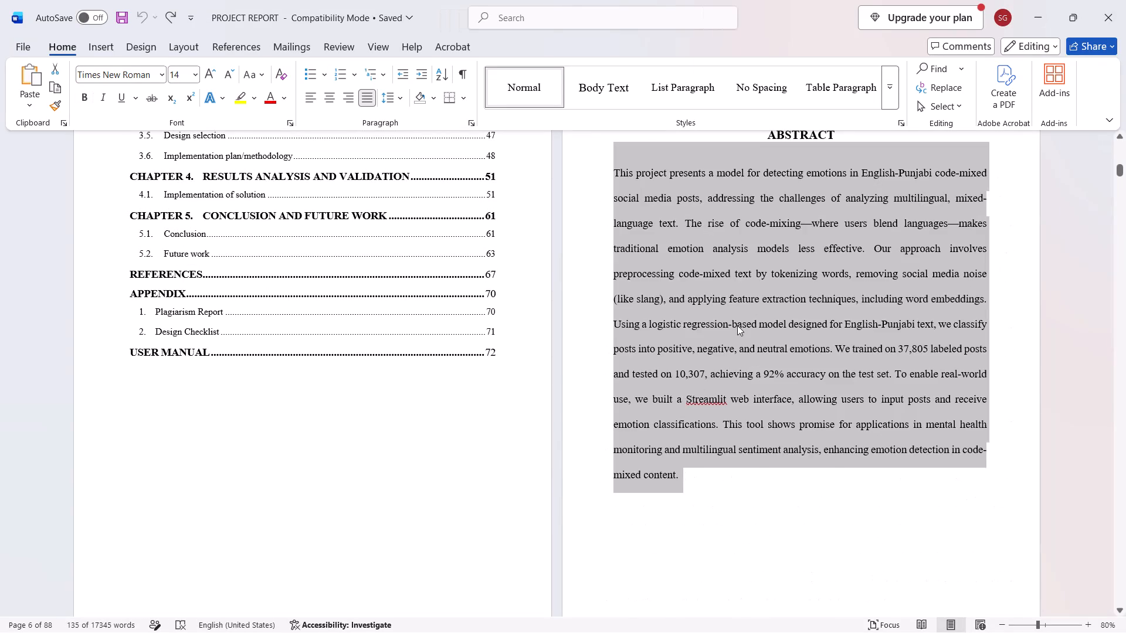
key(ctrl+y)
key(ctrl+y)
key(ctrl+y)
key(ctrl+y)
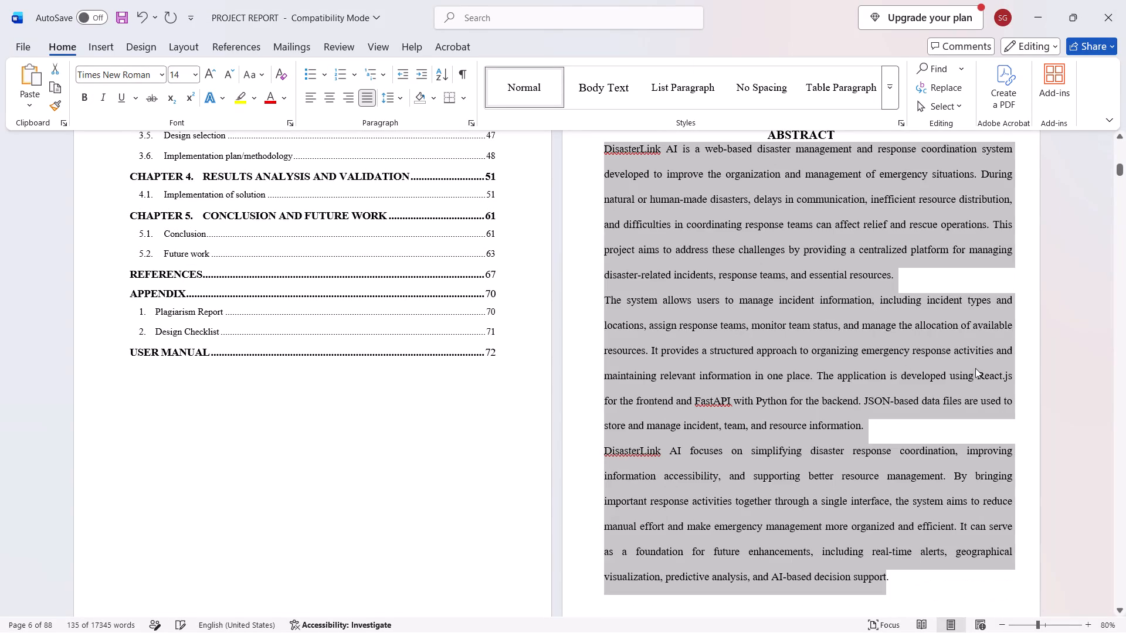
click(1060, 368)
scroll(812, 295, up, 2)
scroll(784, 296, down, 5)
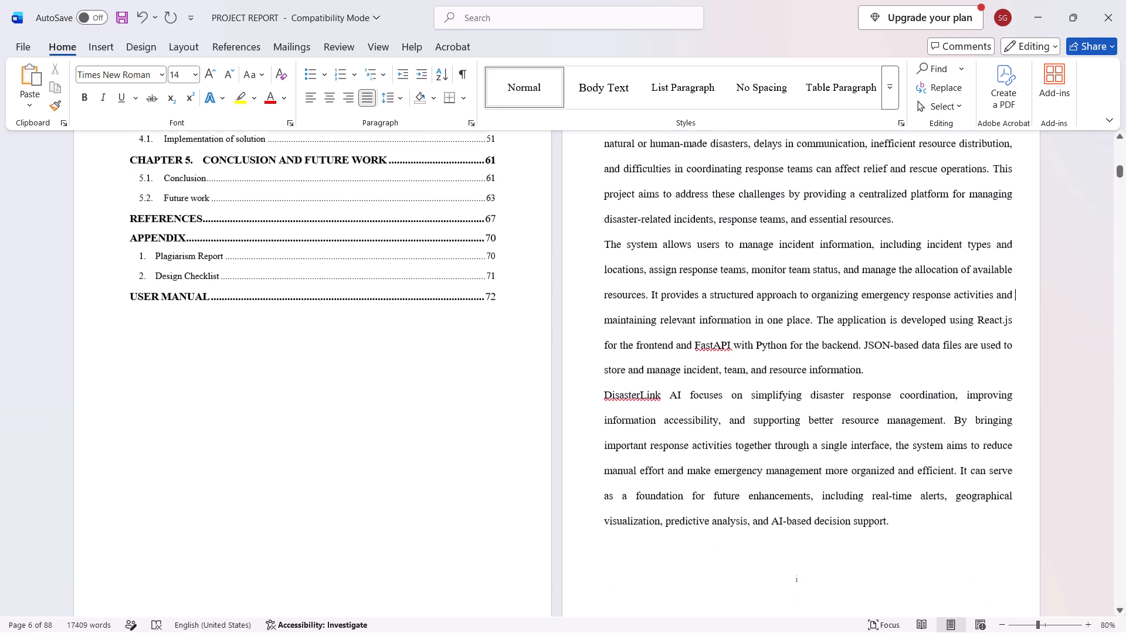
scroll(772, 287, down, 12)
scroll(550, 294, down, 2)
scroll(540, 299, up, 1)
scroll(538, 300, down, 5)
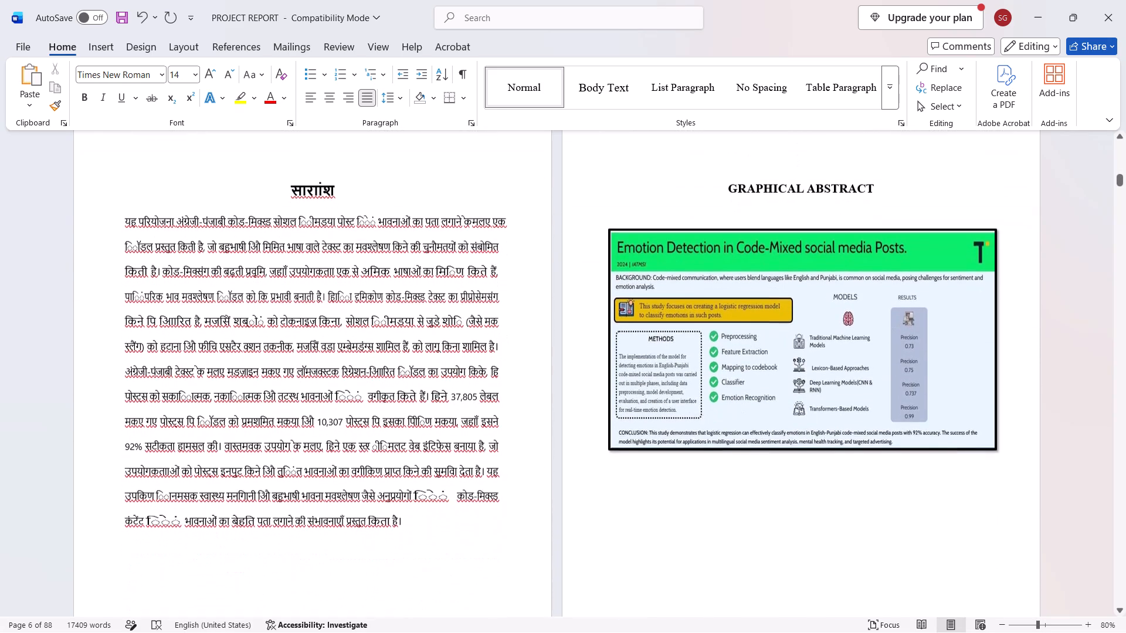
drag(413, 527, 411, 524)
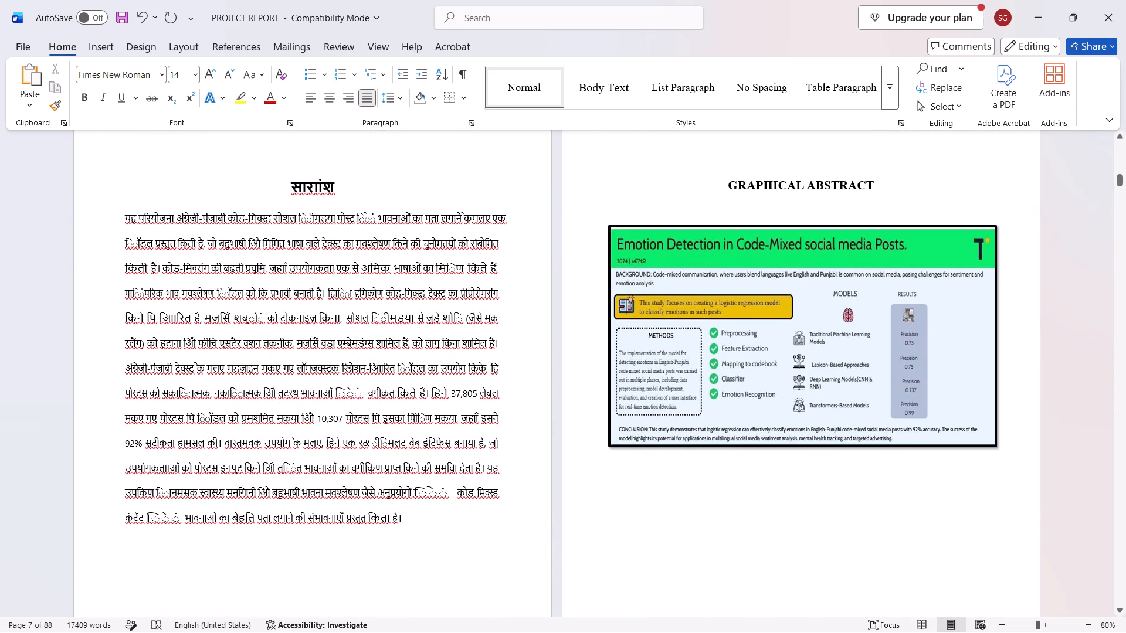
drag(411, 524, 70, 218)
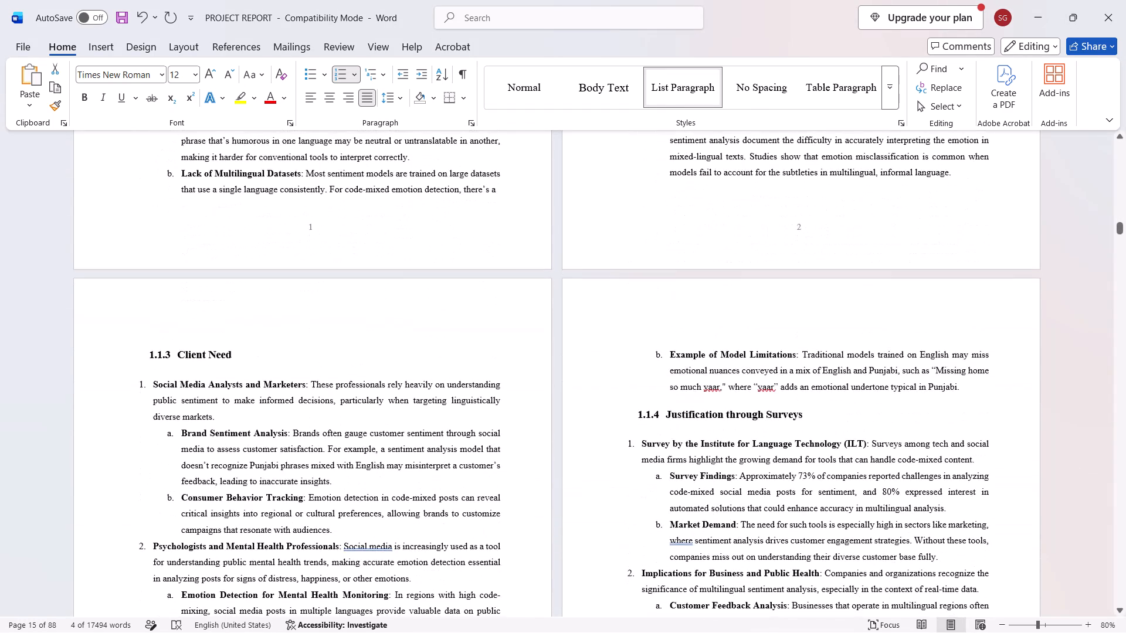
Compare the end of ChatGPT's draft, sections 1.1.4 and 1.1.5, with the same sections in the Word report.
key(alt+Tab)
scroll(1009, 405, down, 3)
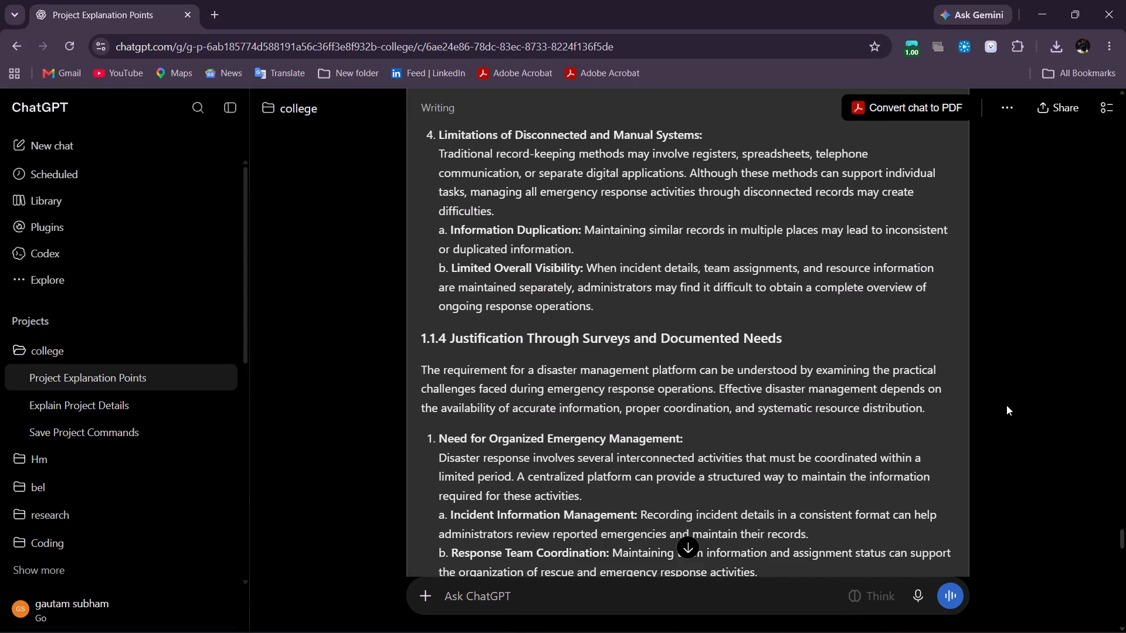
scroll(1006, 405, down, 7)
scroll(1006, 405, up, 1)
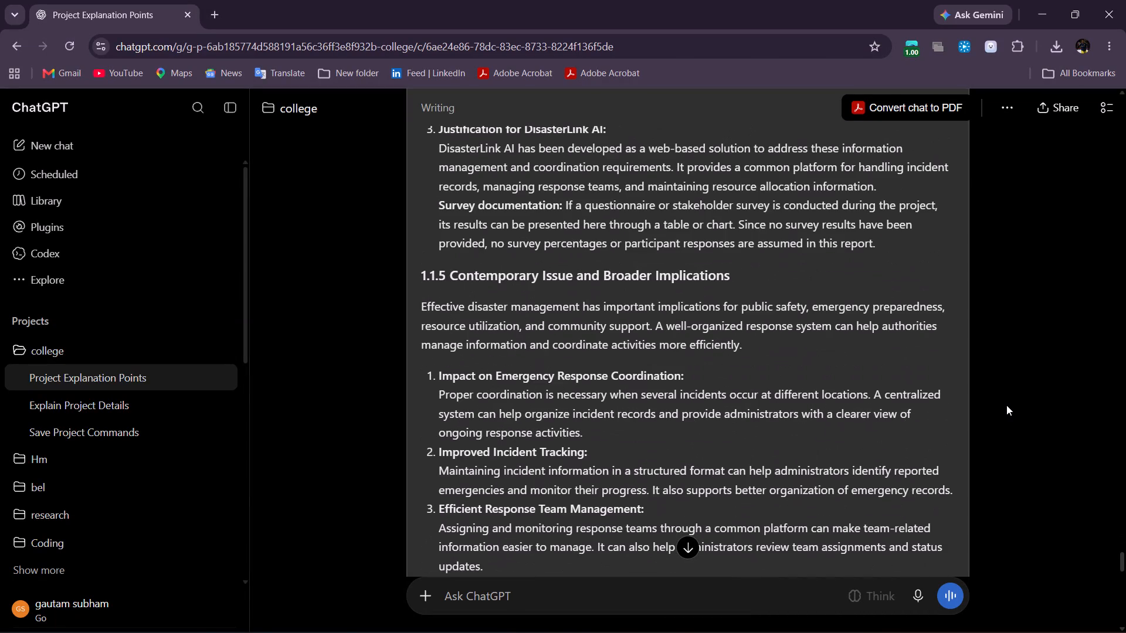
key(alt+Tab)
scroll(996, 417, down, 12)
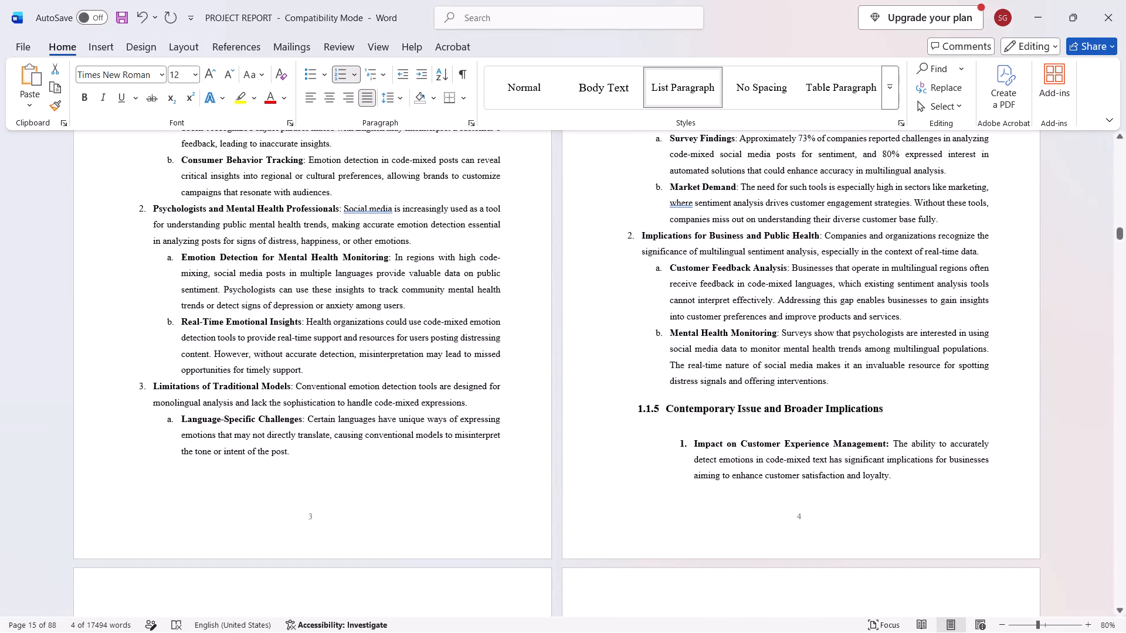
Switch to ChatGPT and copy the whole DisasterLink AI Chapter 1 draft for section 1.1.
key(alt+Tab)
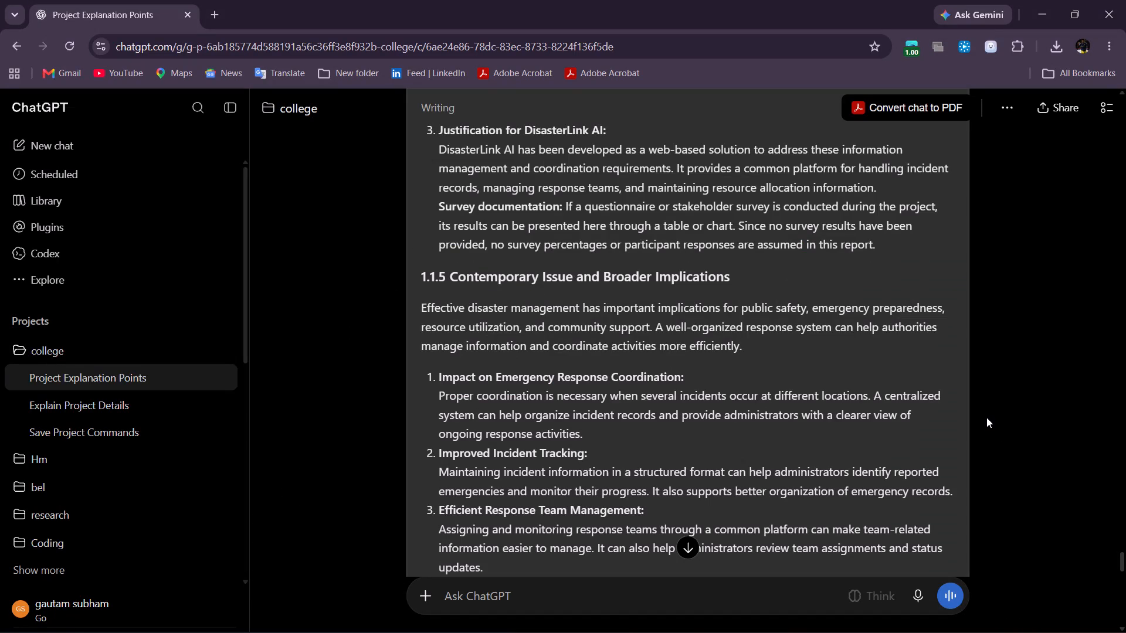
scroll(1040, 416, up, 7)
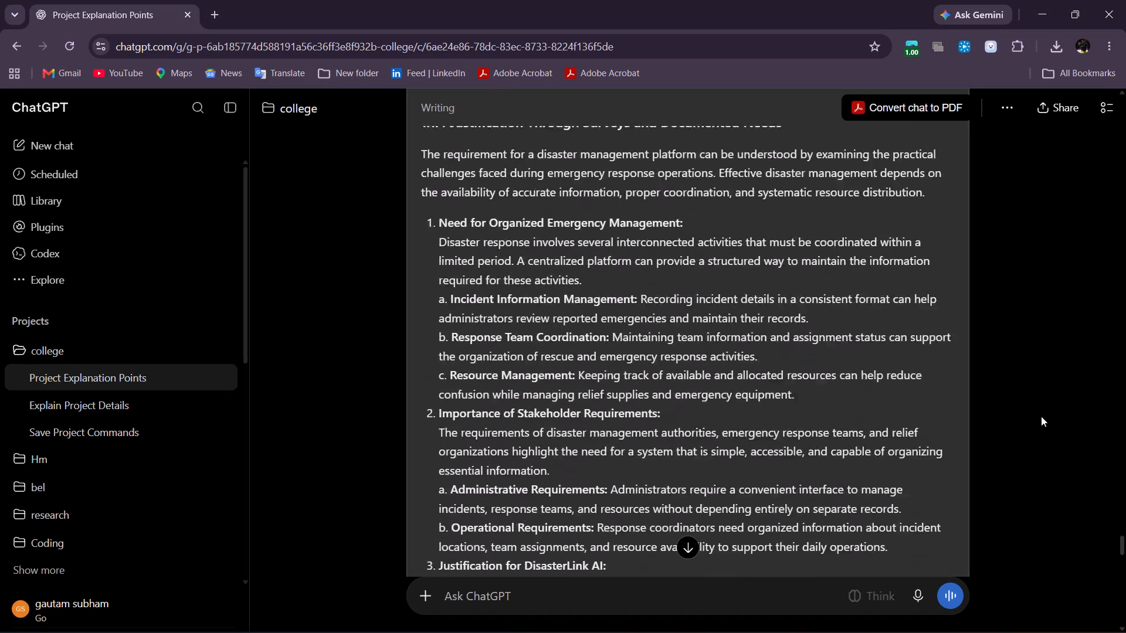
scroll(1041, 416, up, 13)
scroll(1018, 427, down, 2)
scroll(1018, 427, up, 2)
scroll(1018, 427, down, 1)
scroll(1018, 427, up, 10)
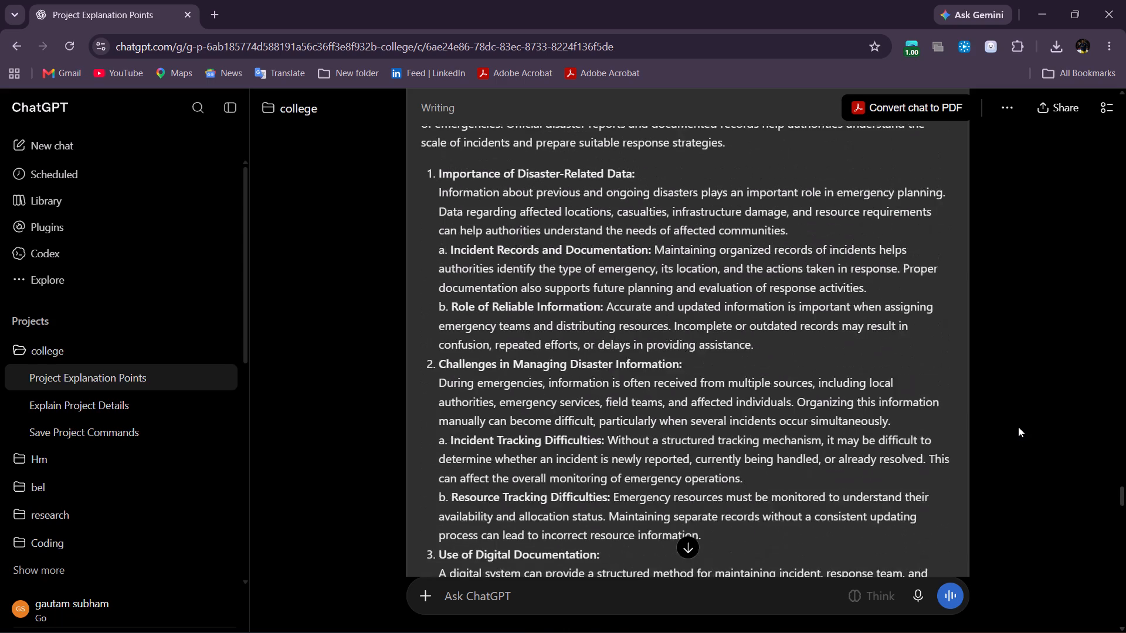
scroll(1018, 427, up, 1)
scroll(1018, 427, down, 1)
scroll(1018, 427, up, 12)
scroll(1018, 427, down, 1)
scroll(1018, 427, up, 1)
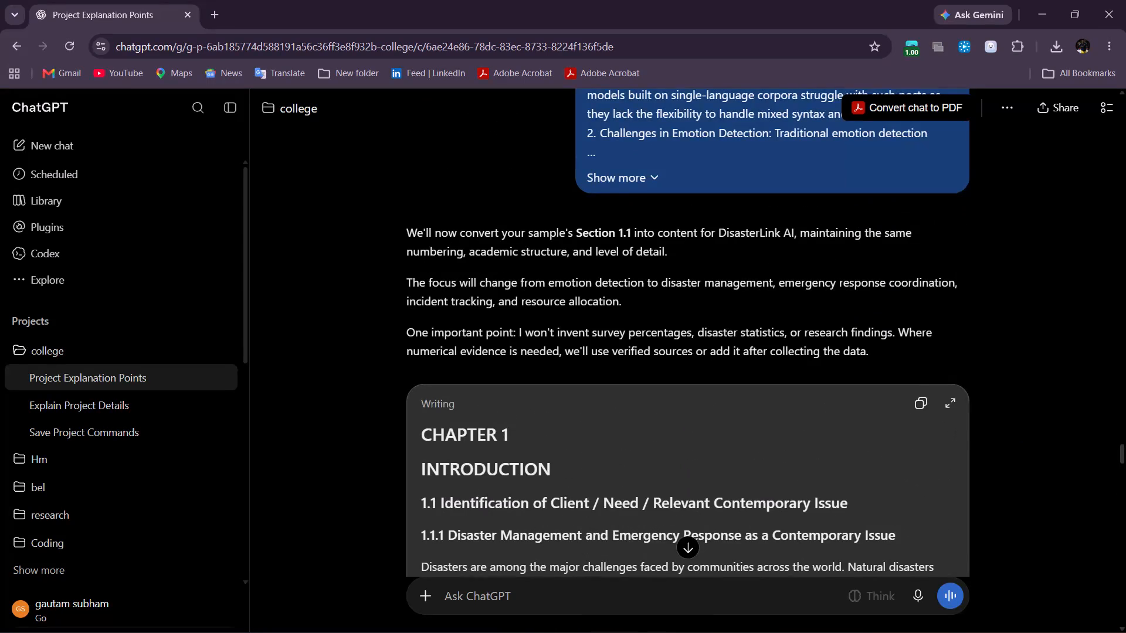
click(914, 414)
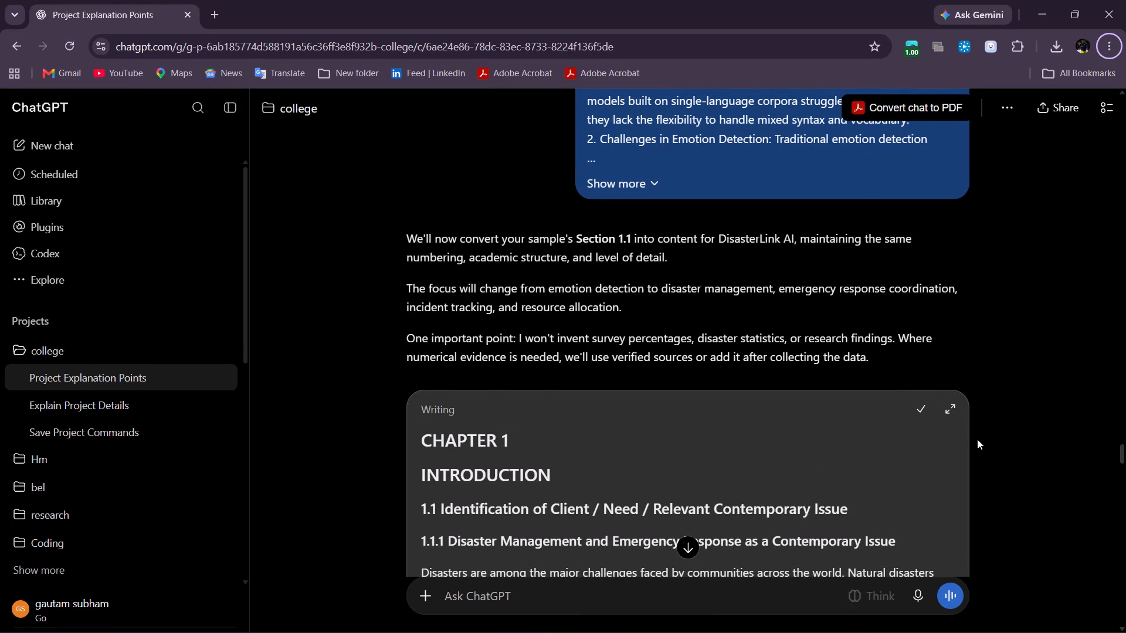
Switch to the Word report and check where section 1.1.5 ends and section 1.2 begins.
key(alt+Tab)
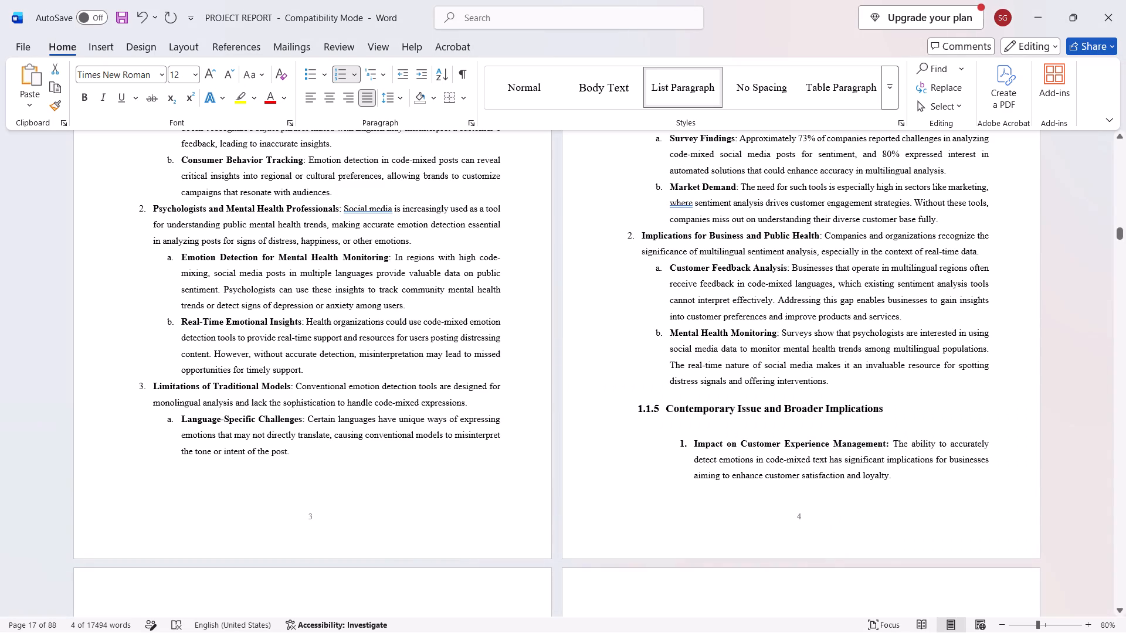
scroll(530, 400, down, 5)
scroll(534, 404, up, 1)
scroll(533, 406, down, 4)
click(503, 411)
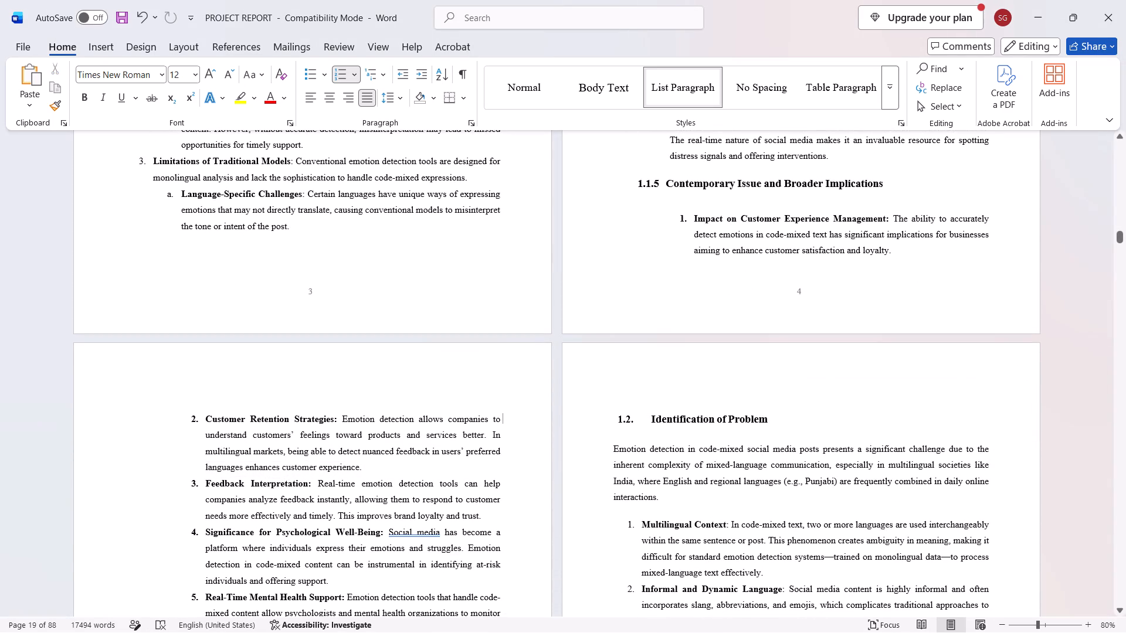
Look back through the original section 1.1 to the Chapter 1 opening to see the extent of the text.
scroll(284, 429, up, 14)
scroll(282, 429, down, 1)
scroll(282, 429, up, 2)
scroll(282, 429, down, 1)
scroll(282, 429, up, 5)
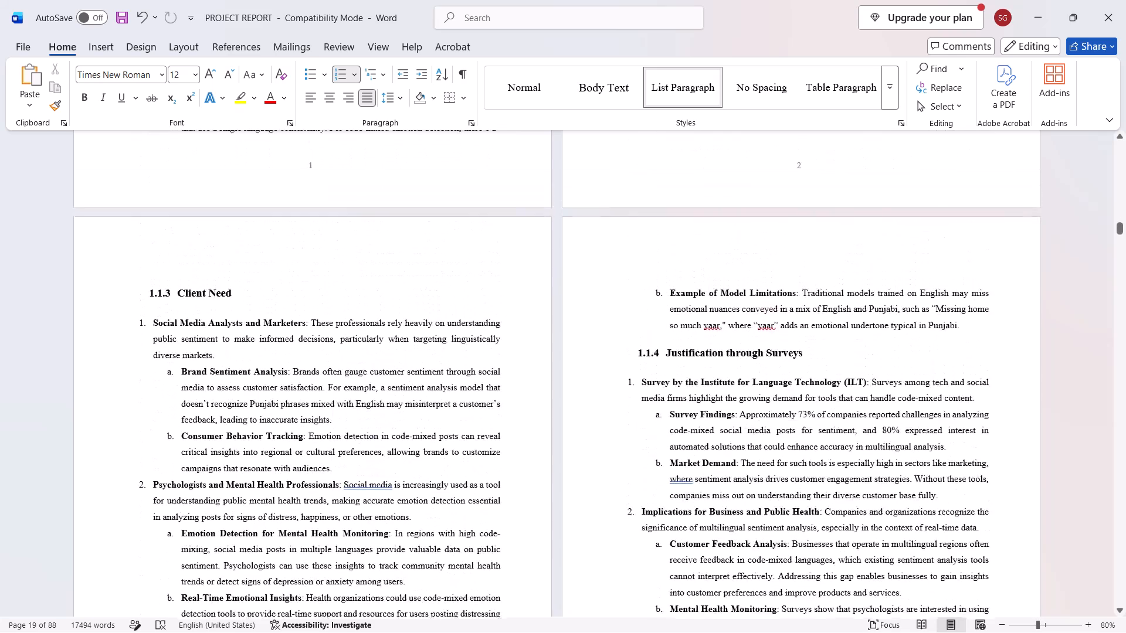
scroll(280, 429, up, 3)
scroll(280, 429, down, 1)
scroll(280, 429, up, 4)
scroll(279, 429, down, 1)
scroll(278, 429, up, 14)
scroll(277, 429, down, 1)
scroll(277, 429, up, 1)
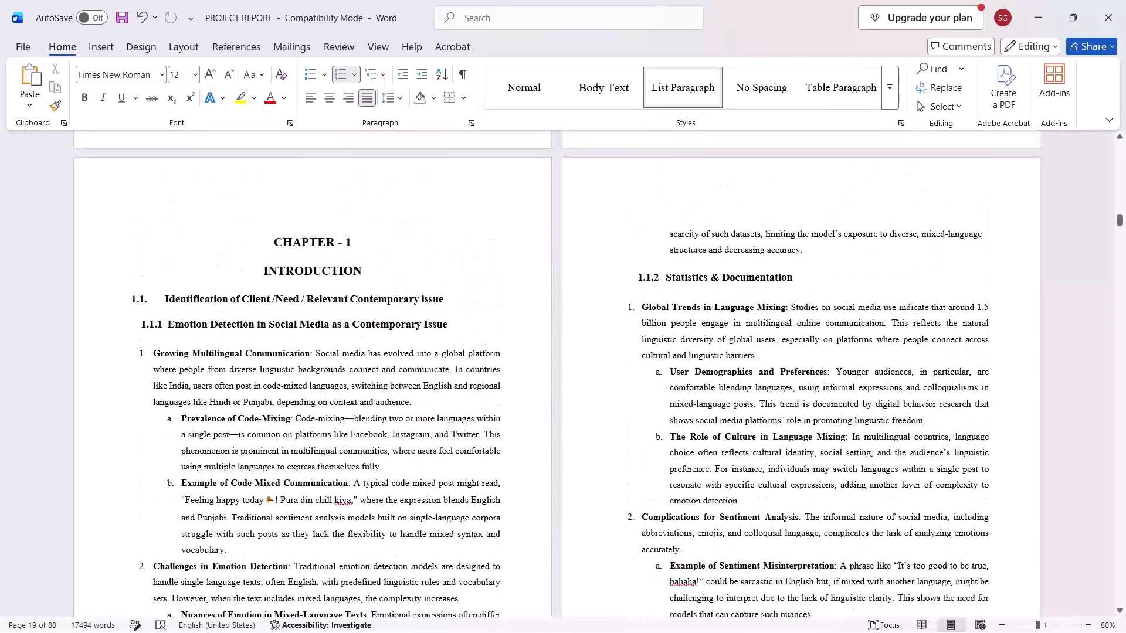
scroll(297, 464, down, 1)
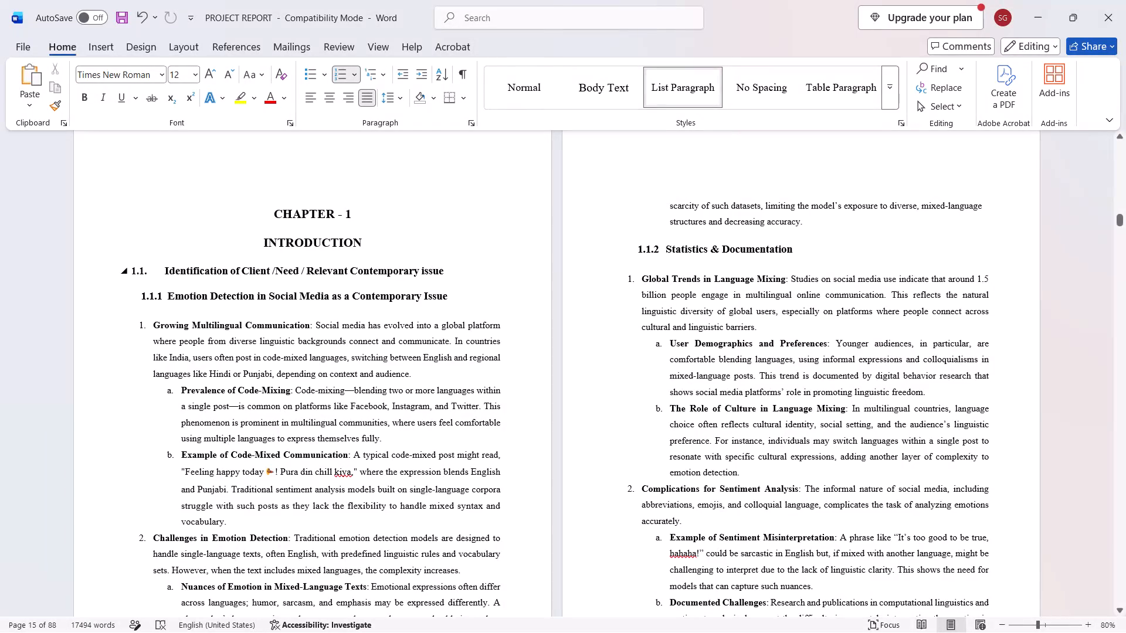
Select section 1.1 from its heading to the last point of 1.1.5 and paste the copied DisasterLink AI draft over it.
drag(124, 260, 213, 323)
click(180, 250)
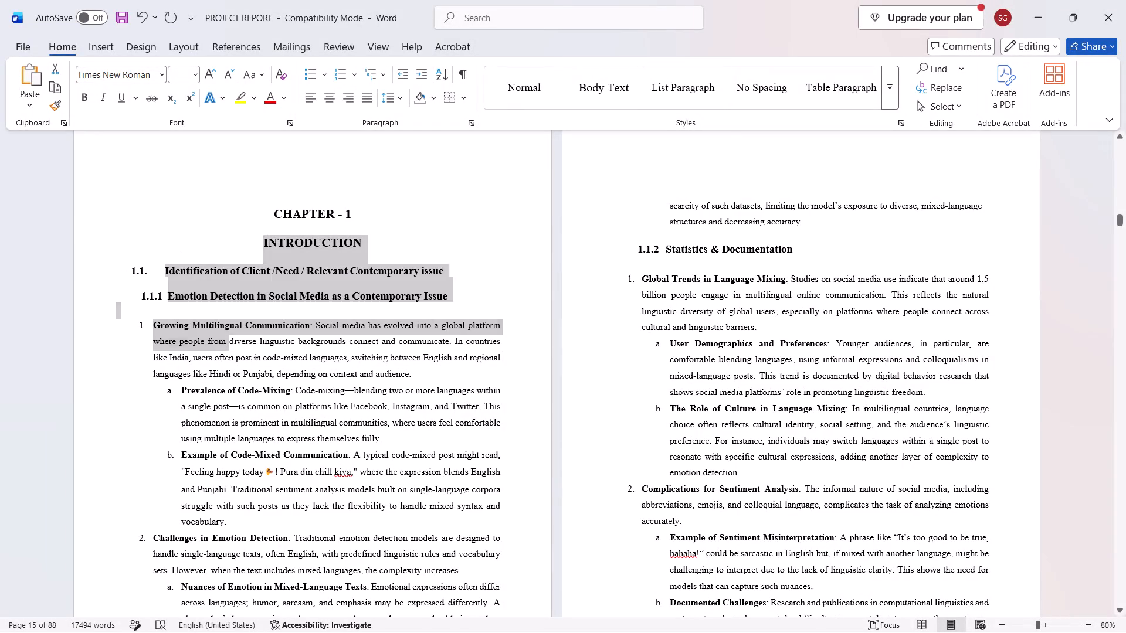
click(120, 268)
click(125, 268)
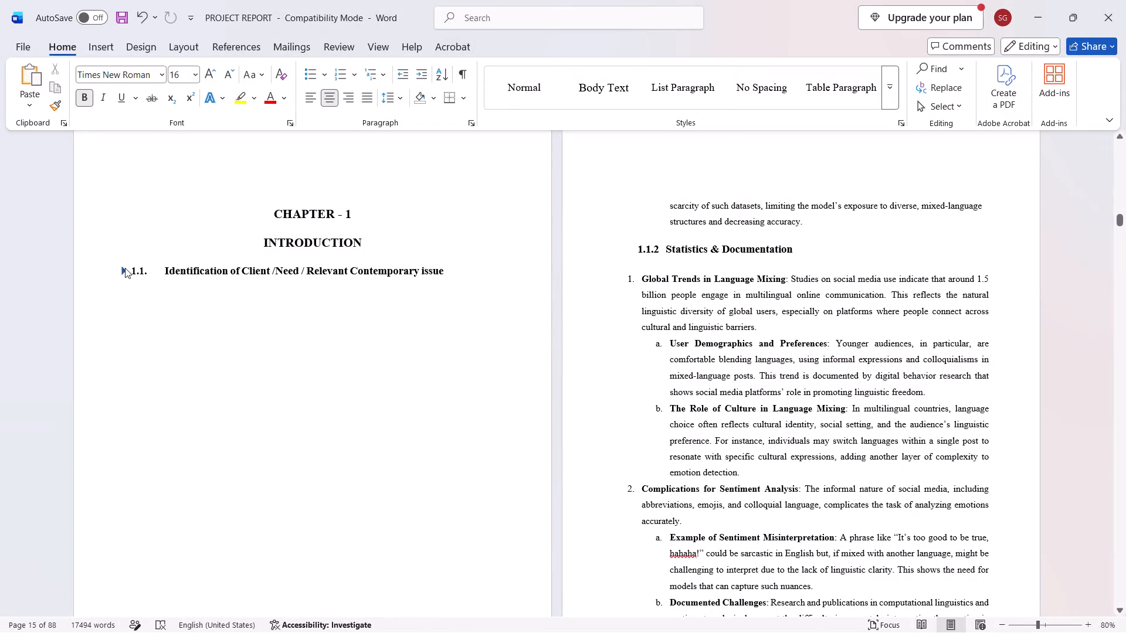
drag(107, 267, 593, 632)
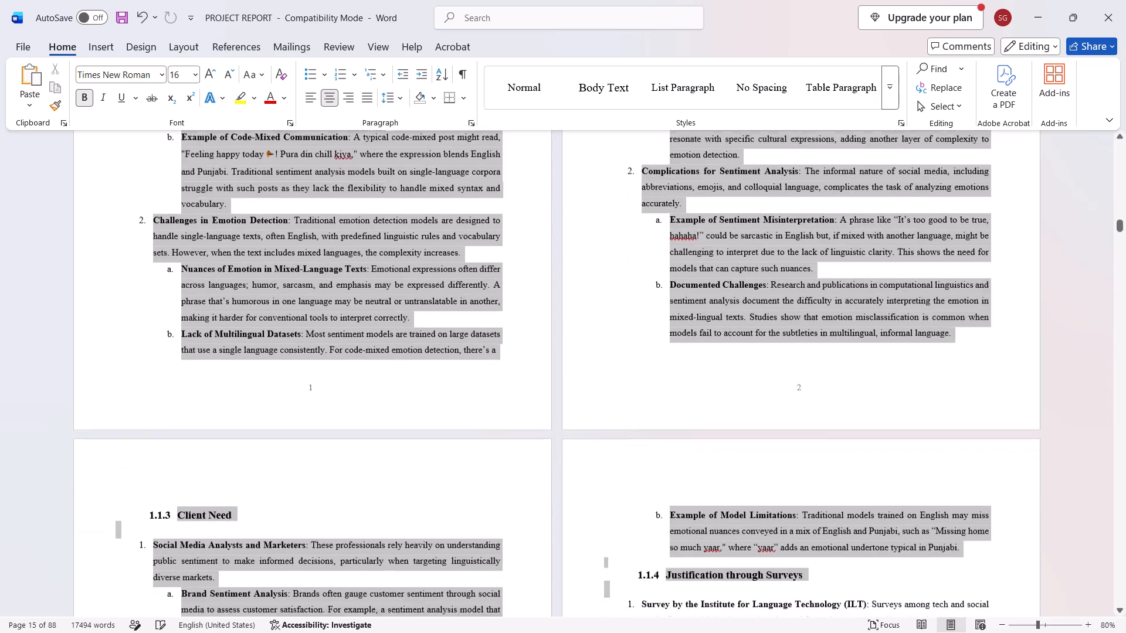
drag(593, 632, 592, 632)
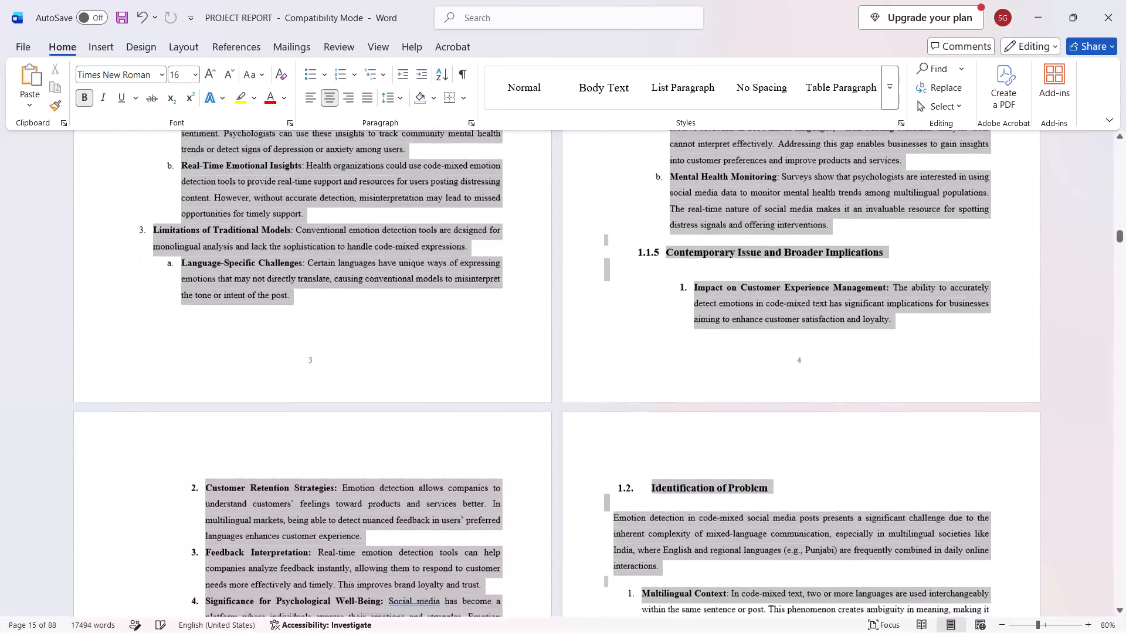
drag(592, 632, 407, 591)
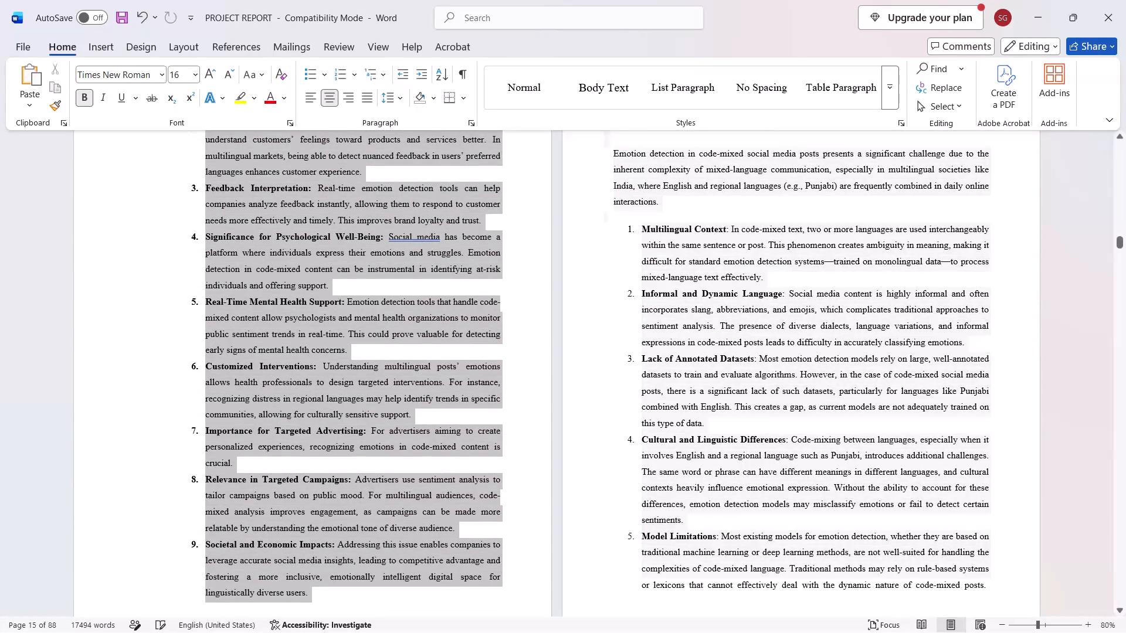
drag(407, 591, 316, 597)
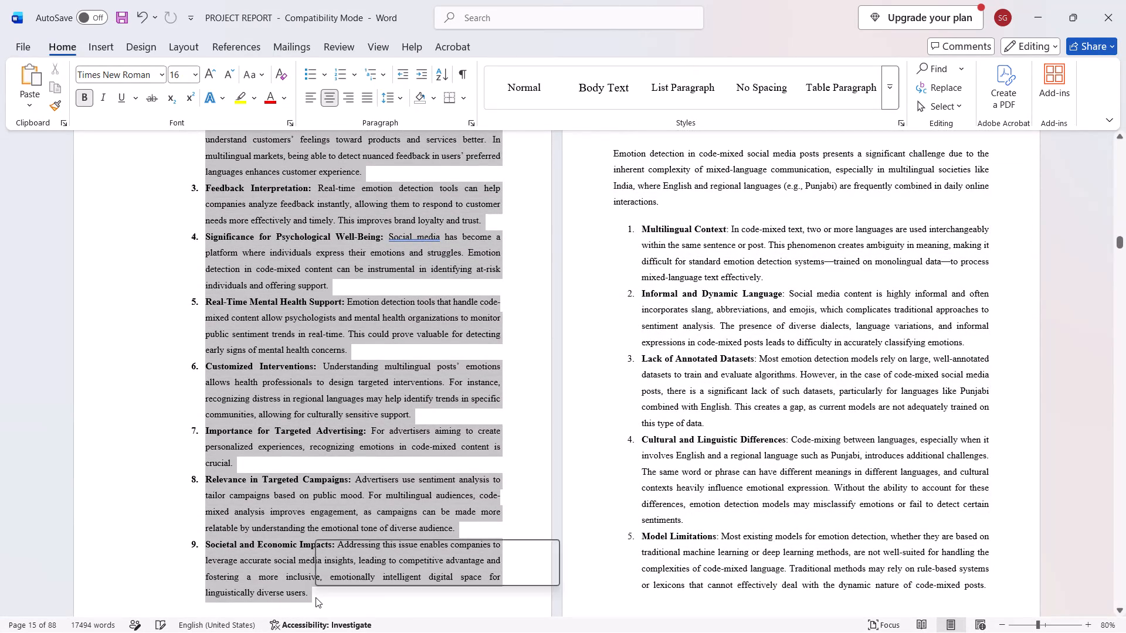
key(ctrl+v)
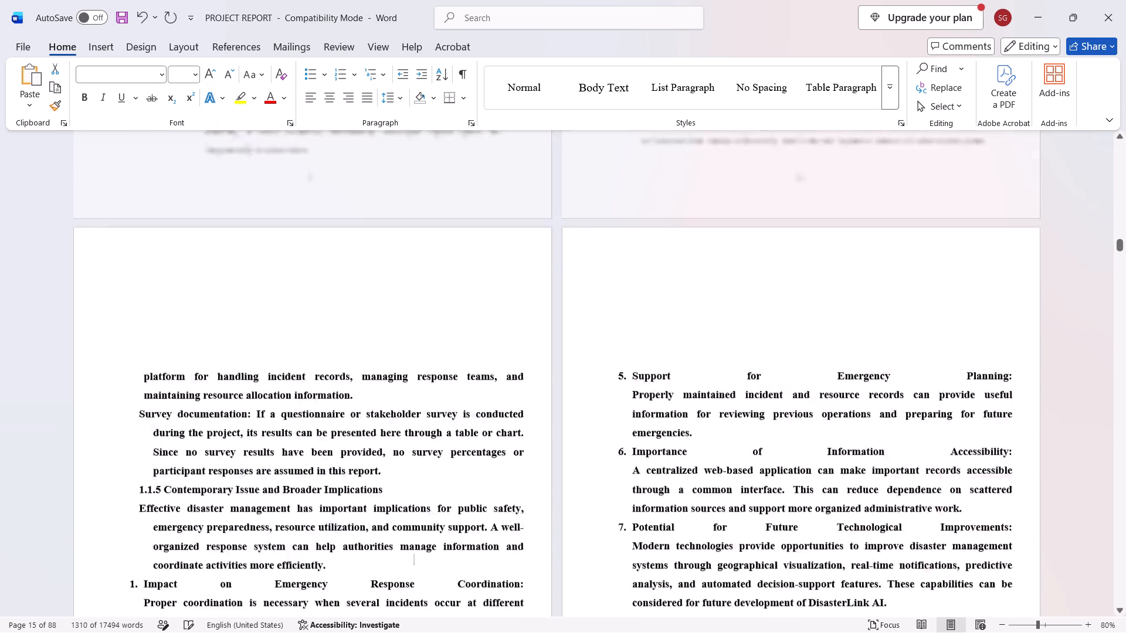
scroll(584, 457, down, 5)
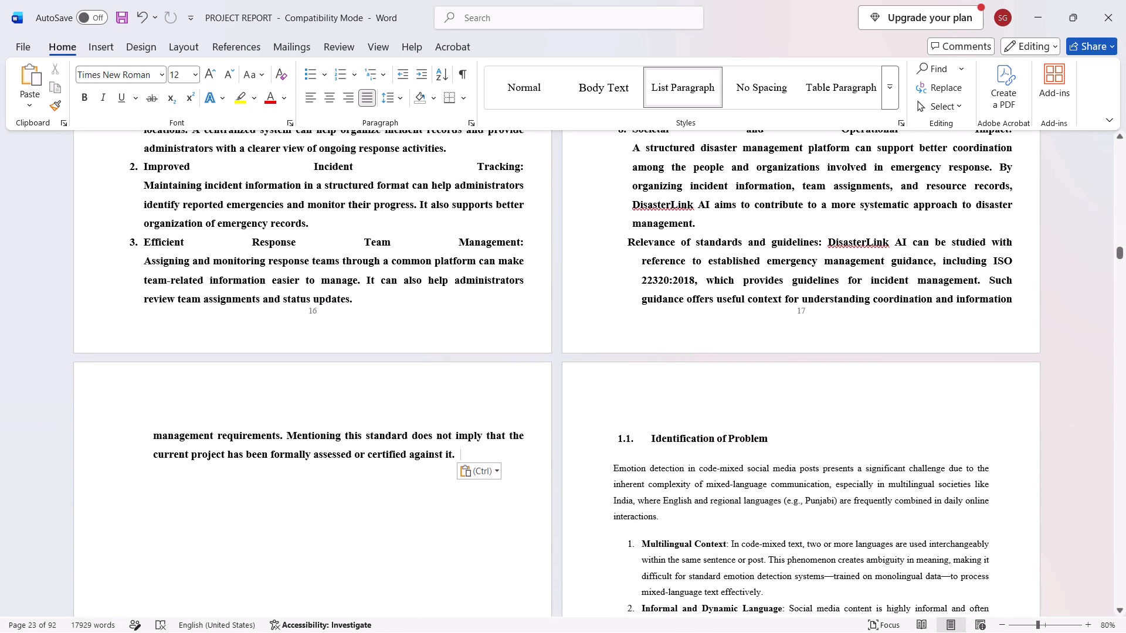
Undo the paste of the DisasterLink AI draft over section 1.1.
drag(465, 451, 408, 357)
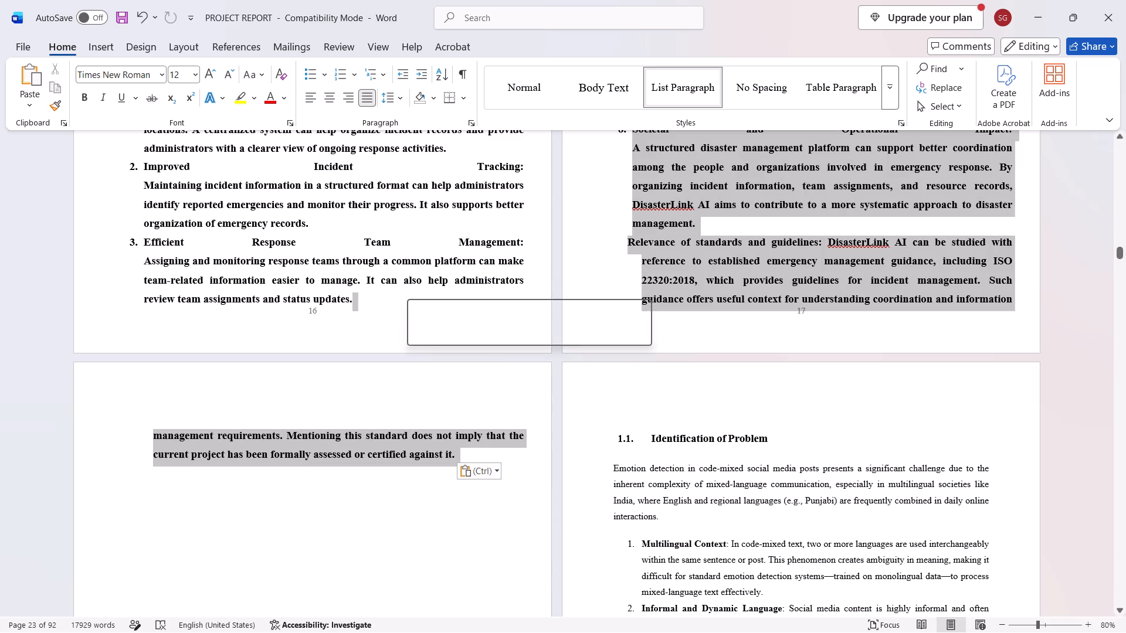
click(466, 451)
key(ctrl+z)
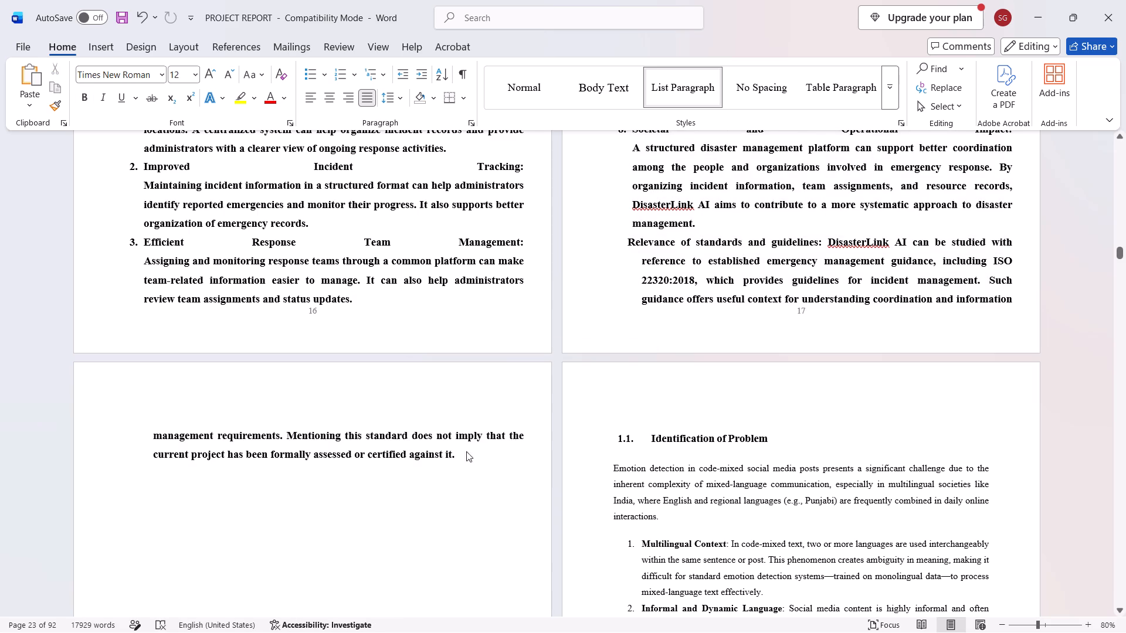
Toggle bold on the selected original section 1.1 text and paste the copied DisasterLink AI draft over it.
scroll(316, 221, up, 5)
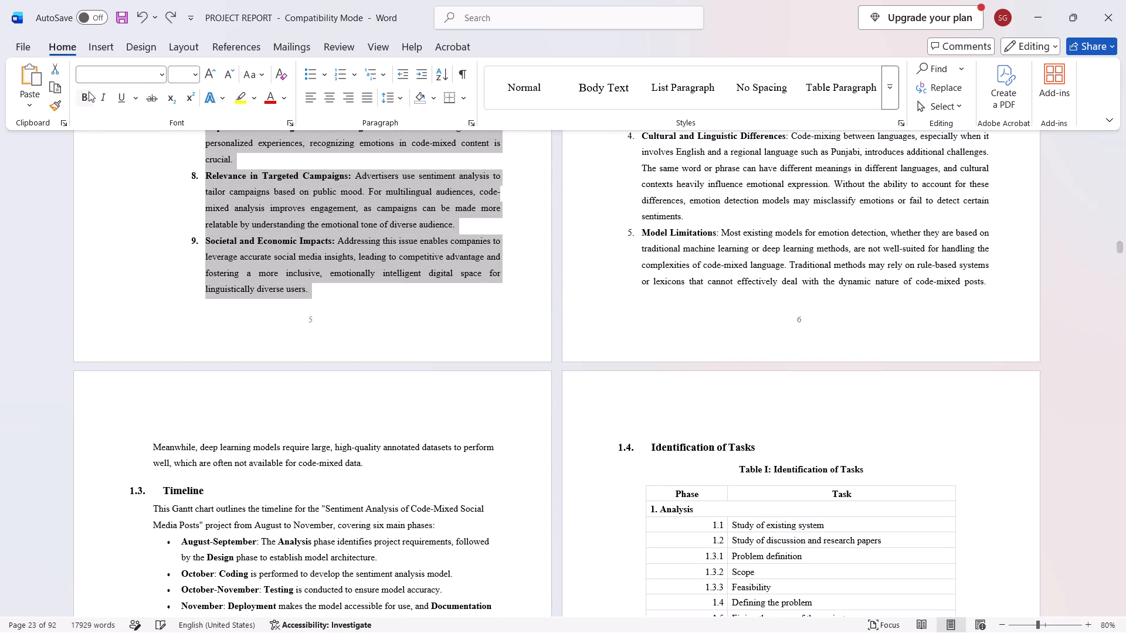
click(86, 87)
double_click(83, 101)
click(87, 101)
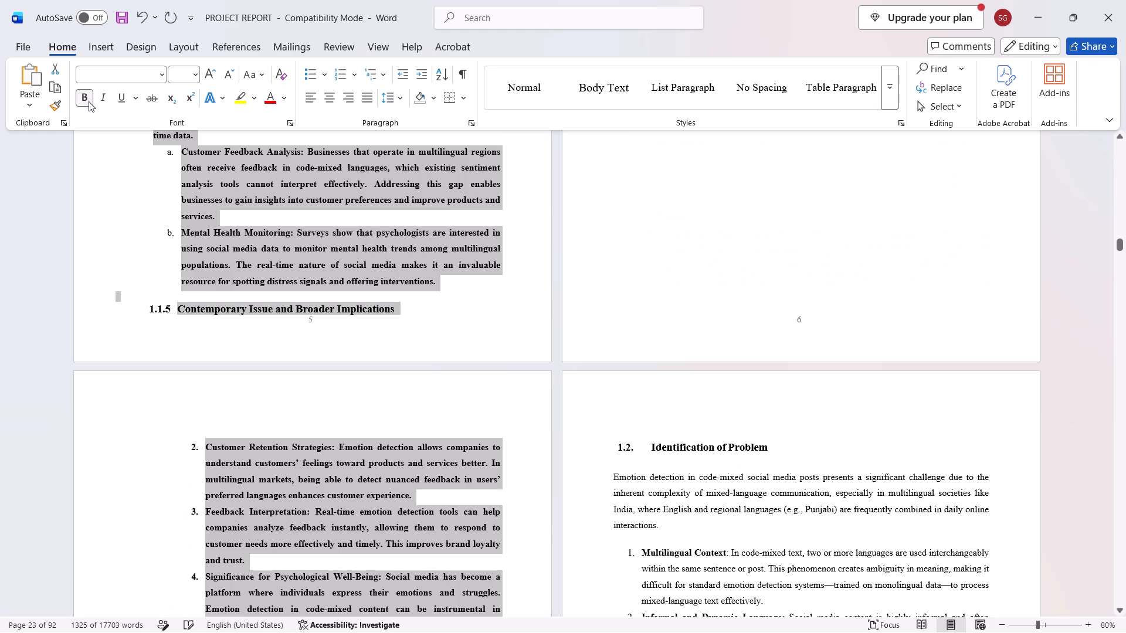
key(ctrl+v)
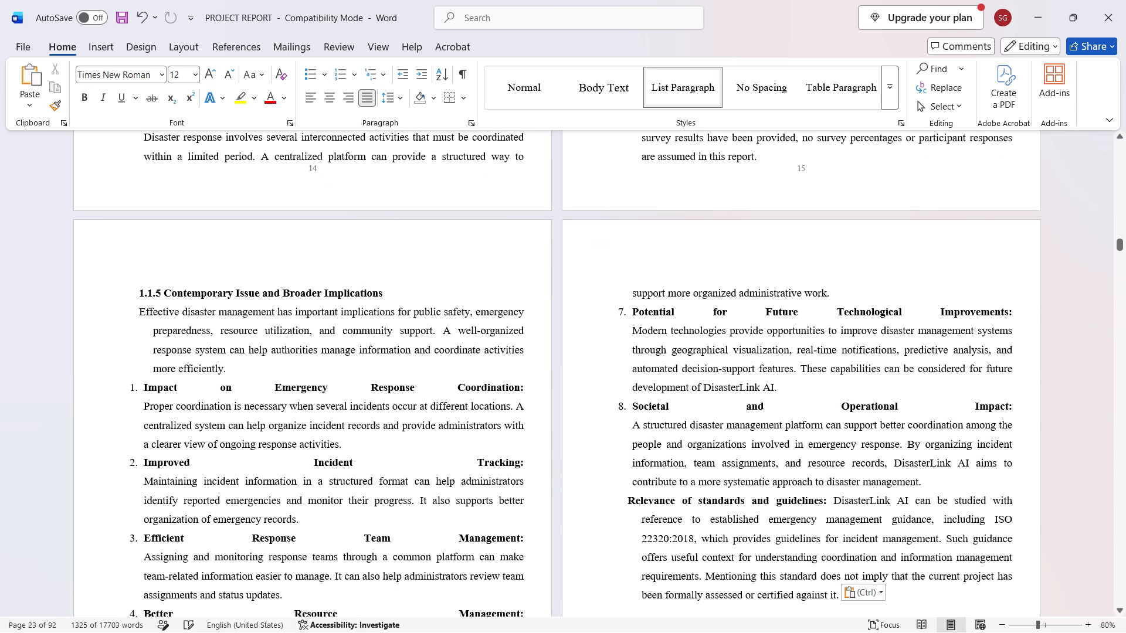
Examine the end of the pasted section 1.1.5 and its transition to the Identification of Problem section.
scroll(436, 254, down, 8)
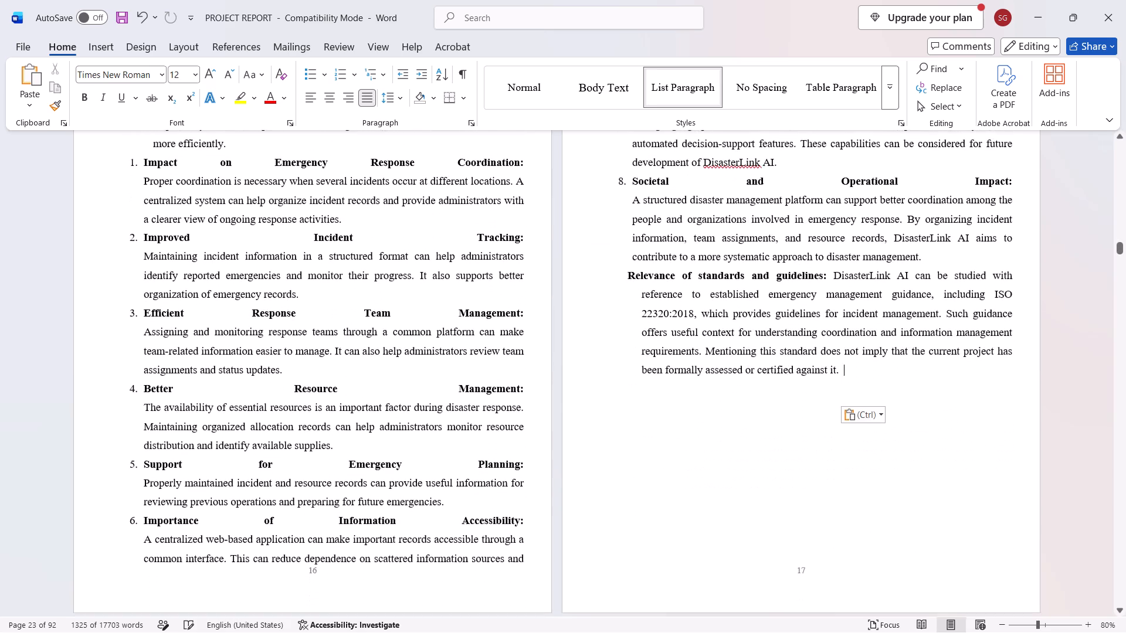
scroll(440, 274, down, 2)
scroll(684, 326, down, 1)
scroll(687, 326, up, 5)
scroll(717, 332, down, 2)
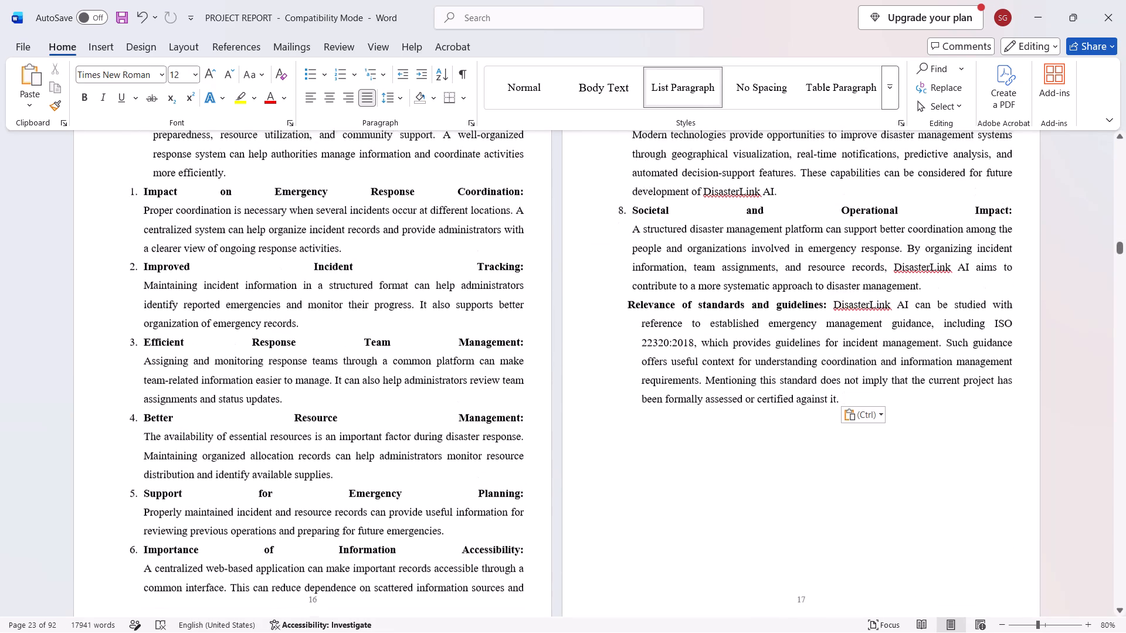
scroll(717, 332, down, 7)
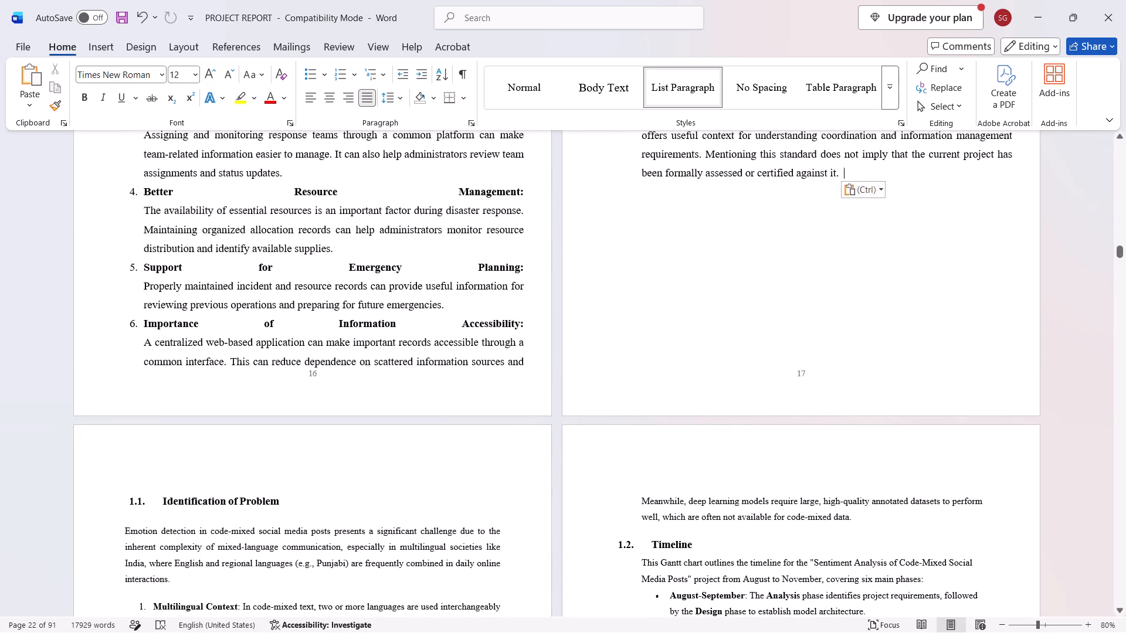
Review the pasted DisasterLink AI text from section 1.1.5 back to the Chapter 1 opening.
scroll(160, 414, up, 5)
scroll(717, 316, up, 11)
scroll(685, 326, down, 1)
scroll(684, 326, up, 3)
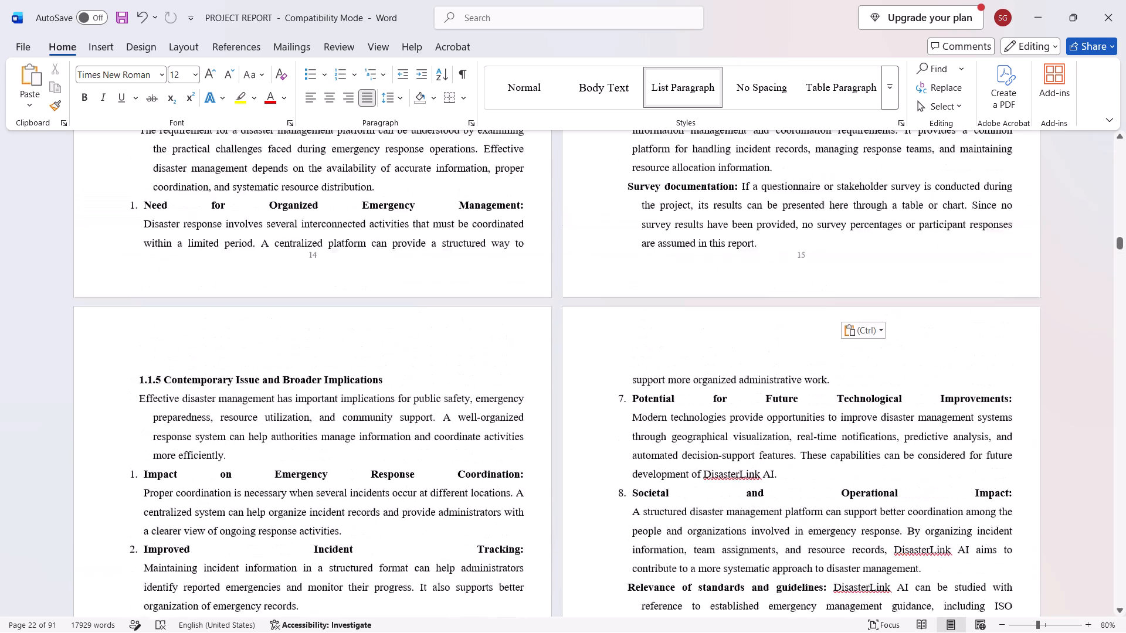
scroll(674, 333, up, 8)
scroll(645, 344, down, 2)
scroll(644, 345, up, 7)
scroll(631, 348, down, 1)
scroll(629, 349, up, 3)
scroll(629, 349, down, 1)
scroll(629, 349, up, 14)
scroll(593, 366, down, 1)
scroll(572, 377, up, 9)
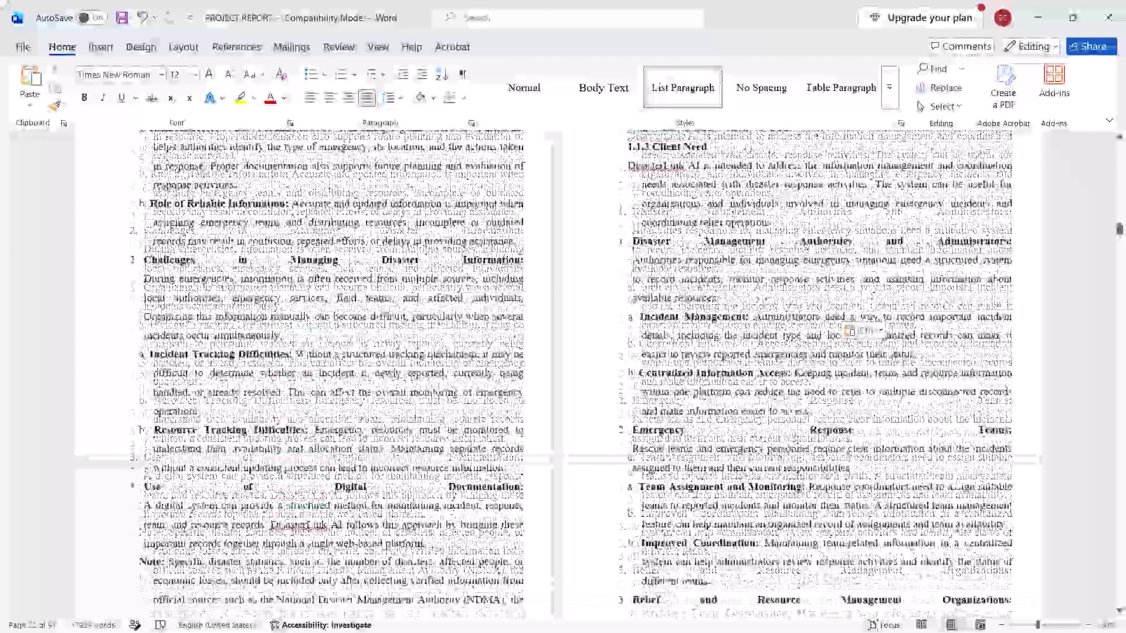
scroll(554, 384, up, 6)
scroll(527, 390, up, 20)
scroll(527, 390, up, 2)
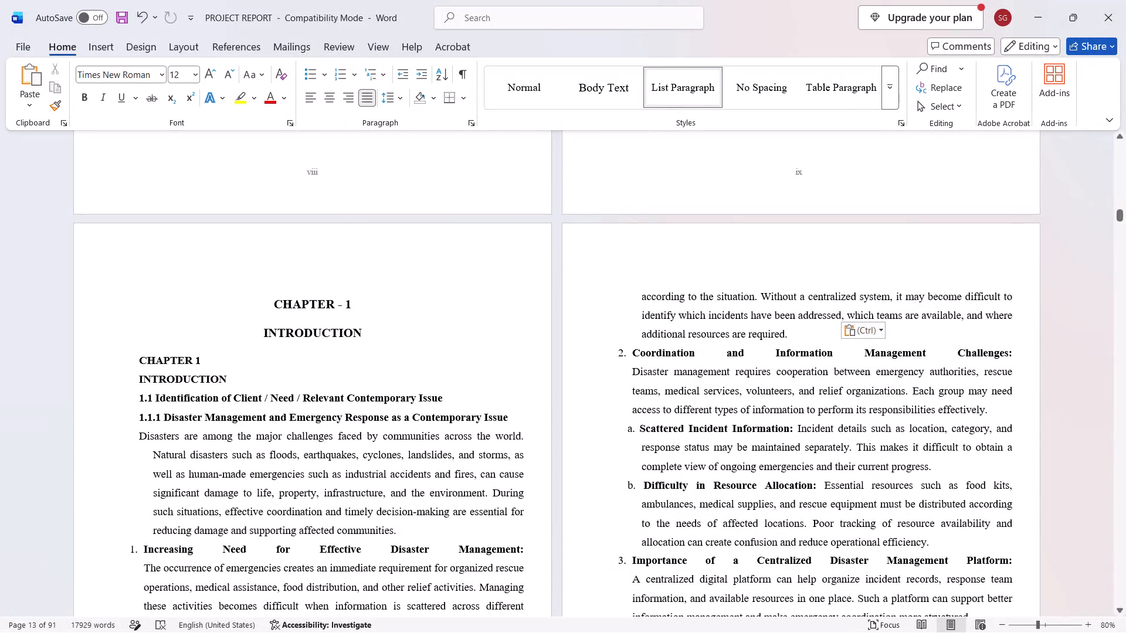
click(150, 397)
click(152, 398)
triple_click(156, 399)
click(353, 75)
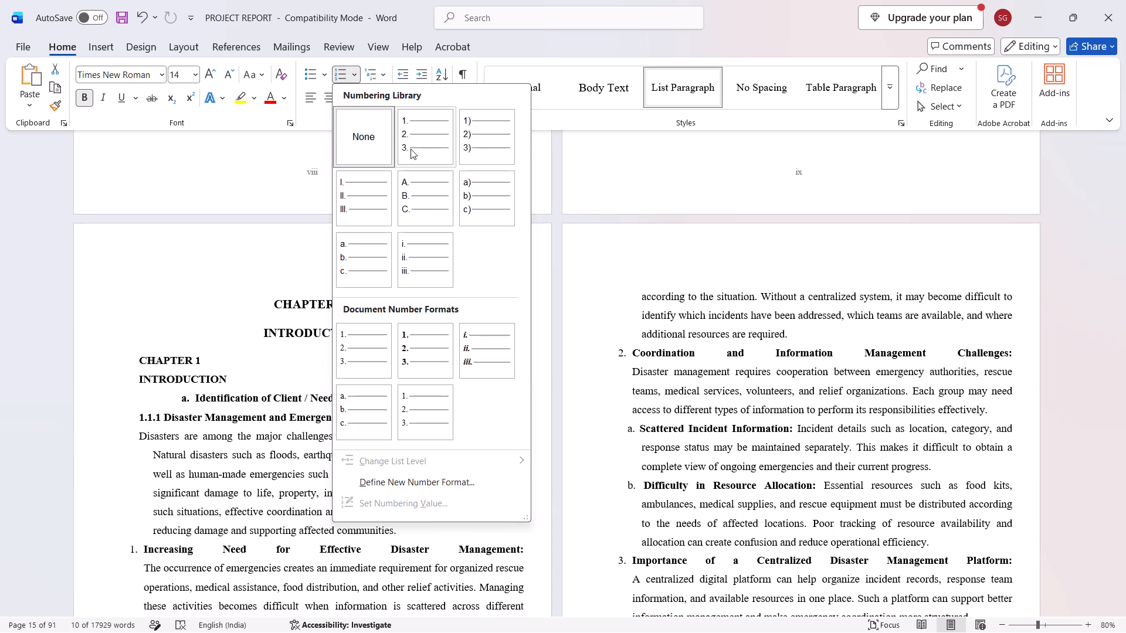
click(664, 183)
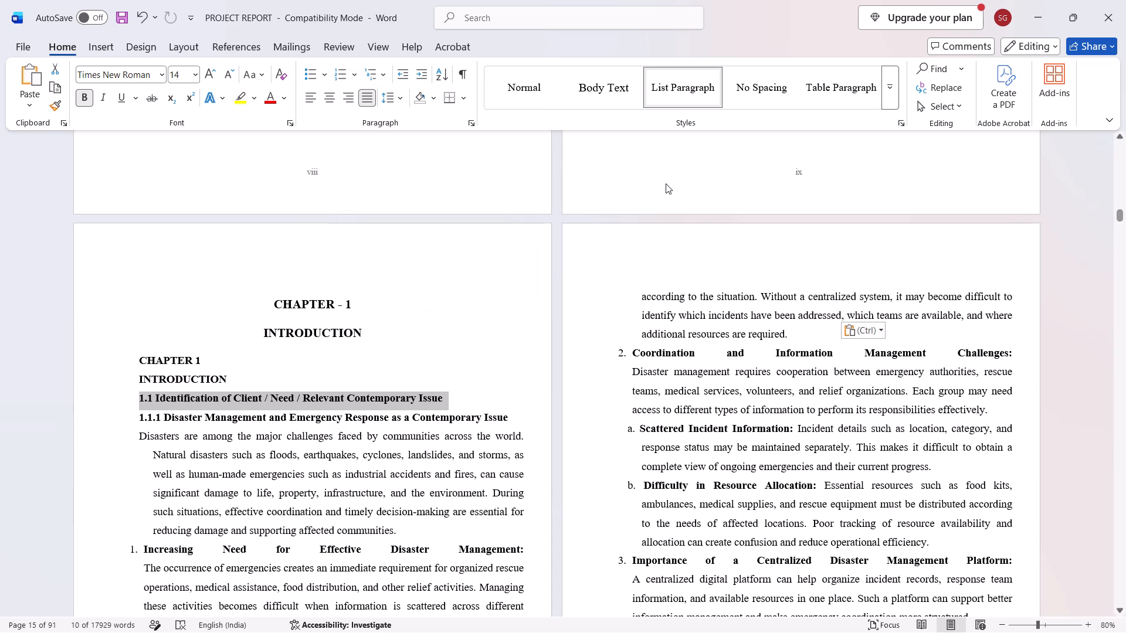
Undo the paste of the DisasterLink AI draft over section 1.1.
click(516, 284)
key(ctrl+z)
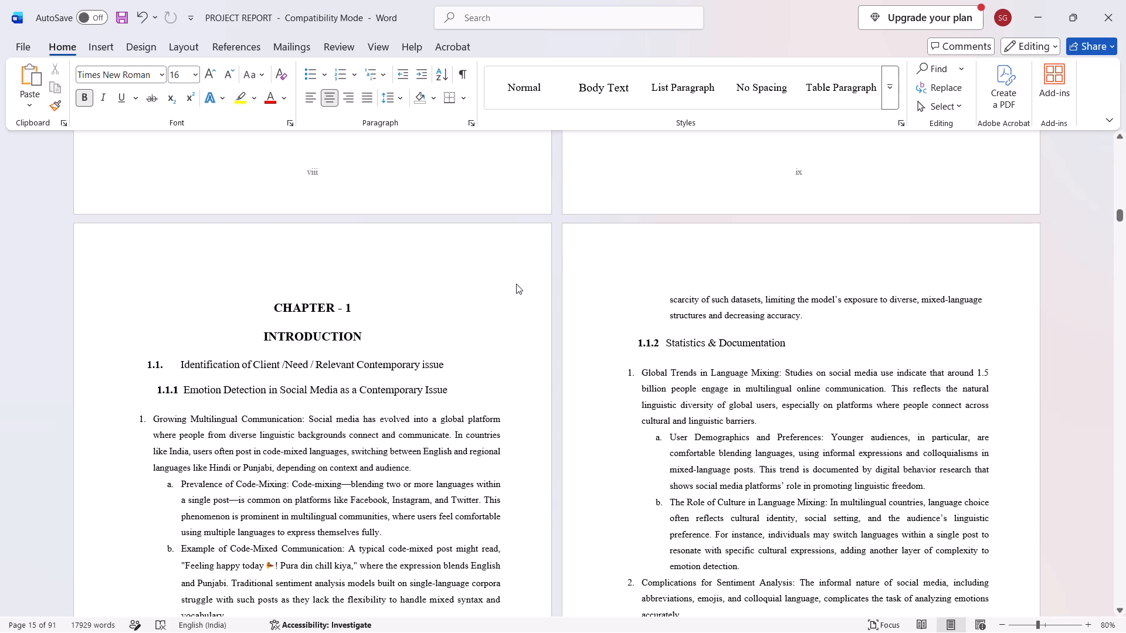
click(435, 360)
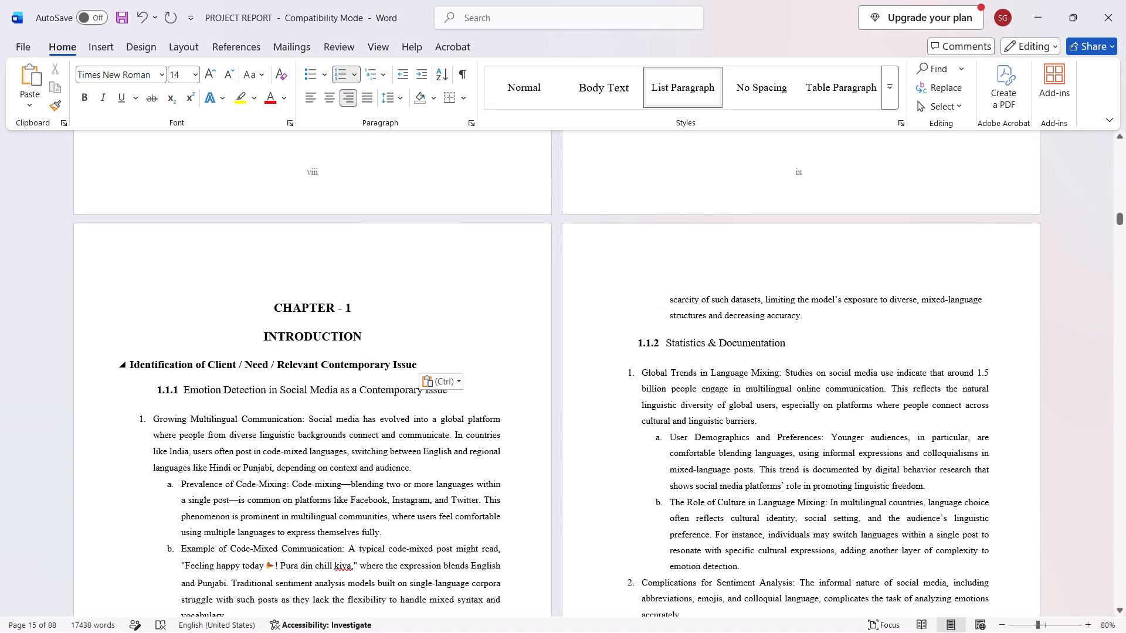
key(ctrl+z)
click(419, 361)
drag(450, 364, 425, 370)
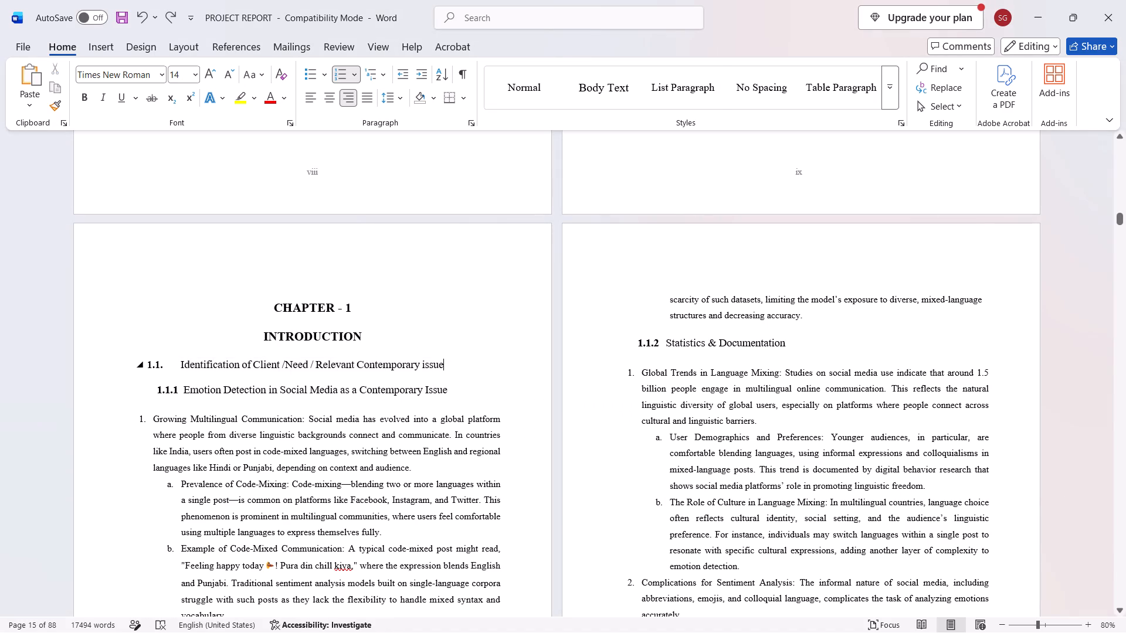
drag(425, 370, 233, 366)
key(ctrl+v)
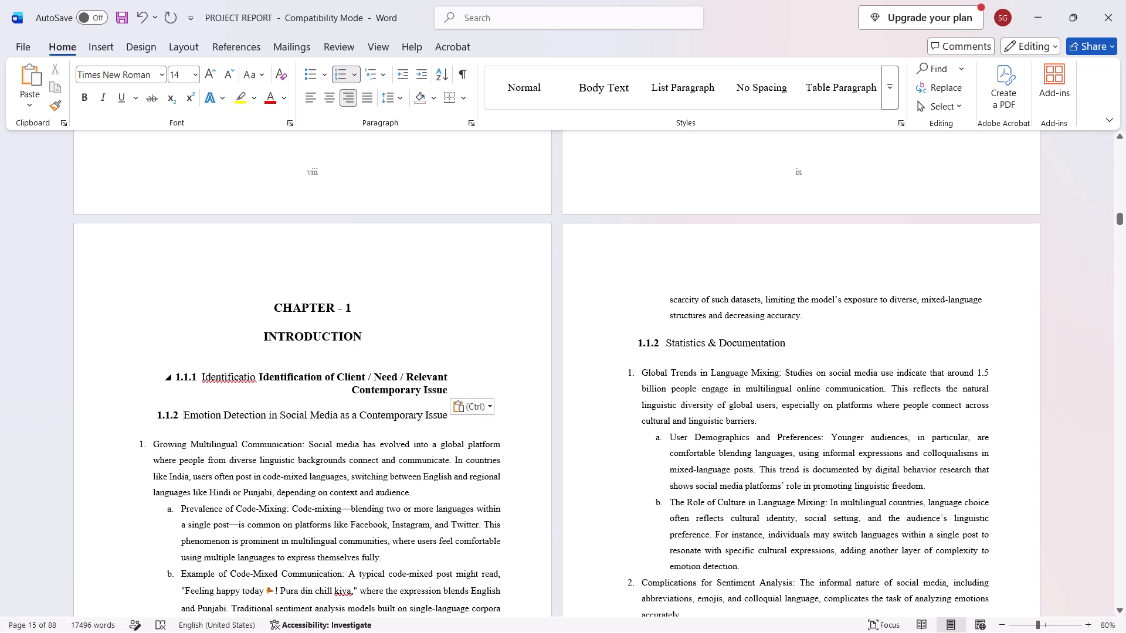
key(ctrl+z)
Delete the section 1.1 heading text and paste the copied "Identification of Client / Need / Relevant Contemporary Issue" in its place.
click(450, 370)
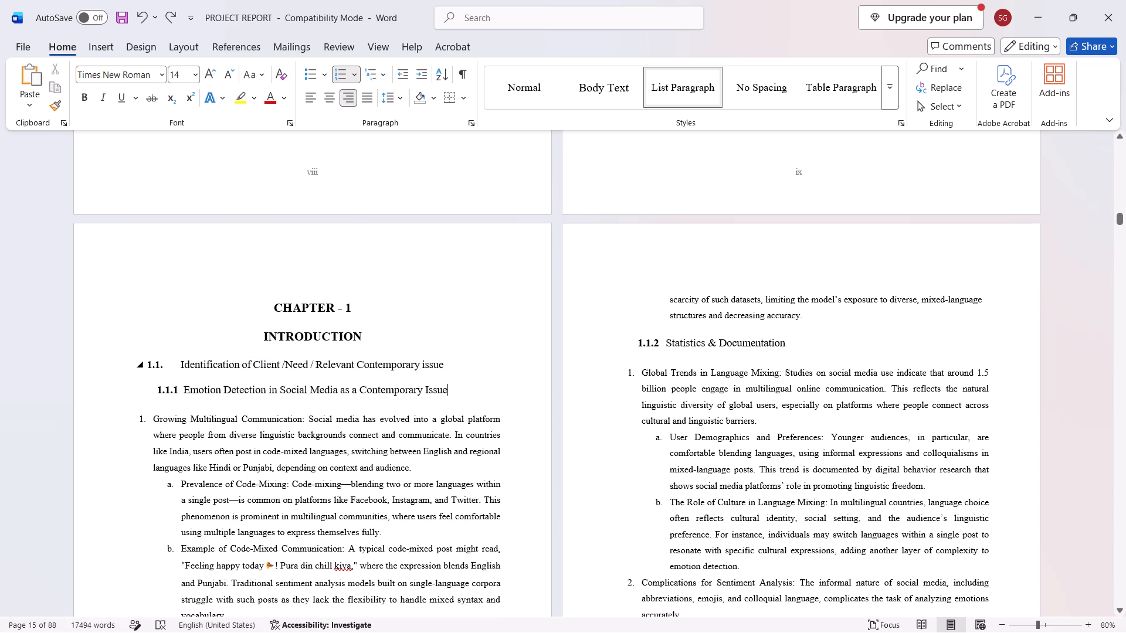
click(450, 369)
key(BackSpace)
key(BackSpace)
key(BackSpace)
key(BackSpace)
key(BackSpace)
key(BackSpace)
key(BackSpace)
key(BackSpace)
key(BackSpace)
key(BackSpace)
key(BackSpace)
key(BackSpace)
key(BackSpace)
key(BackSpace)
key(BackSpace)
key(BackSpace)
key(BackSpace)
key(BackSpace)
key(BackSpace)
key(BackSpace)
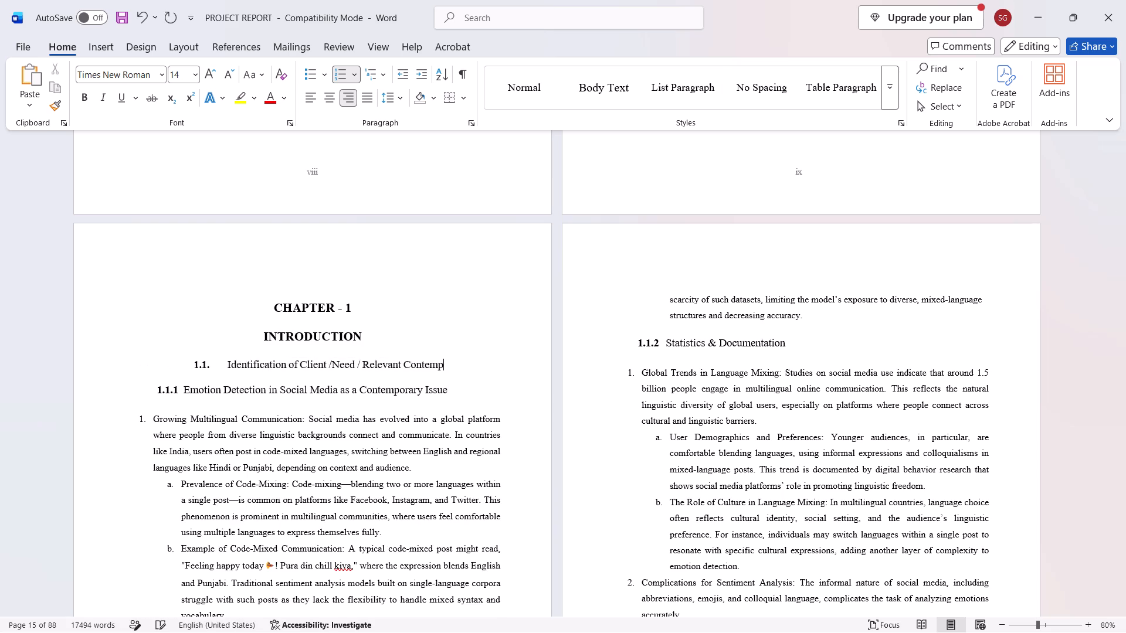
key(BackSpace)
key(BackSpace)
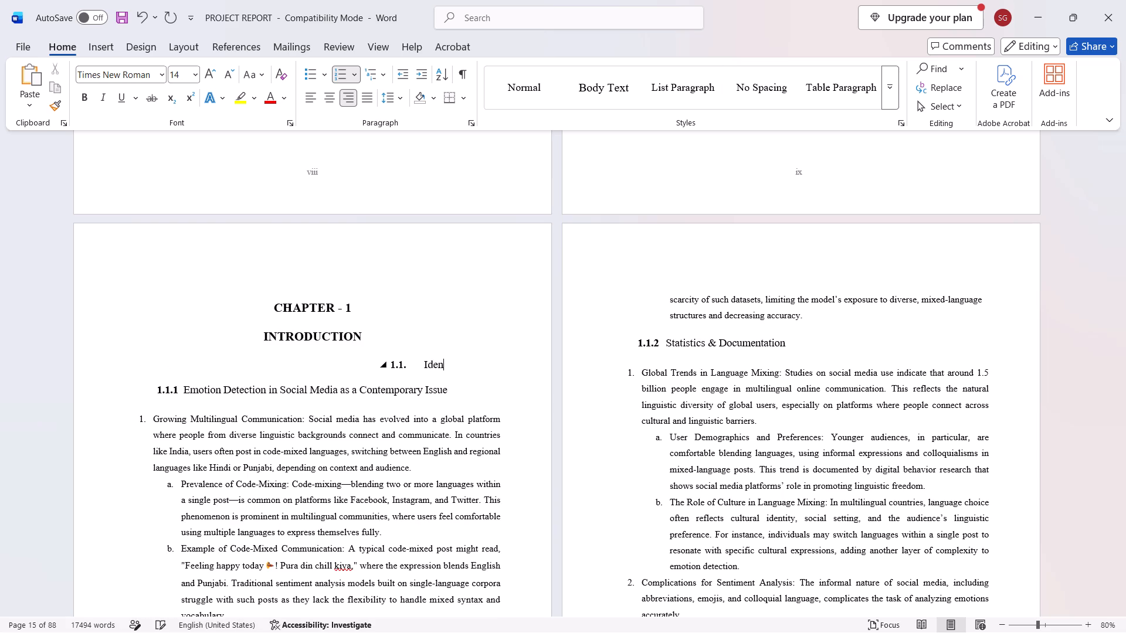
key(BackSpace)
key(BackSpace)
key(BackSpace)
key(BackSpace)
key(ctrl+v)
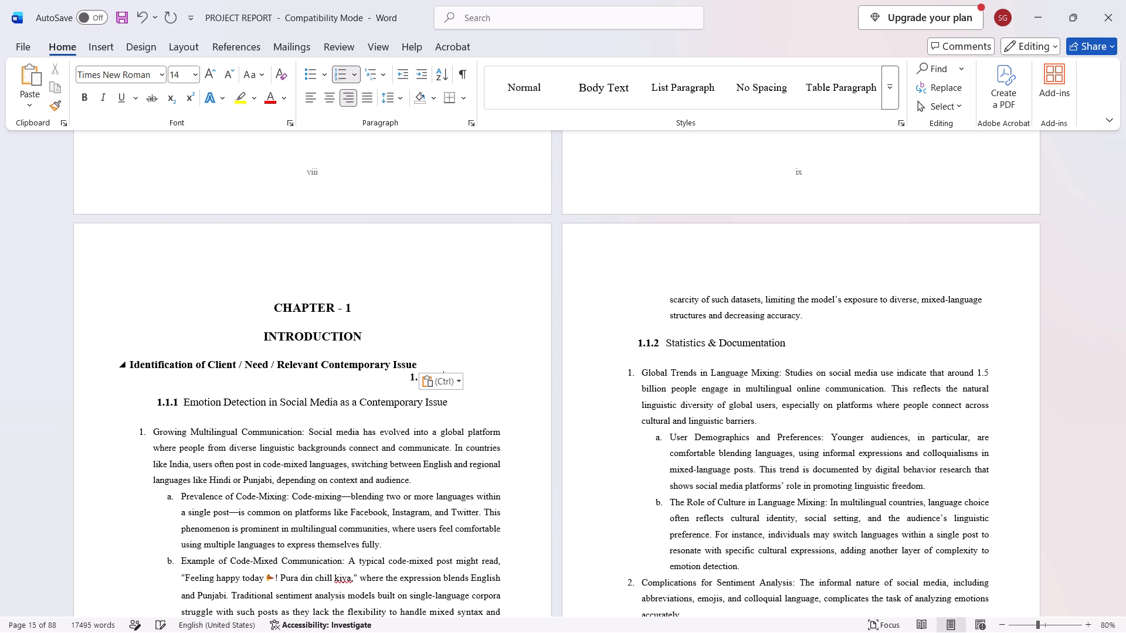
Change the paste option of the pasted heading so it takes on the report's existing 1.1. numbered format.
click(468, 363)
click(507, 359)
click(513, 409)
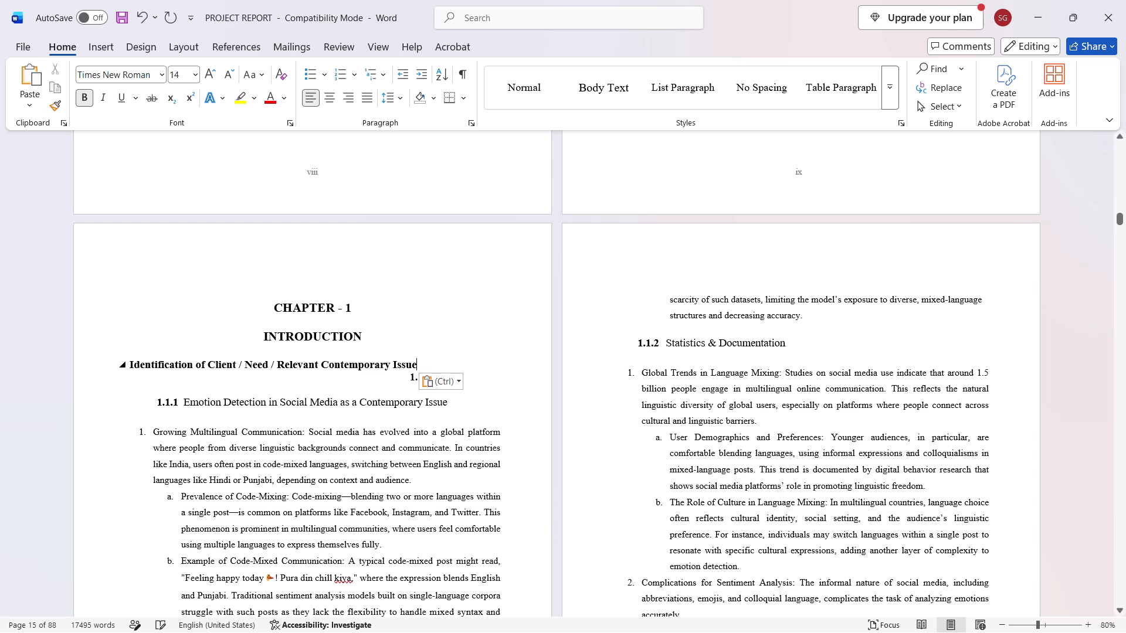
click(441, 376)
click(479, 428)
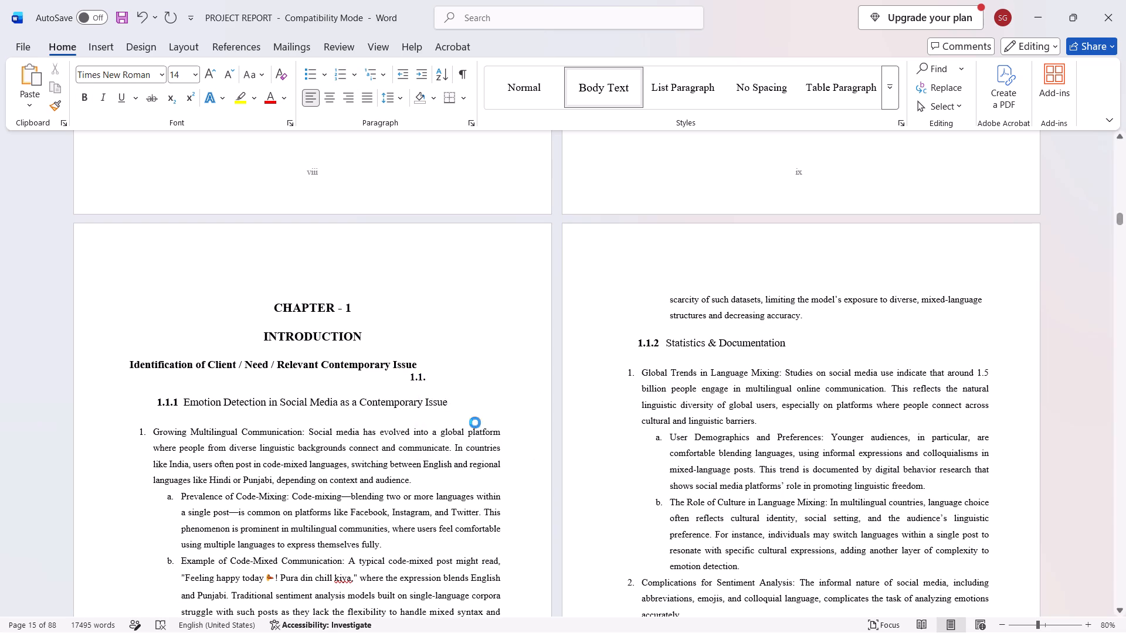
click(519, 336)
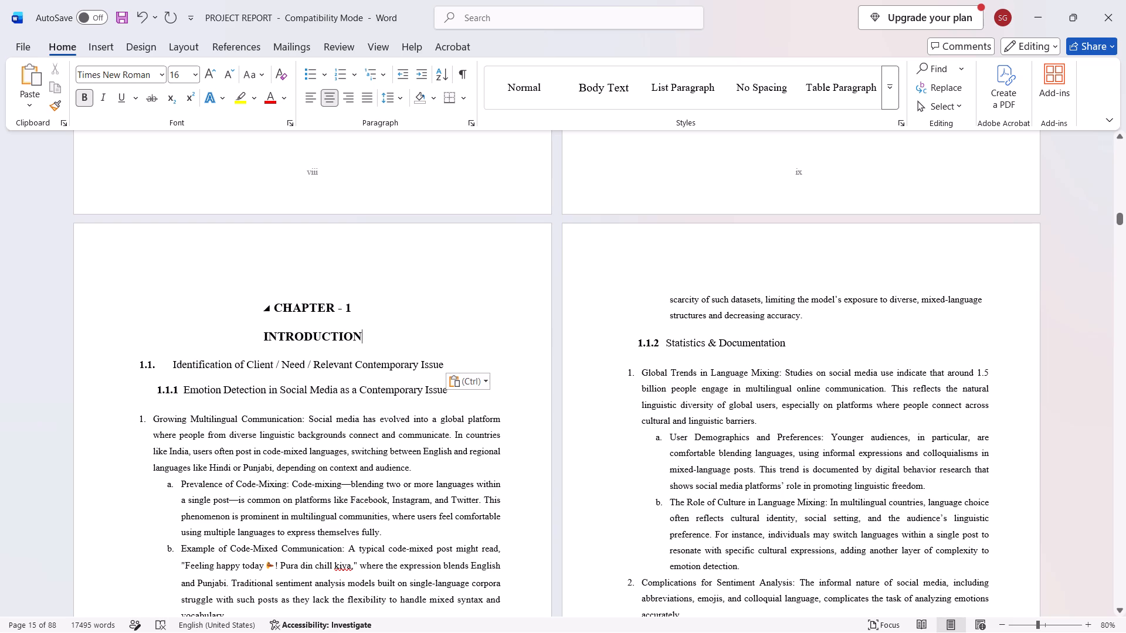
Make the section 1.1 heading text "Identification of Client / Need / Relevant Contemporary Issue" bold.
drag(452, 365, 327, 373)
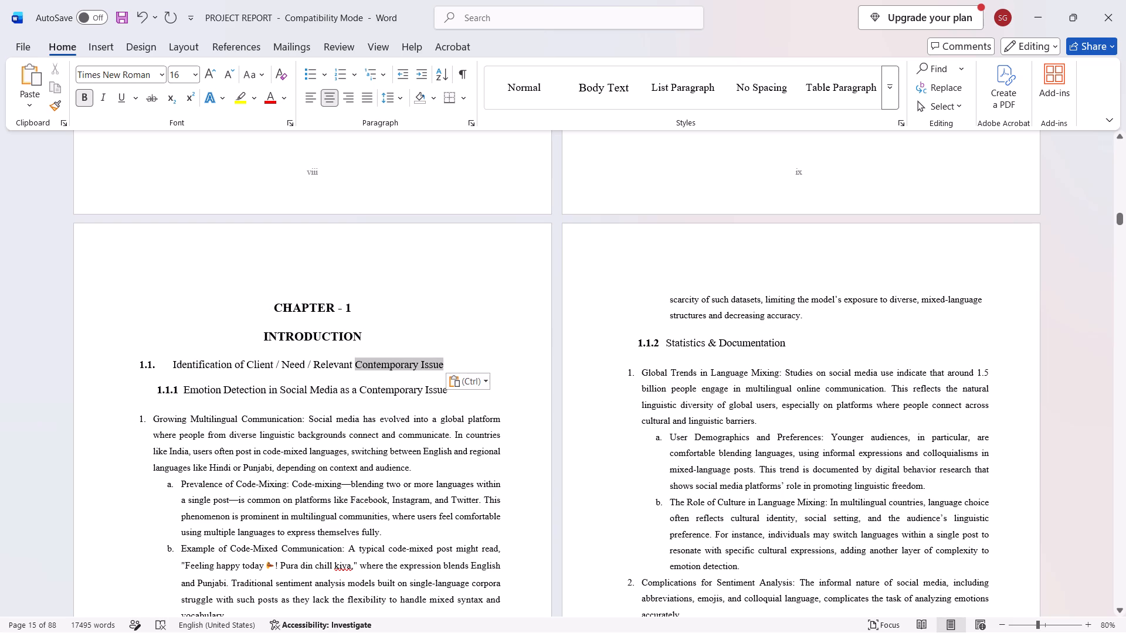
drag(327, 373, 149, 367)
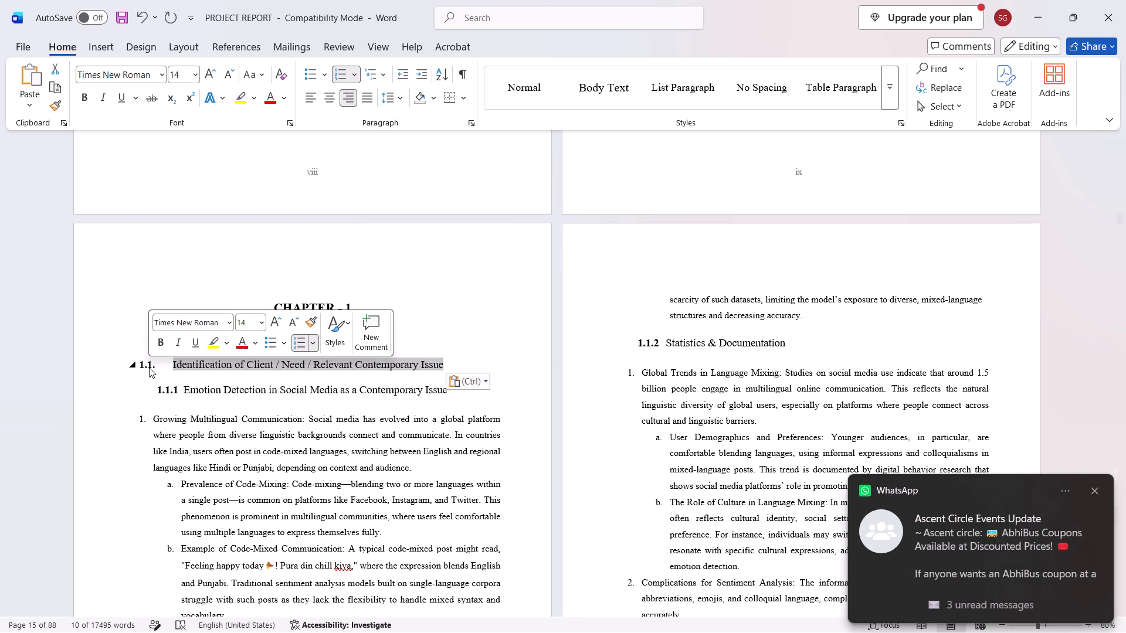
key(ctrl+b)
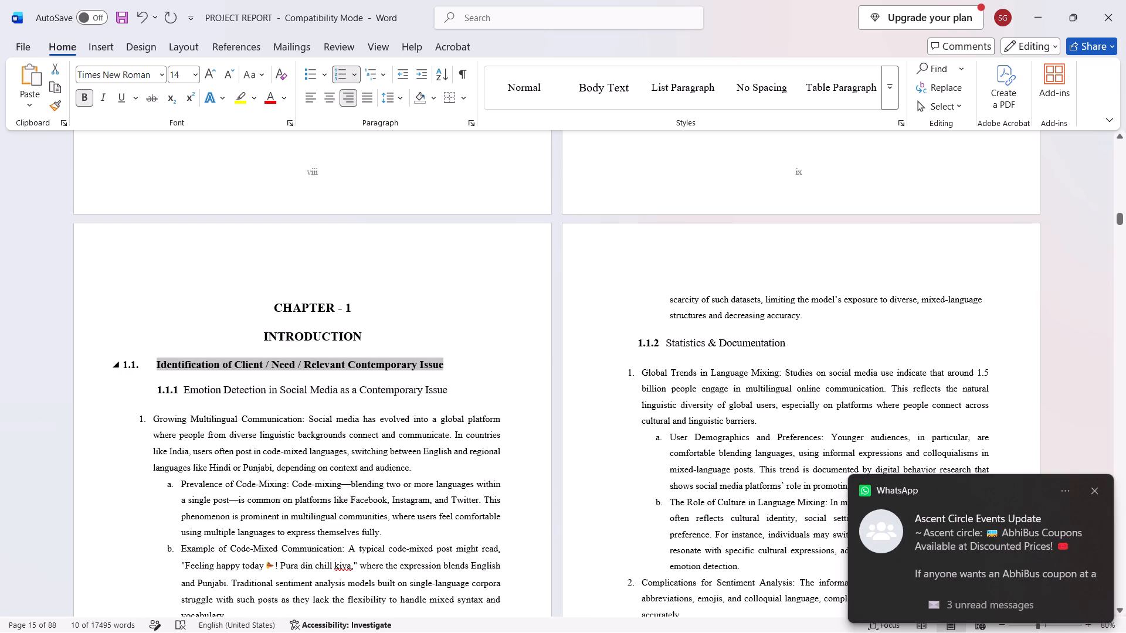
click(484, 384)
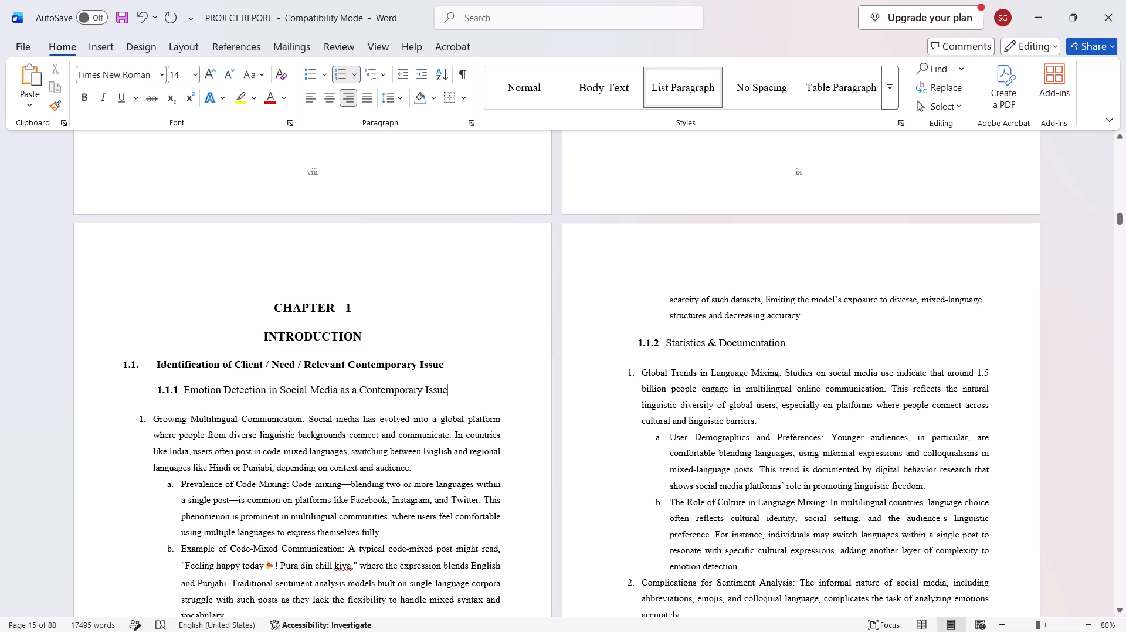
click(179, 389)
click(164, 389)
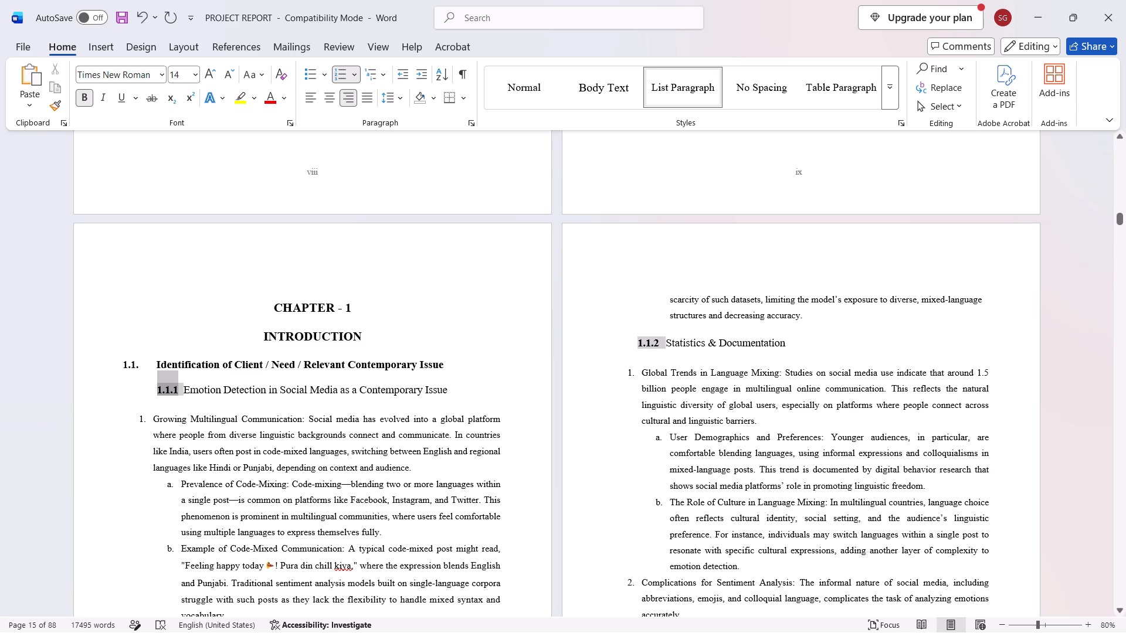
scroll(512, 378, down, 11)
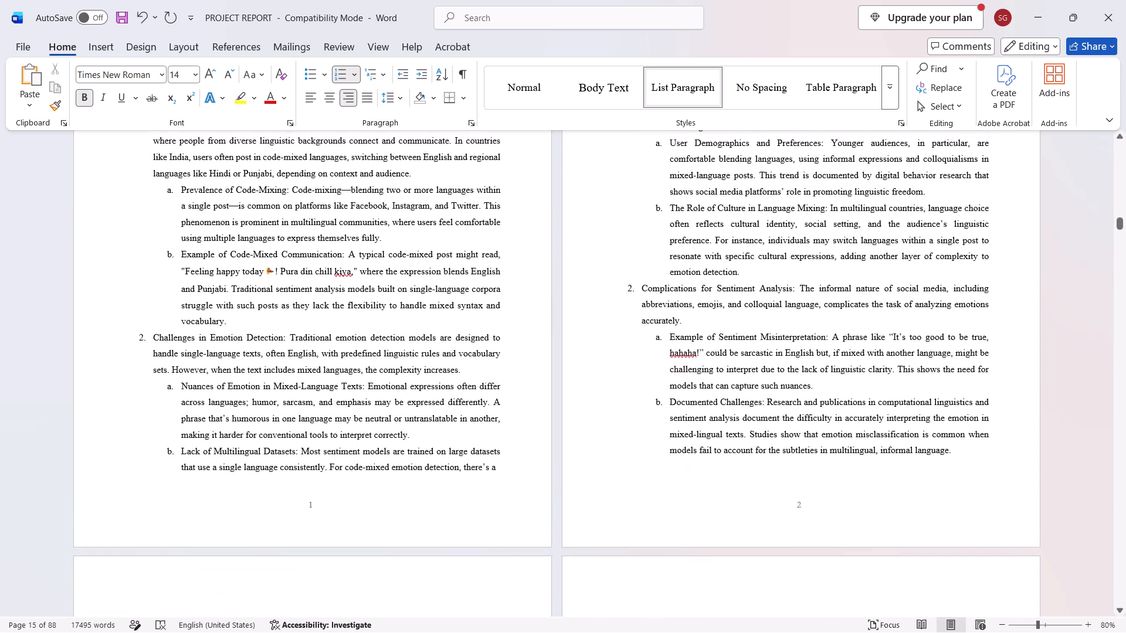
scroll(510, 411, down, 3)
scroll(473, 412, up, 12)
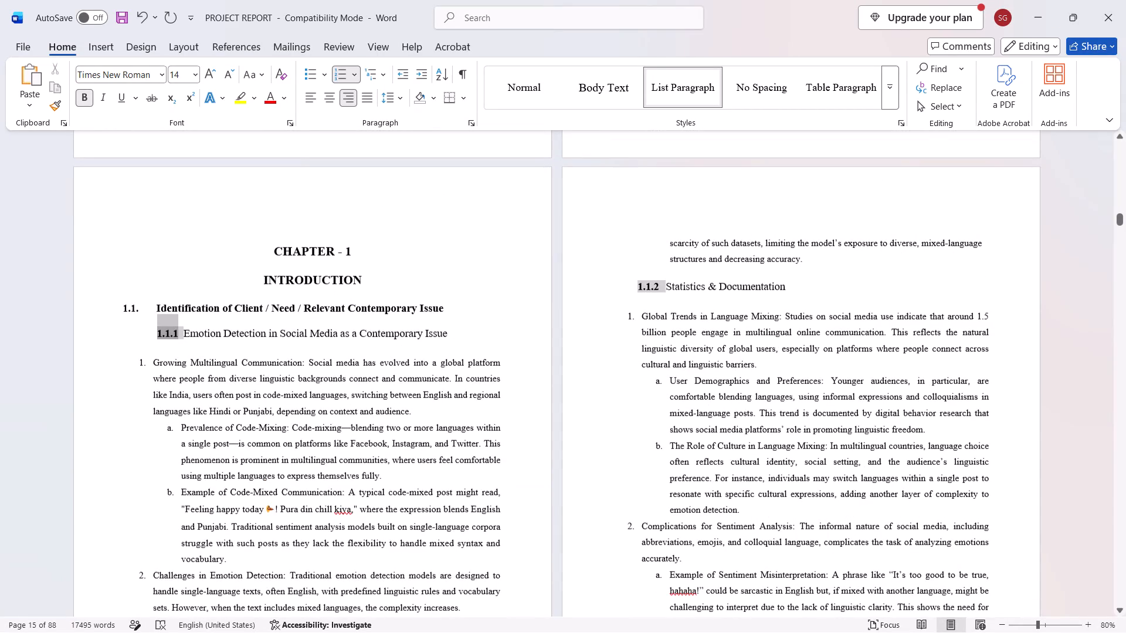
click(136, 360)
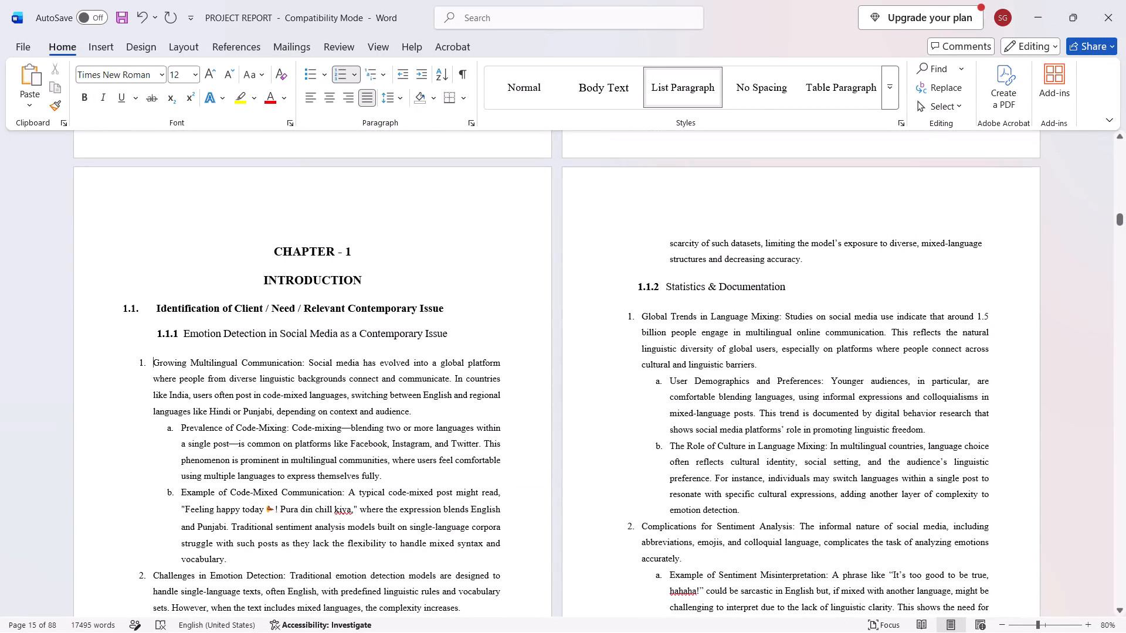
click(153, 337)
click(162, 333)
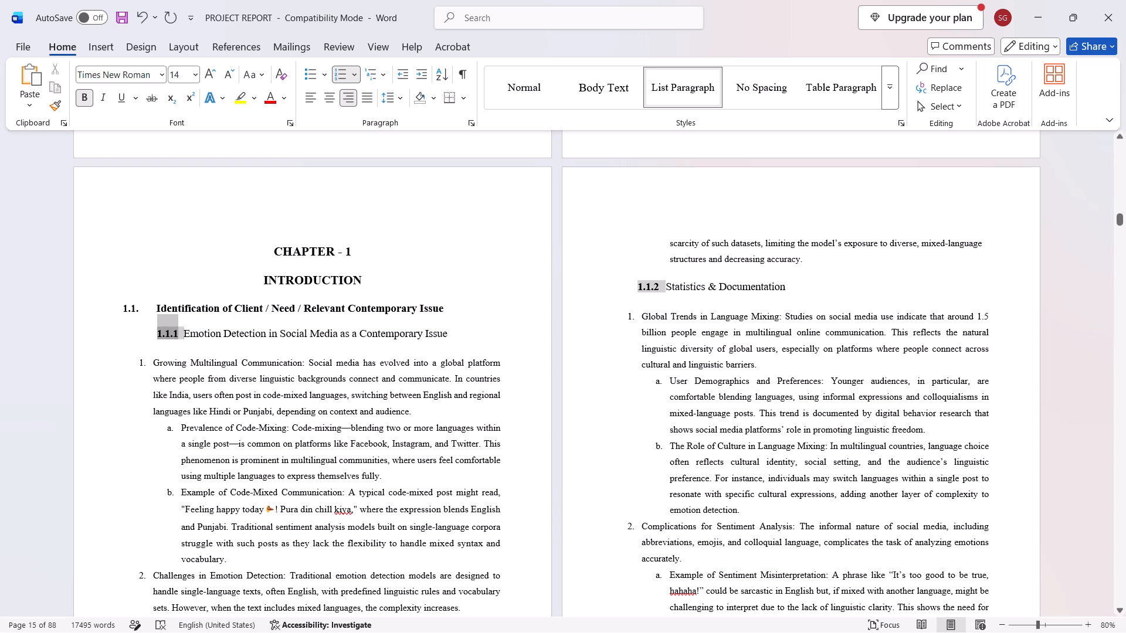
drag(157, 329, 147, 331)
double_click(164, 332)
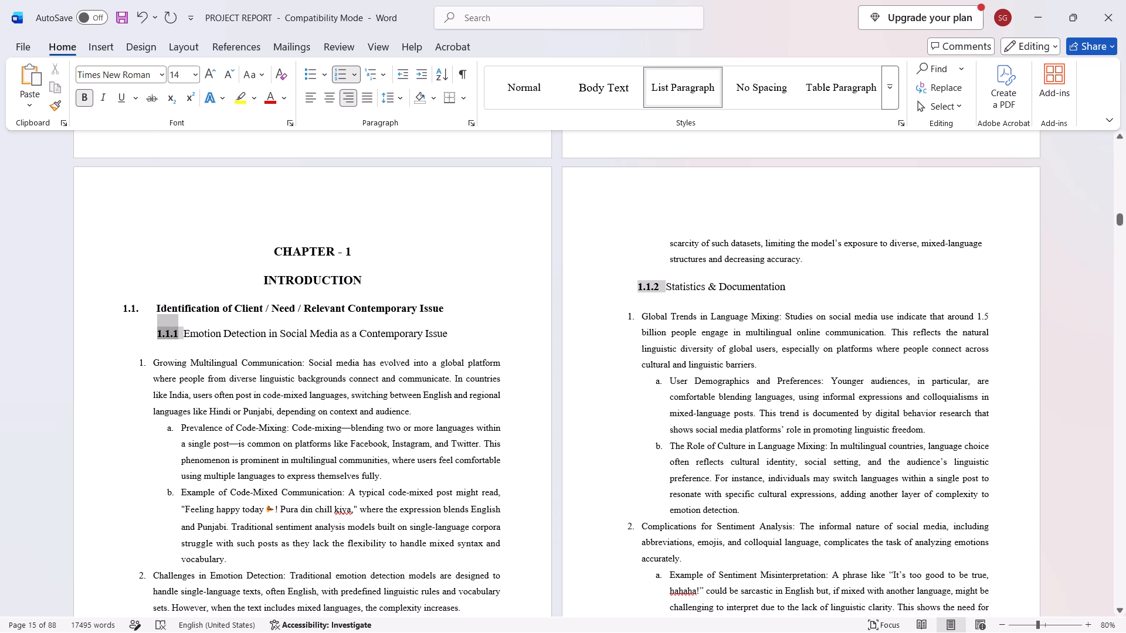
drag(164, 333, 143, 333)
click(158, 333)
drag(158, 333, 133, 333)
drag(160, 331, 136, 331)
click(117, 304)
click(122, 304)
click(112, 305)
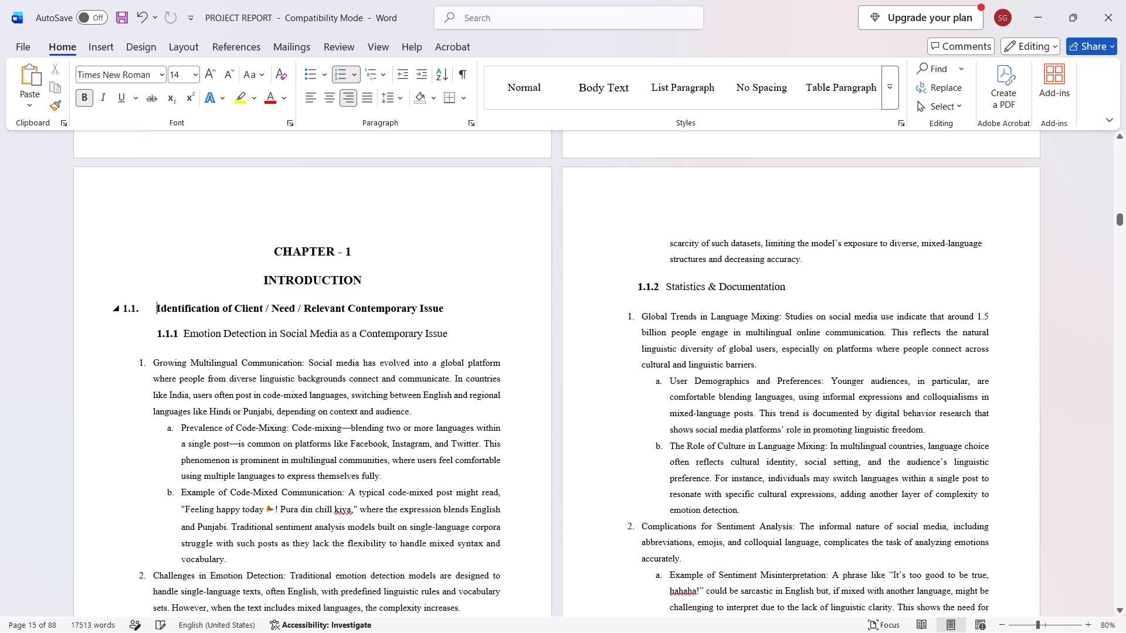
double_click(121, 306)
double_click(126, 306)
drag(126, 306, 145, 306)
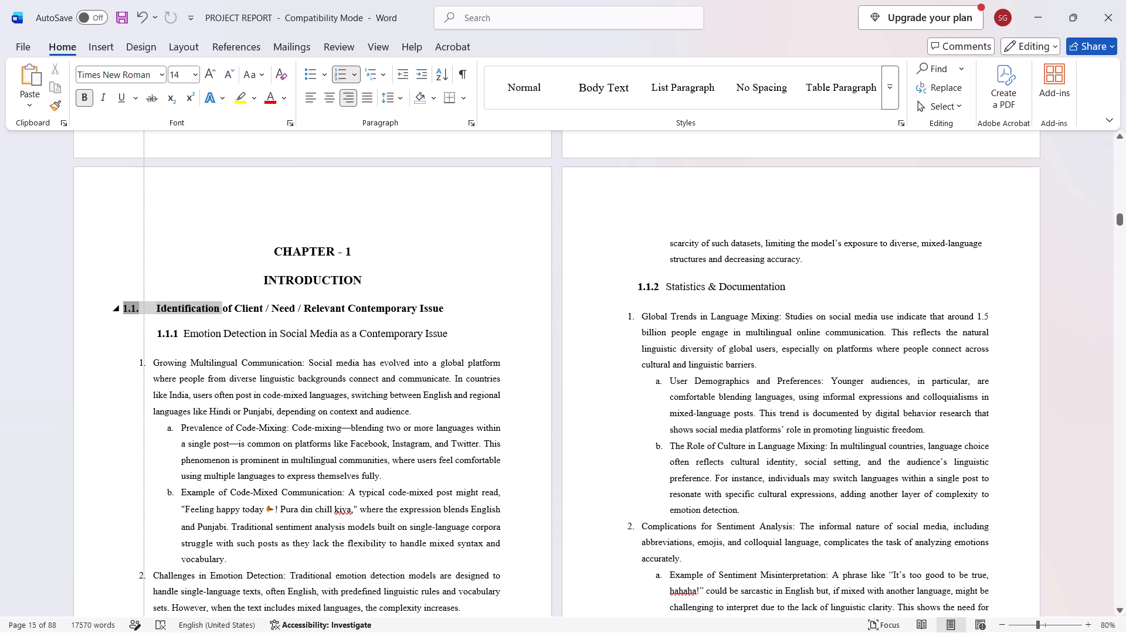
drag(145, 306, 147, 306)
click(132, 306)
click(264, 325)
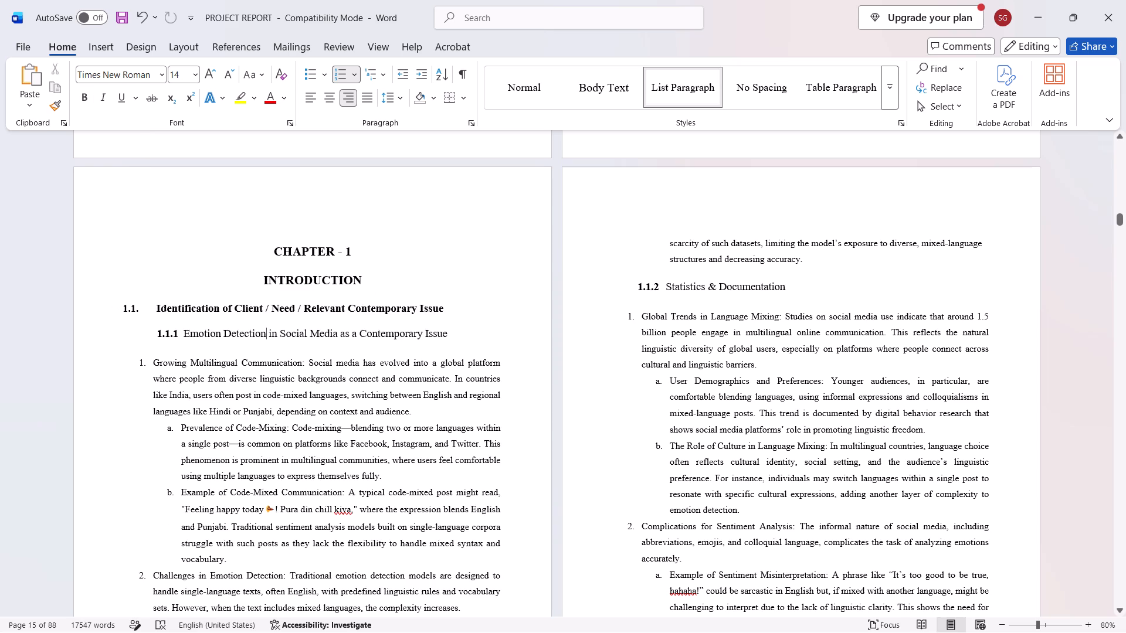
Change the alignment of the section 1.1.1 heading "Emotion Detection in Social Media as a Contemporary Issue" to centred.
click(150, 331)
key(BackSpace)
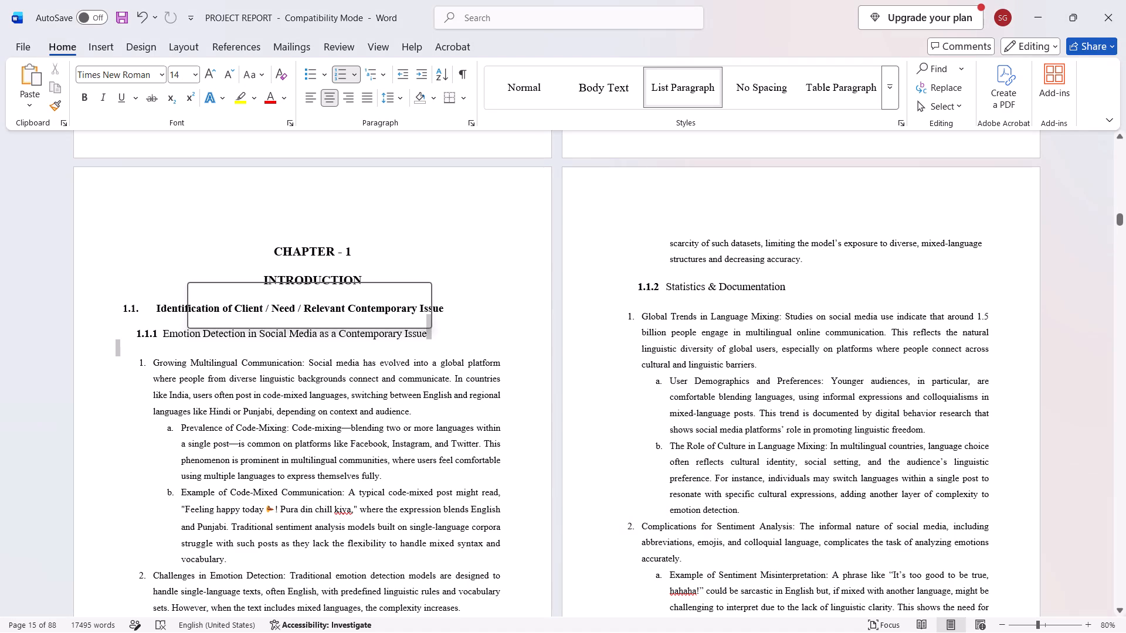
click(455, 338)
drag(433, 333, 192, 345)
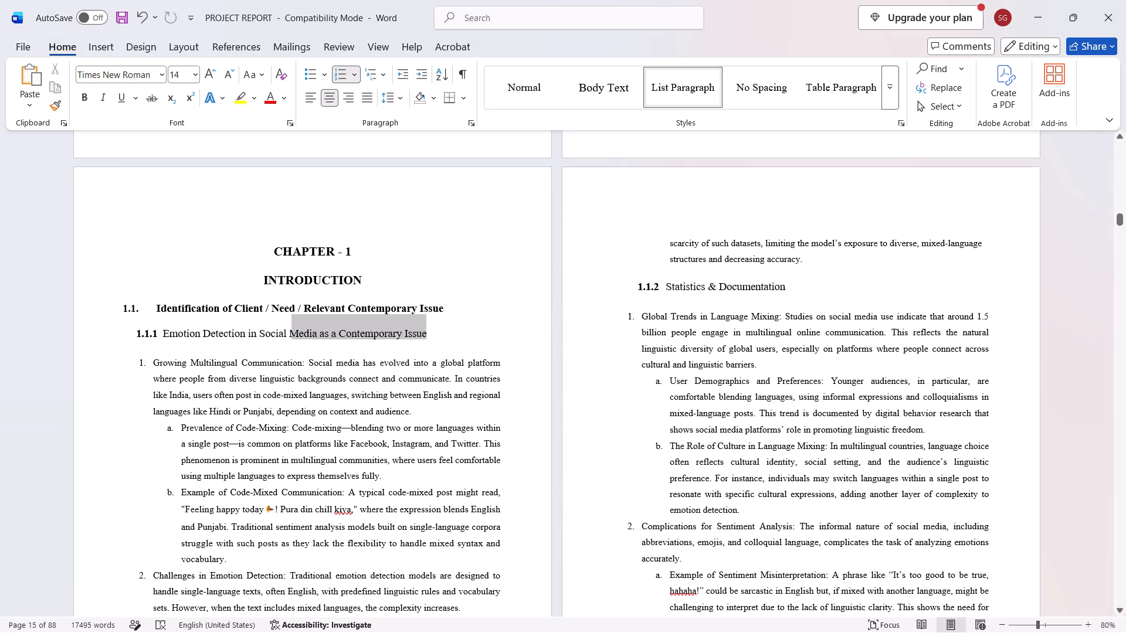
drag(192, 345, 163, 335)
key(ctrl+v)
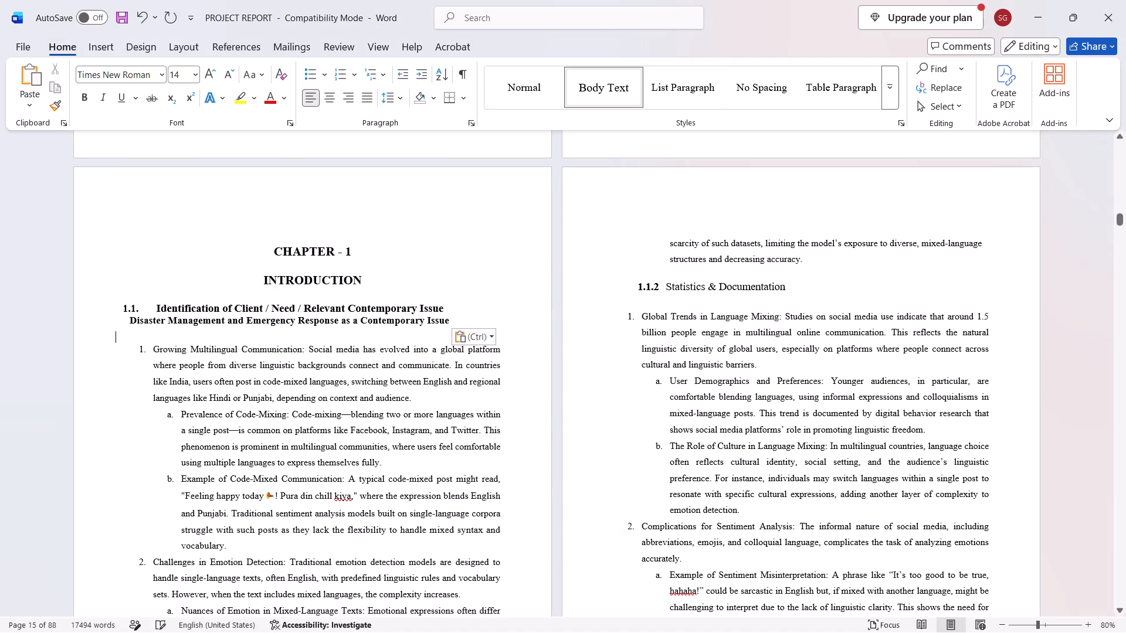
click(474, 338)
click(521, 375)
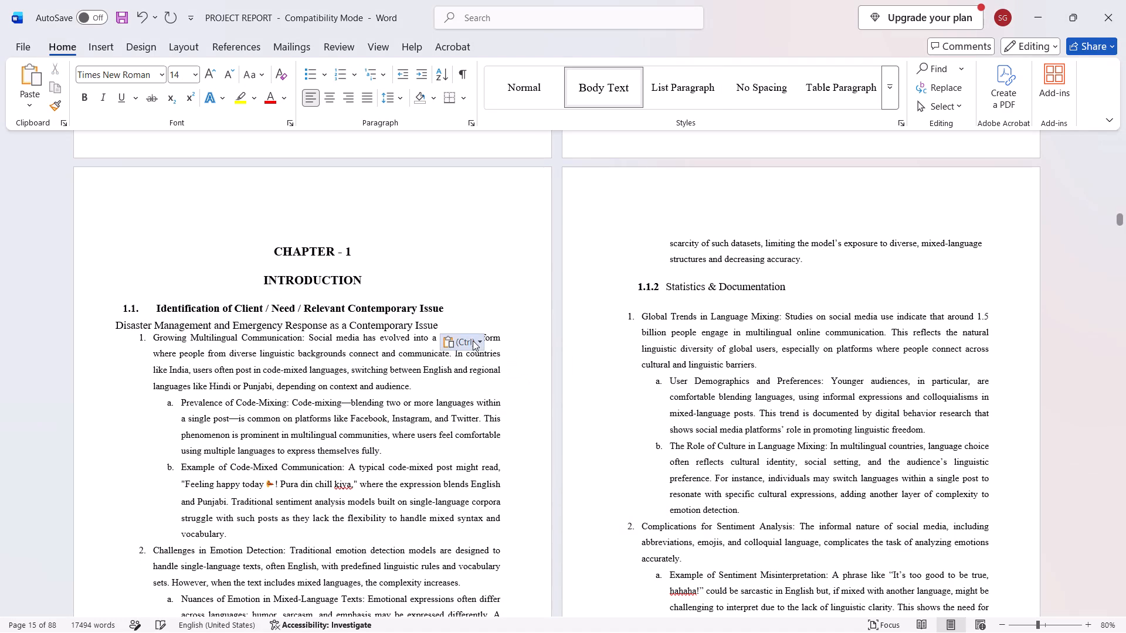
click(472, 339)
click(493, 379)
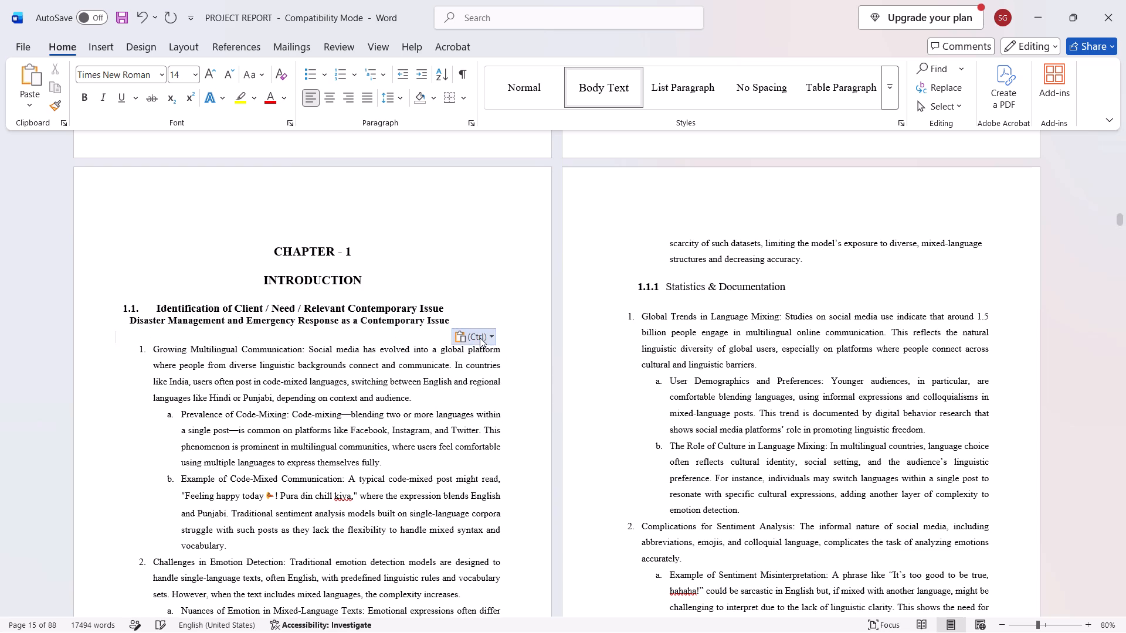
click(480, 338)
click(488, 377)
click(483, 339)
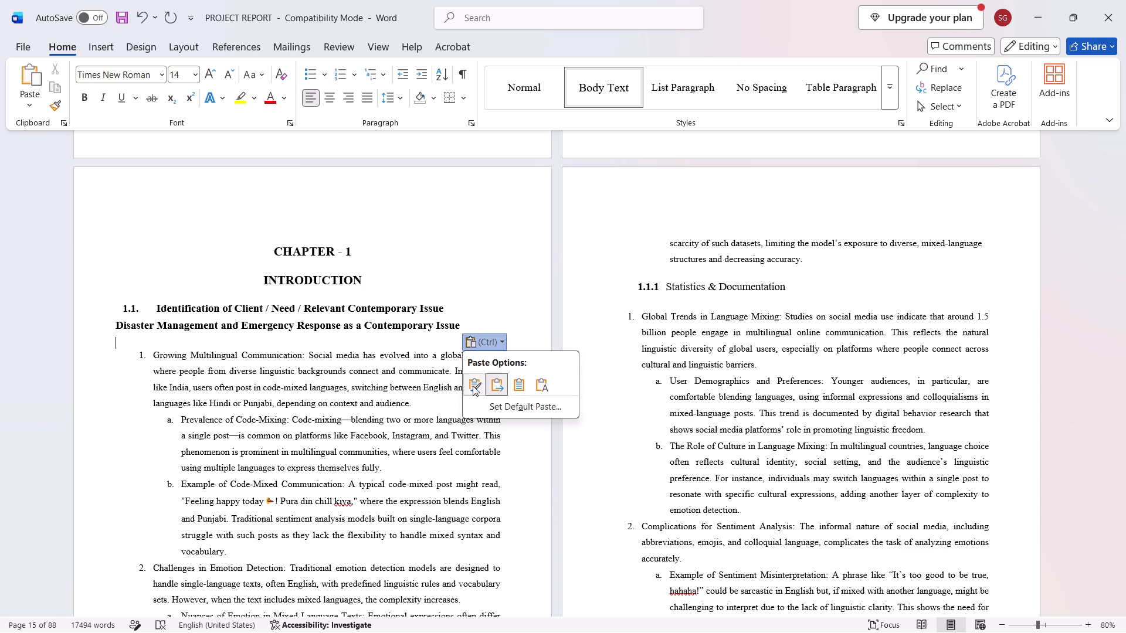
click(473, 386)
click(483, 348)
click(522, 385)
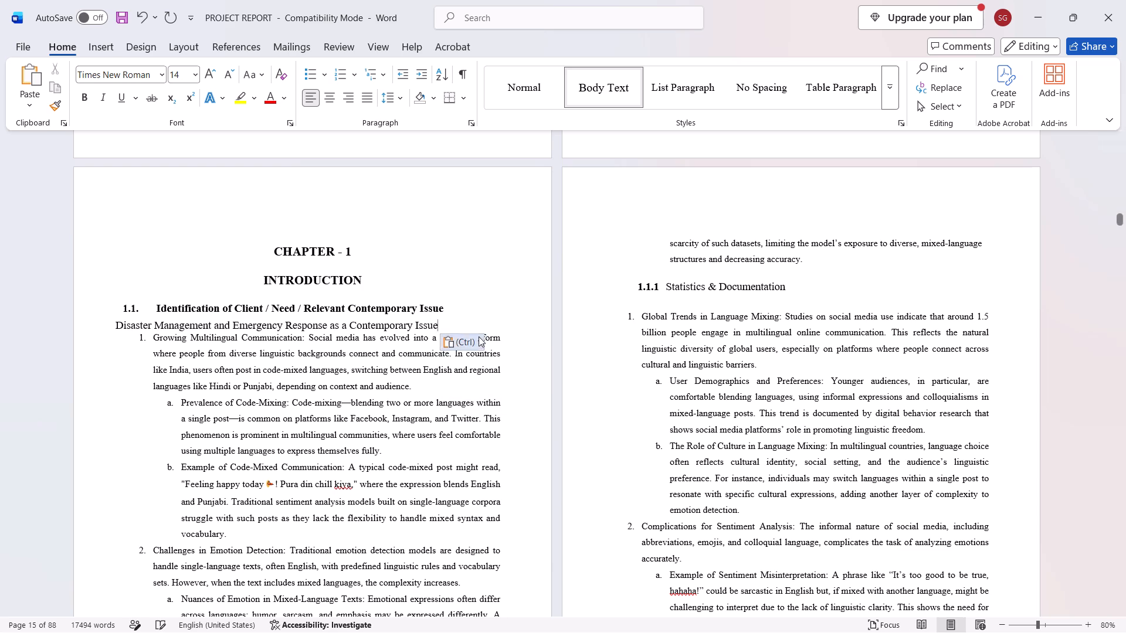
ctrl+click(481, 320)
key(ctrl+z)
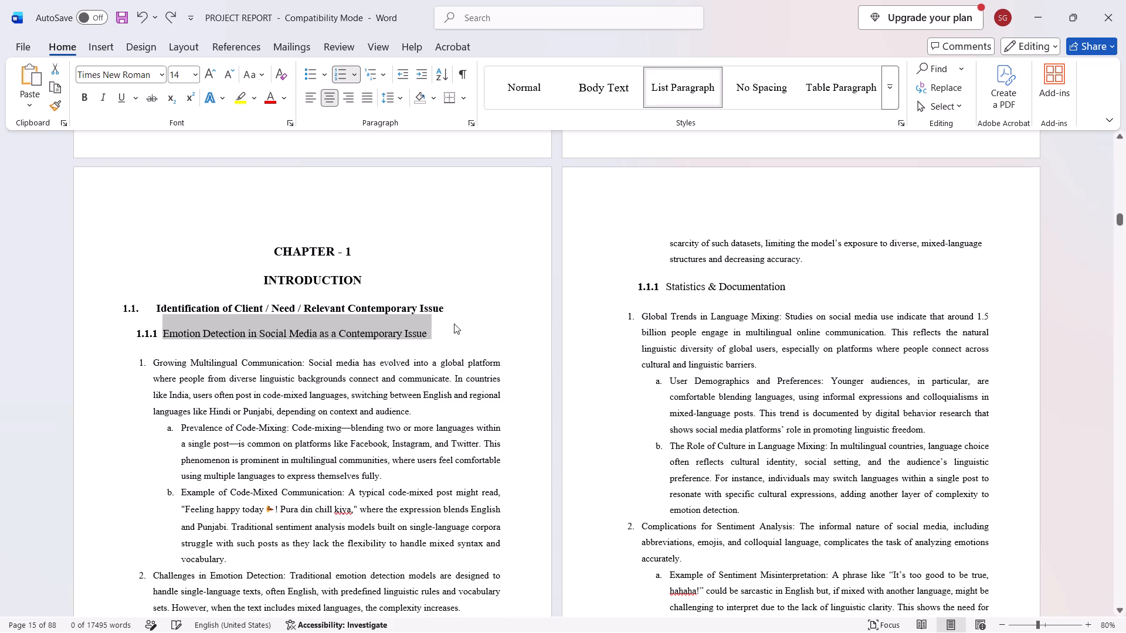
Delete only the section 1.1.1 heading's text, keeping its number, and paste the copied title so that it takes on the report's heading format.
click(422, 326)
click(428, 333)
key(BackSpace)
key(BackSpace)
key(BackSpace)
key(BackSpace)
key(BackSpace)
key(BackSpace)
key(BackSpace)
key(BackSpace)
key(BackSpace)
key(BackSpace)
key(BackSpace)
key(BackSpace)
key(BackSpace)
key(BackSpace)
key(BackSpace)
key(BackSpace)
key(BackSpace)
key(BackSpace)
key(BackSpace)
key(BackSpace)
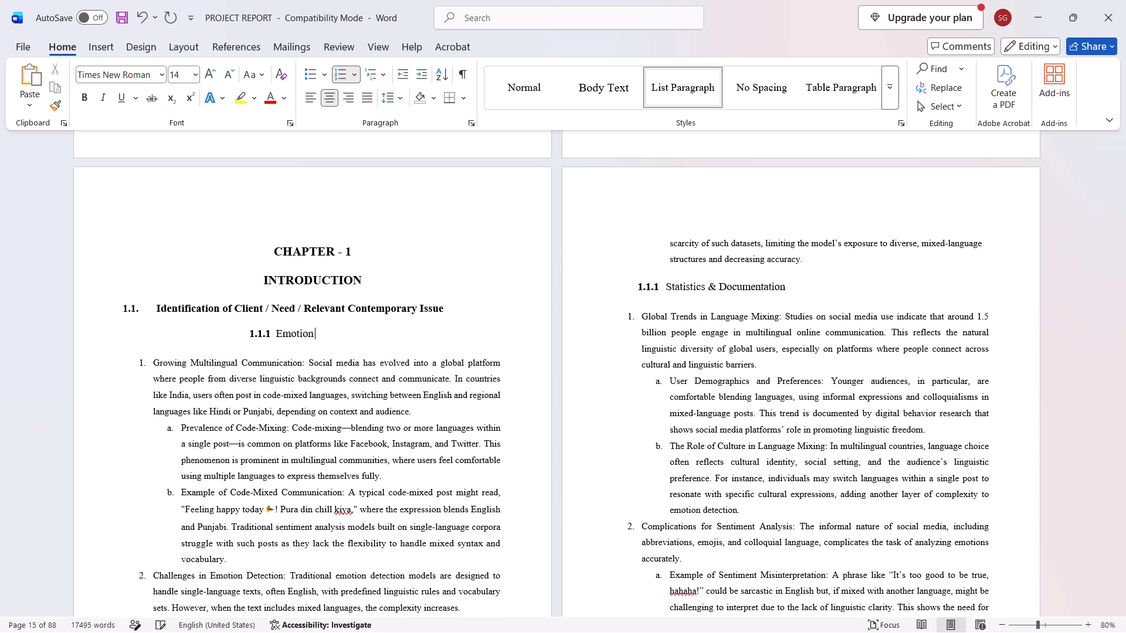
key(BackSpace)
key(BackSpace)
key(BackSpace)
key(BackSpace)
key(BackSpace)
key(ctrl+v)
click(489, 340)
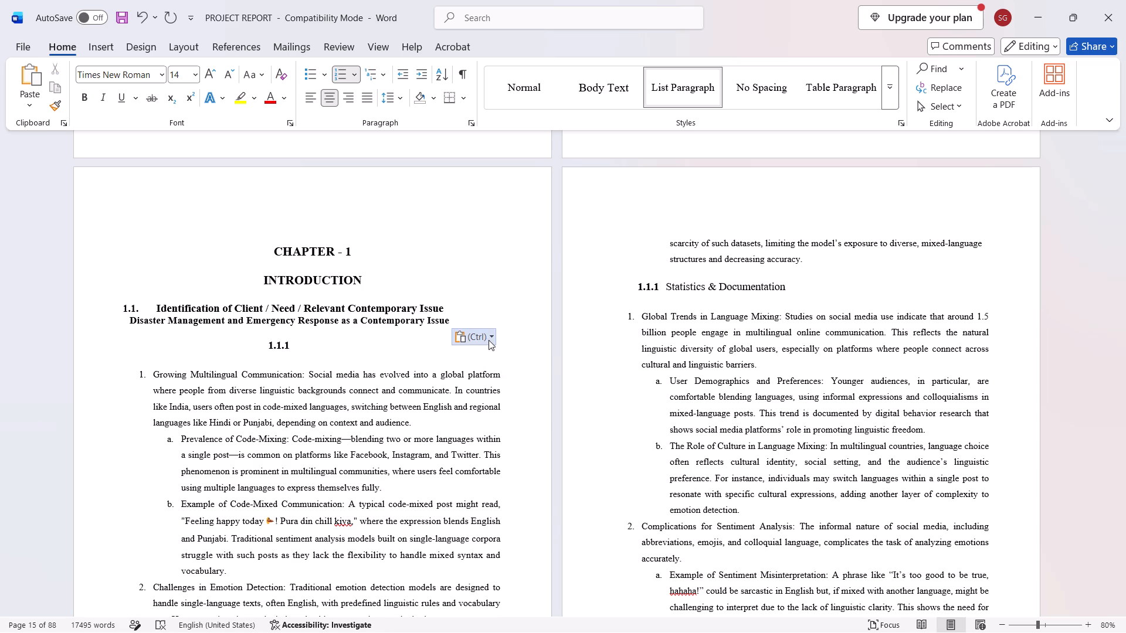
click(511, 374)
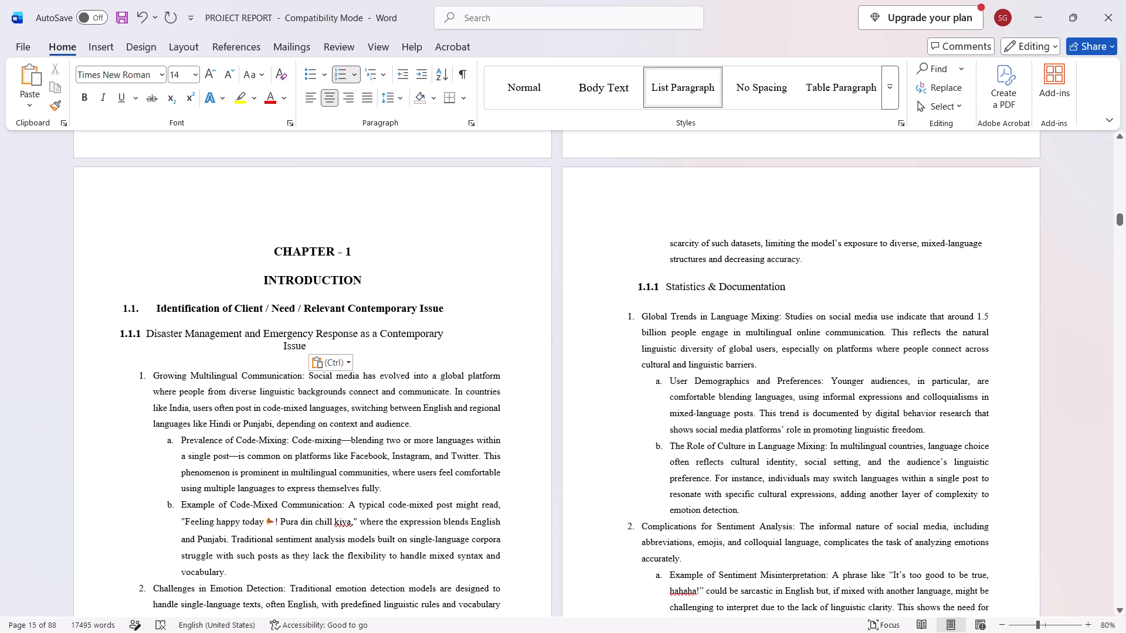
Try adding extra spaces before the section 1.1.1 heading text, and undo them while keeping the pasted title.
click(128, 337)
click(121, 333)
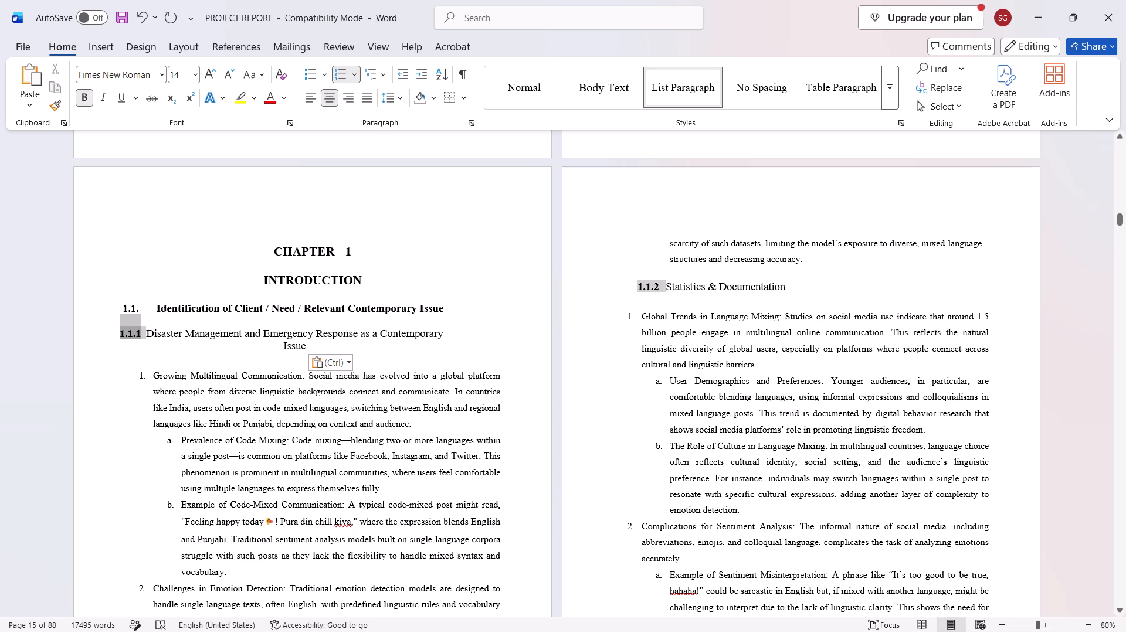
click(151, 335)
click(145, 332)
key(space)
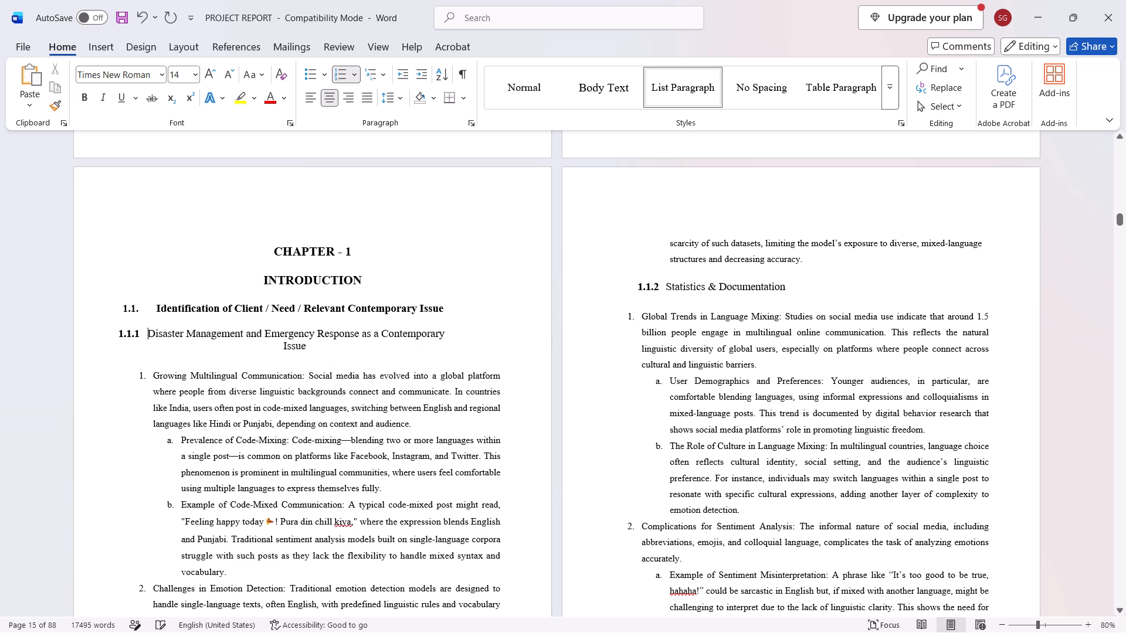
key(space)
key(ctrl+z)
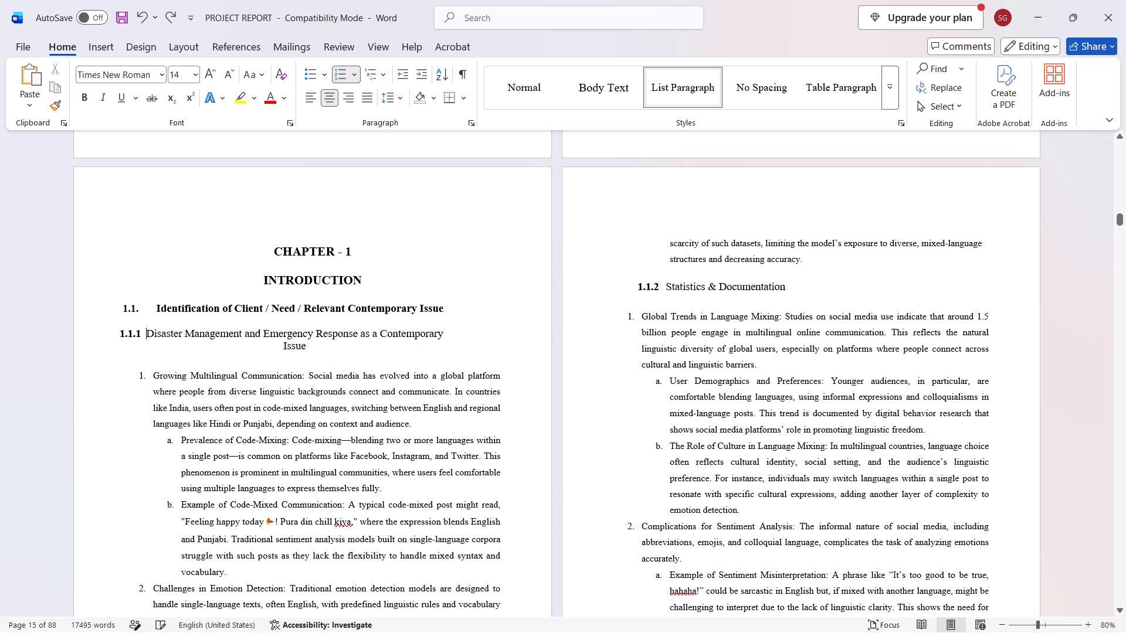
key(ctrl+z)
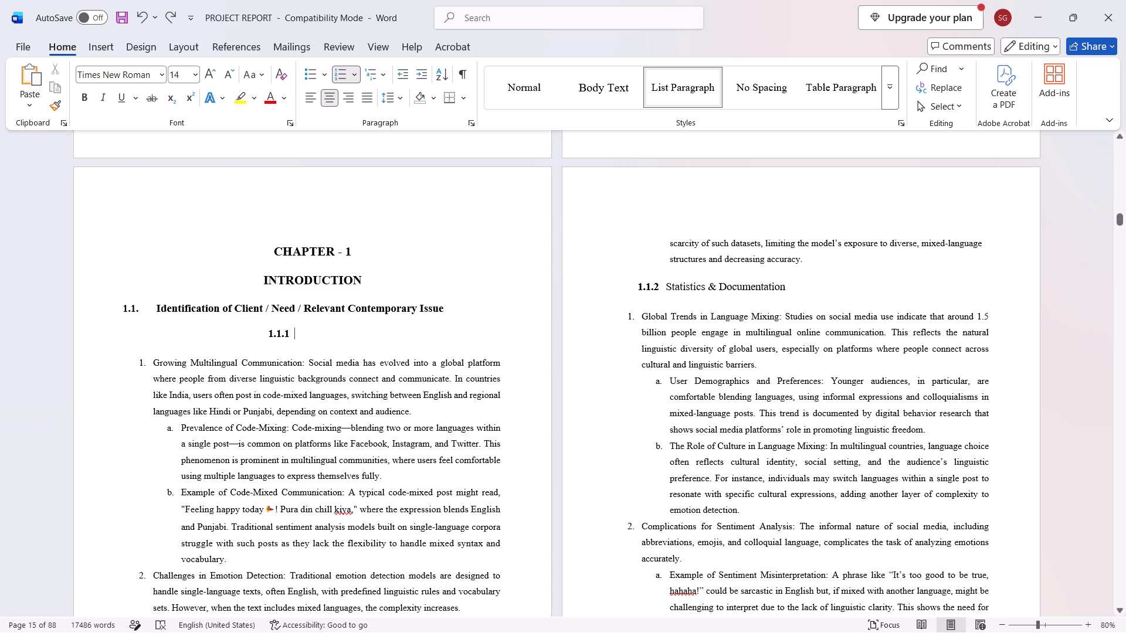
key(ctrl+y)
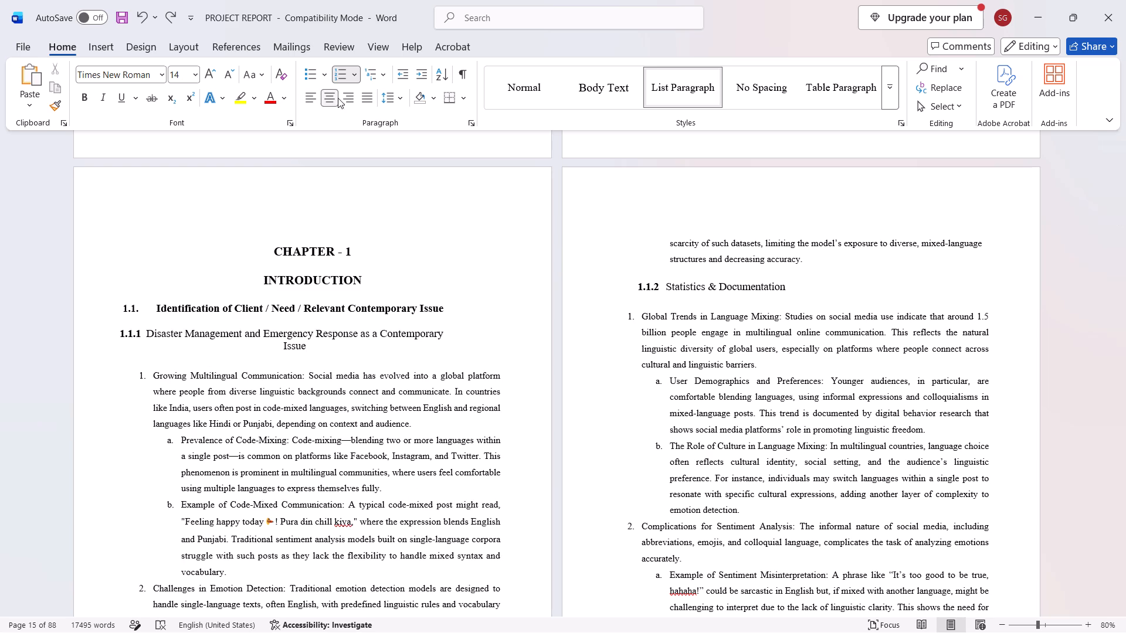
Justify the section 1.1.1 heading and the section 1.1 heading.
click(358, 98)
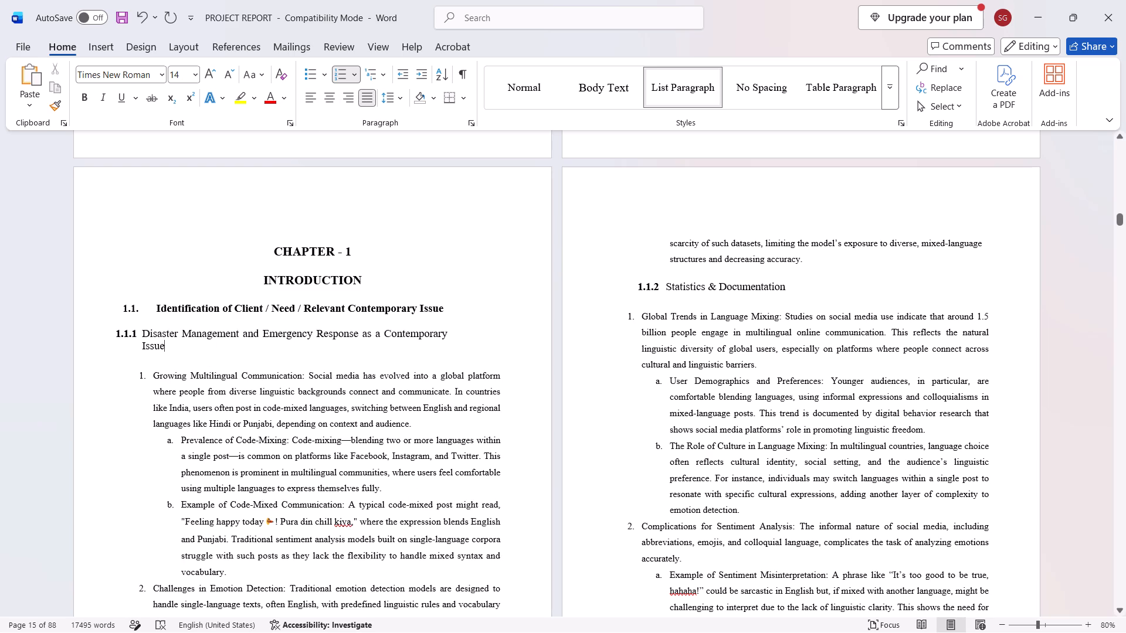
triple_click(205, 309)
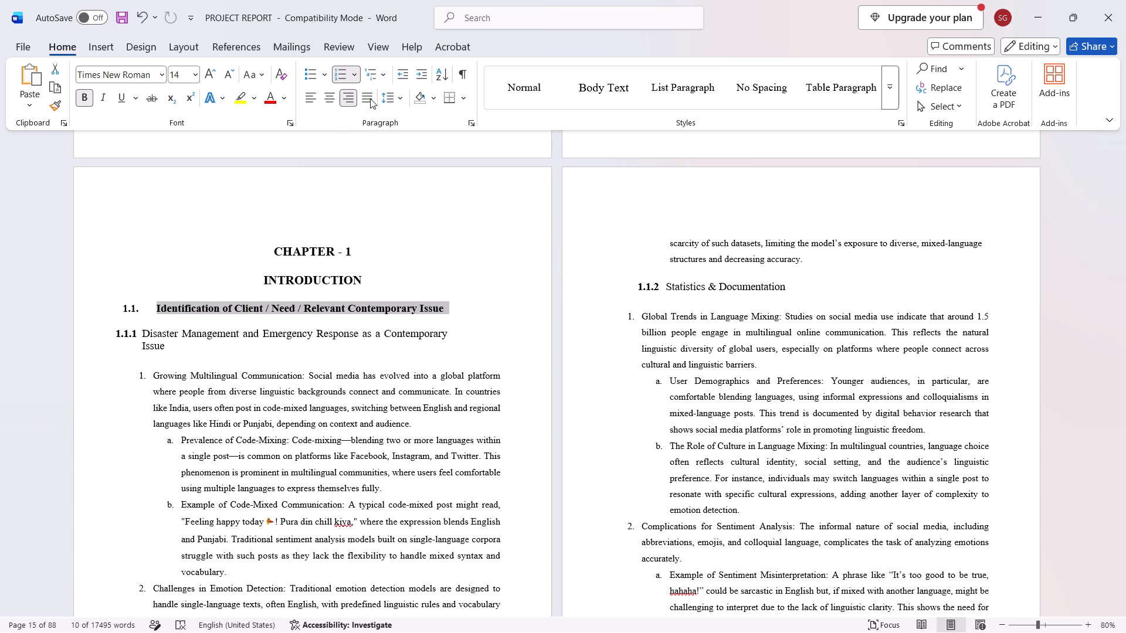
click(370, 98)
click(507, 309)
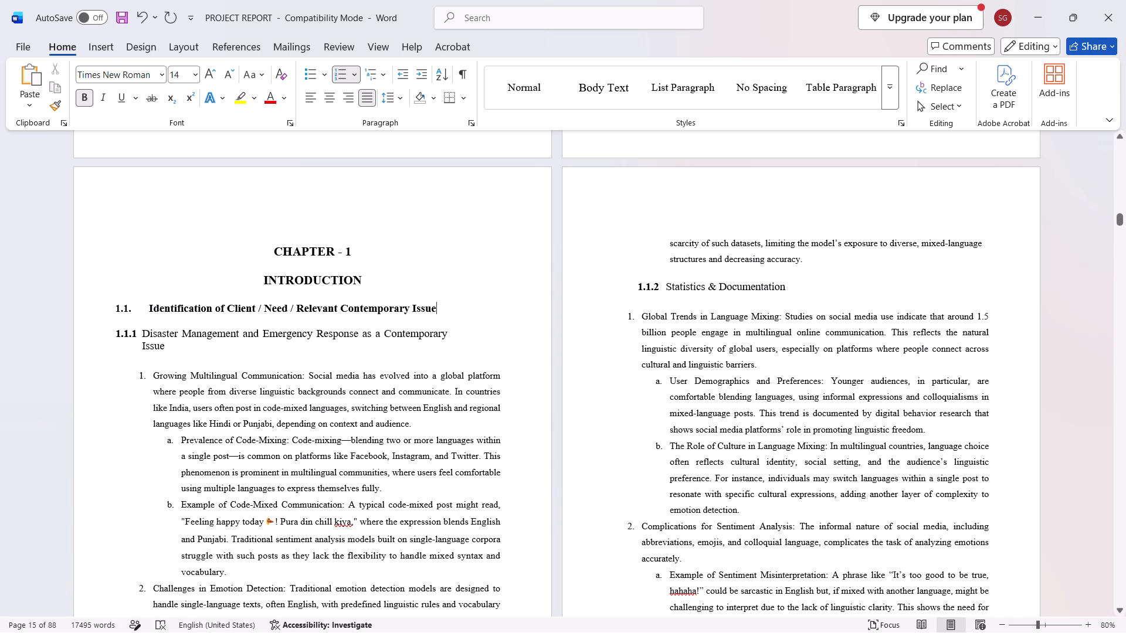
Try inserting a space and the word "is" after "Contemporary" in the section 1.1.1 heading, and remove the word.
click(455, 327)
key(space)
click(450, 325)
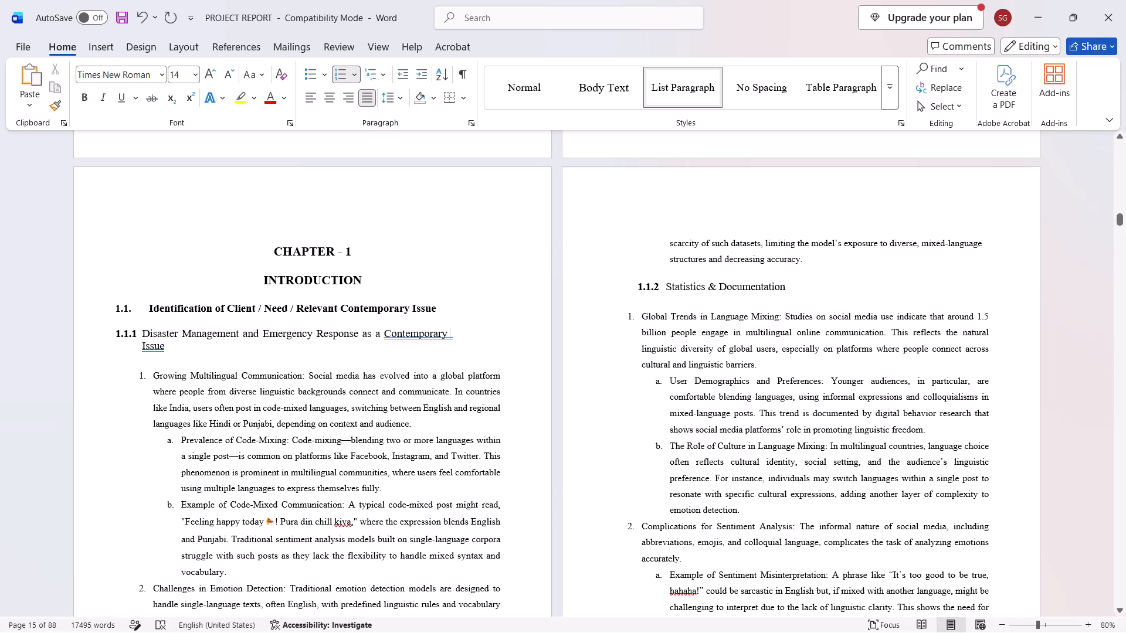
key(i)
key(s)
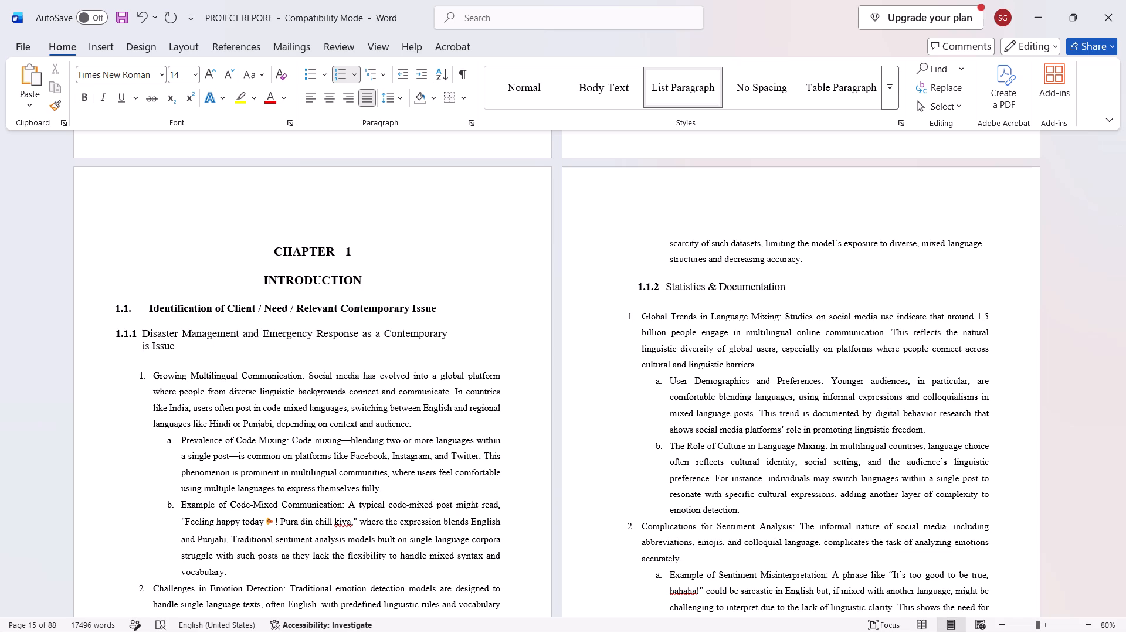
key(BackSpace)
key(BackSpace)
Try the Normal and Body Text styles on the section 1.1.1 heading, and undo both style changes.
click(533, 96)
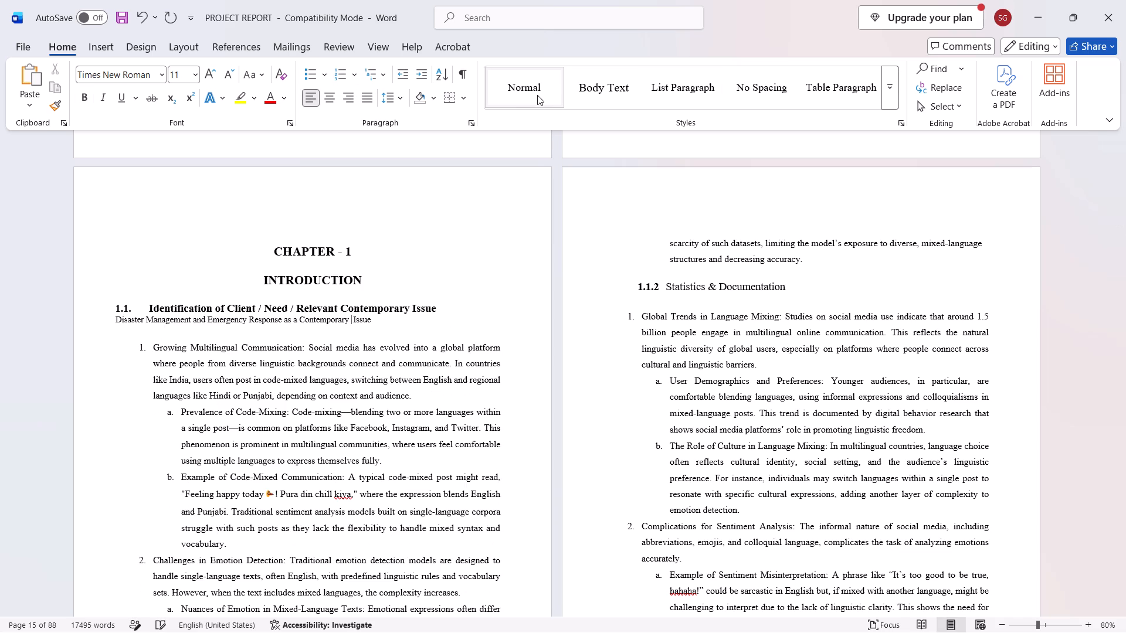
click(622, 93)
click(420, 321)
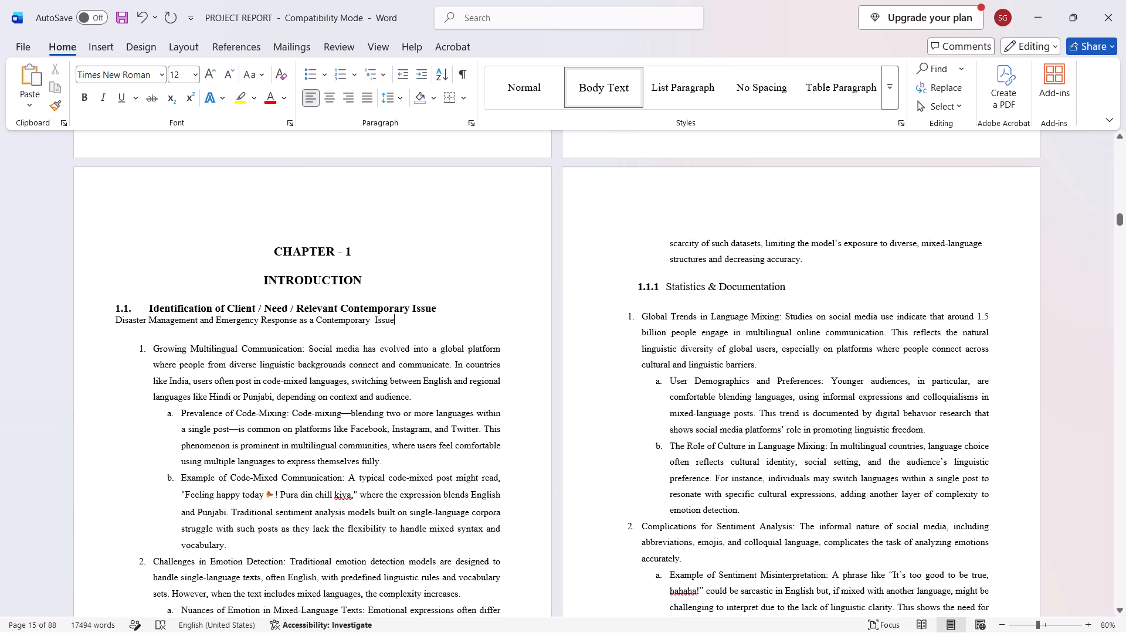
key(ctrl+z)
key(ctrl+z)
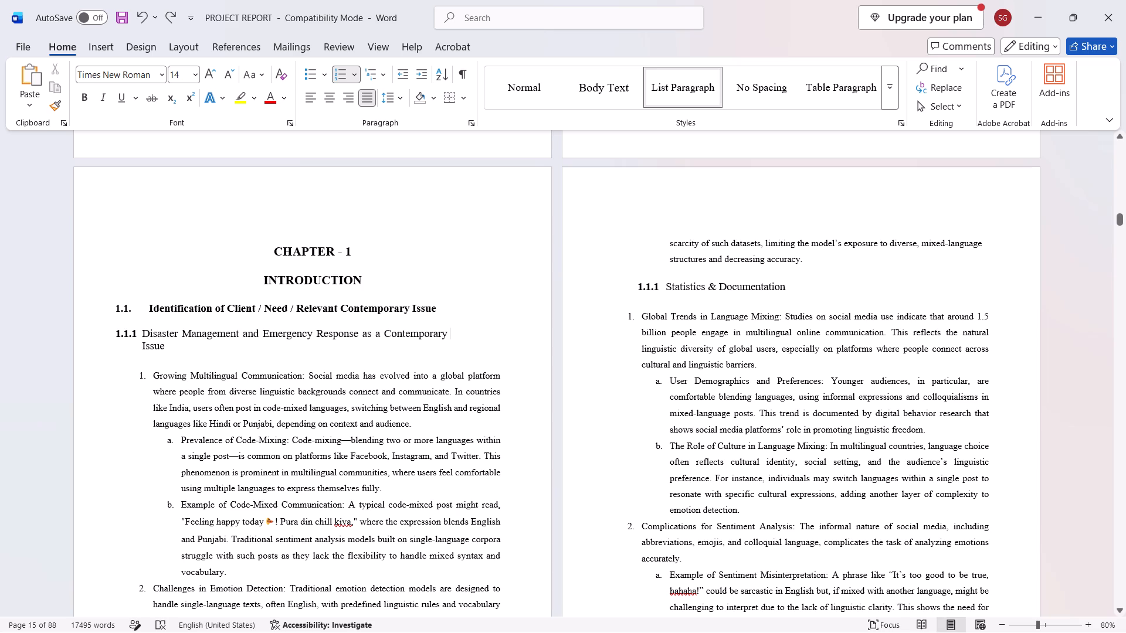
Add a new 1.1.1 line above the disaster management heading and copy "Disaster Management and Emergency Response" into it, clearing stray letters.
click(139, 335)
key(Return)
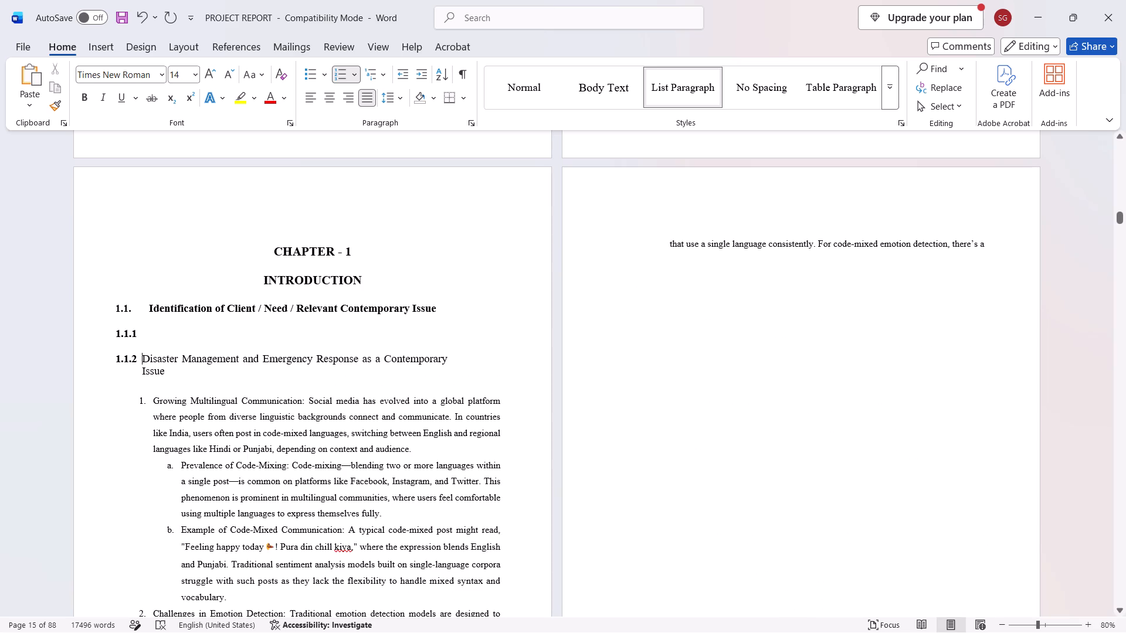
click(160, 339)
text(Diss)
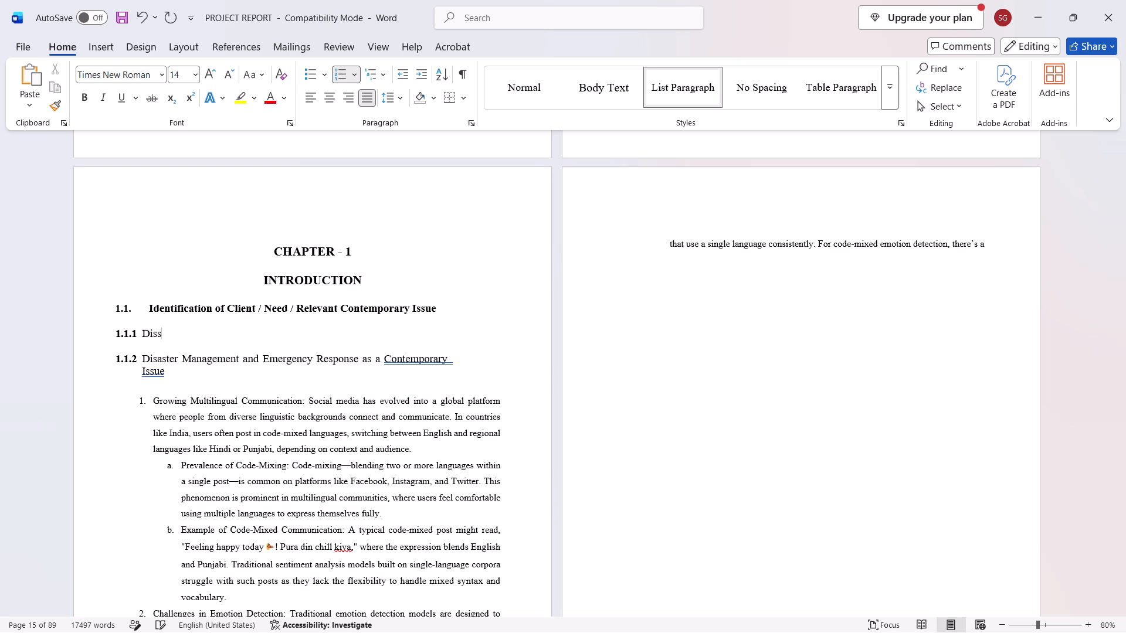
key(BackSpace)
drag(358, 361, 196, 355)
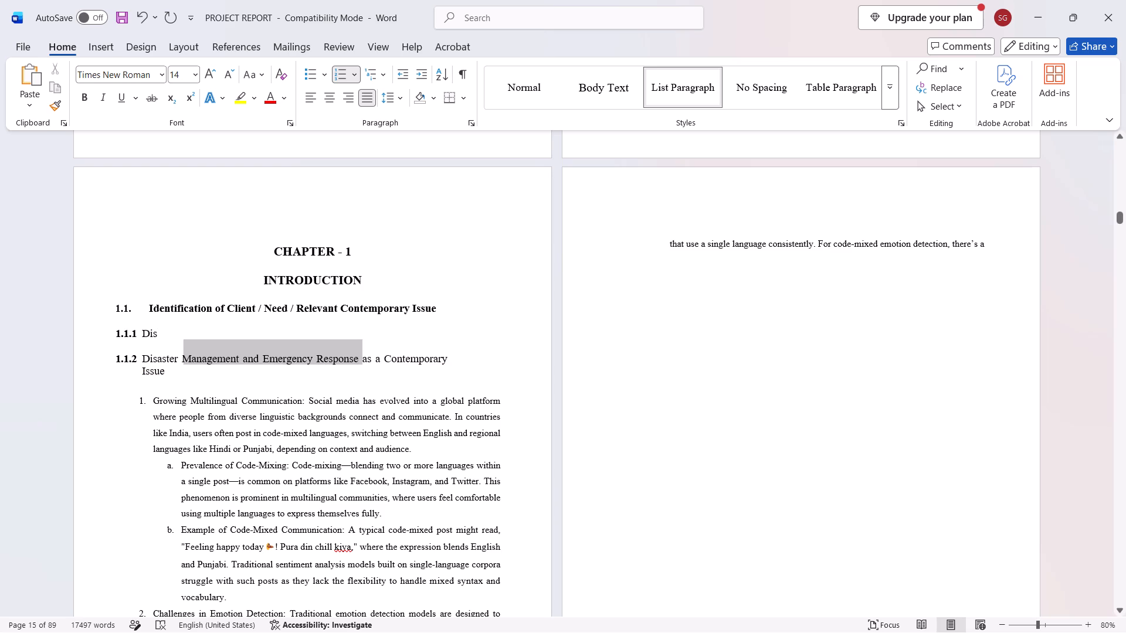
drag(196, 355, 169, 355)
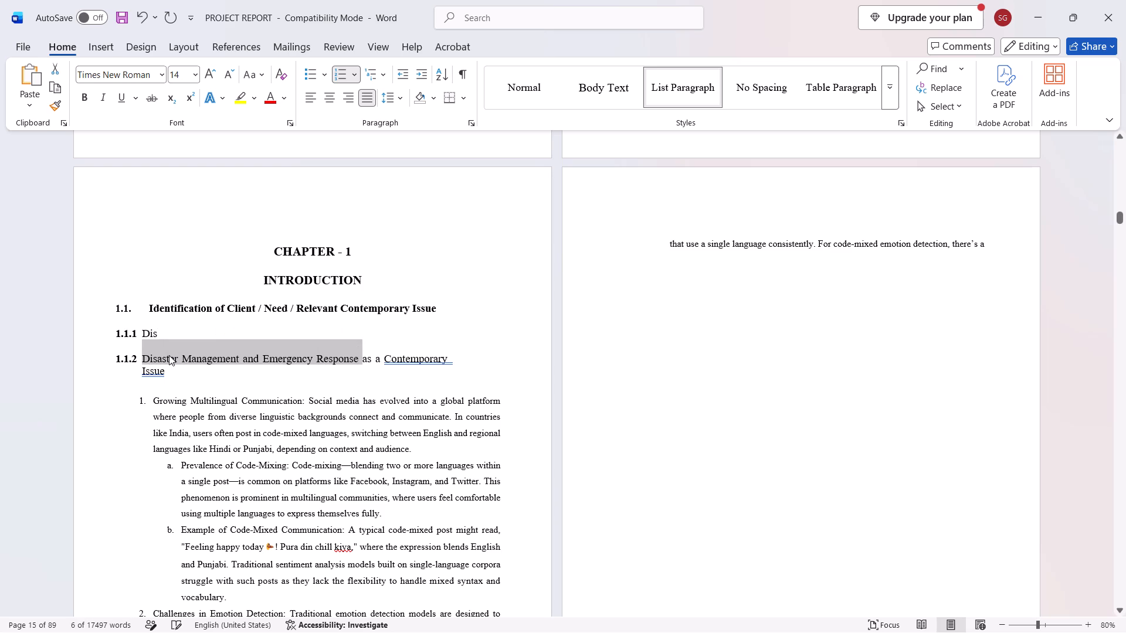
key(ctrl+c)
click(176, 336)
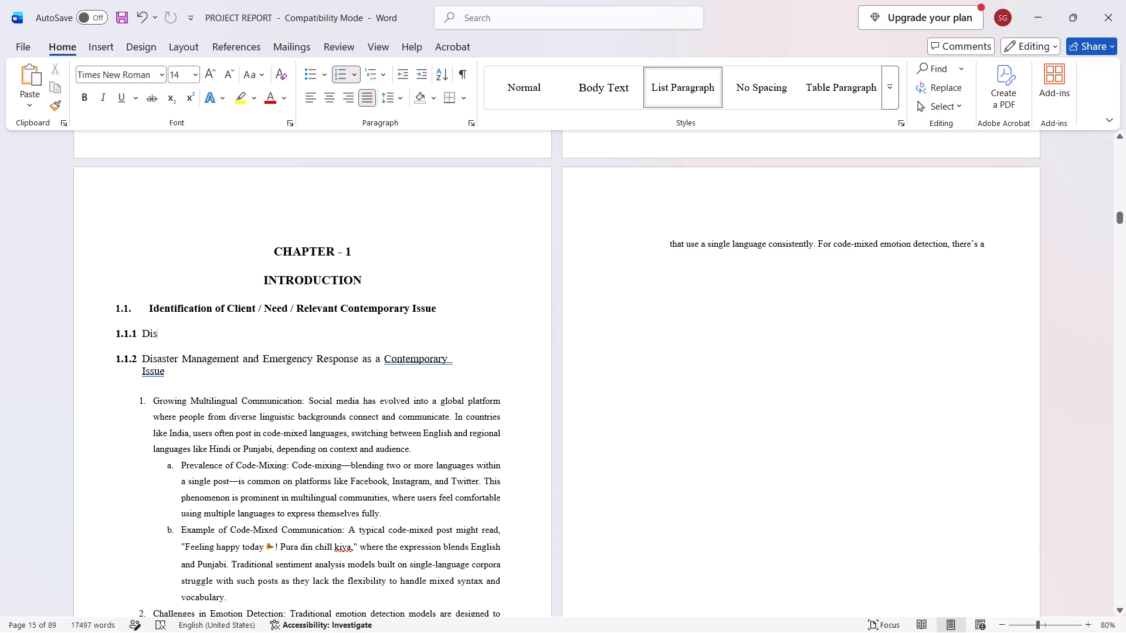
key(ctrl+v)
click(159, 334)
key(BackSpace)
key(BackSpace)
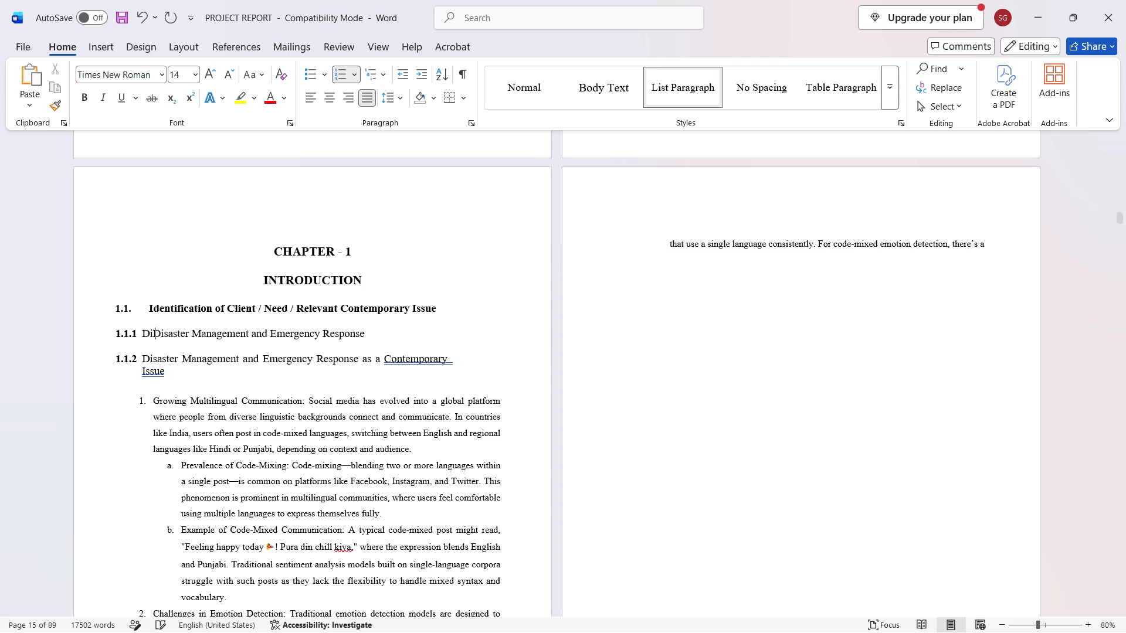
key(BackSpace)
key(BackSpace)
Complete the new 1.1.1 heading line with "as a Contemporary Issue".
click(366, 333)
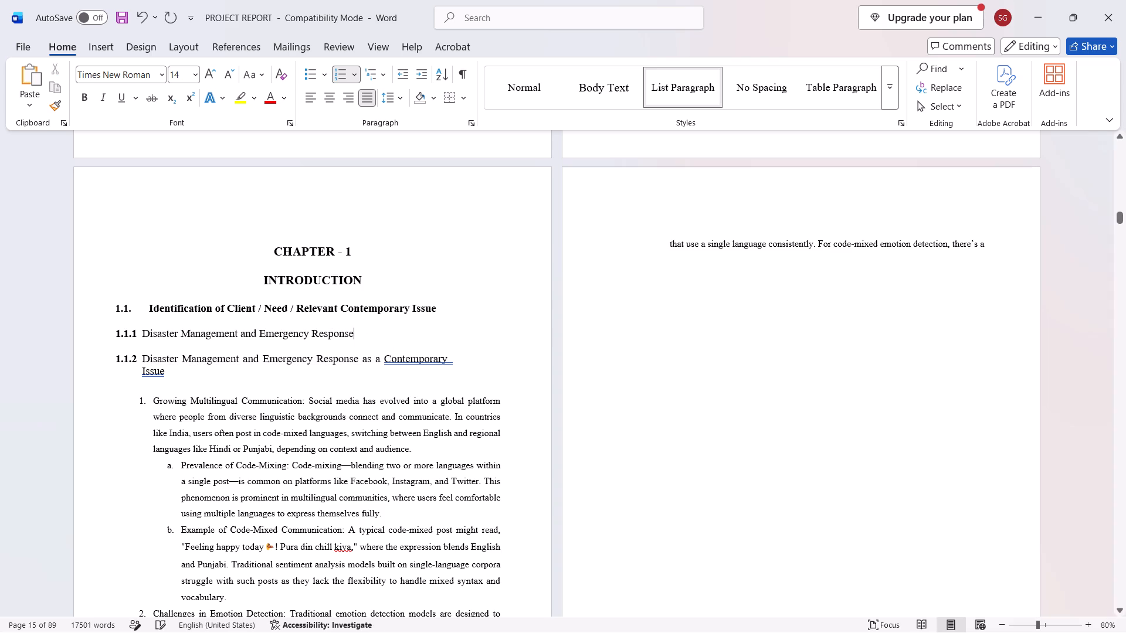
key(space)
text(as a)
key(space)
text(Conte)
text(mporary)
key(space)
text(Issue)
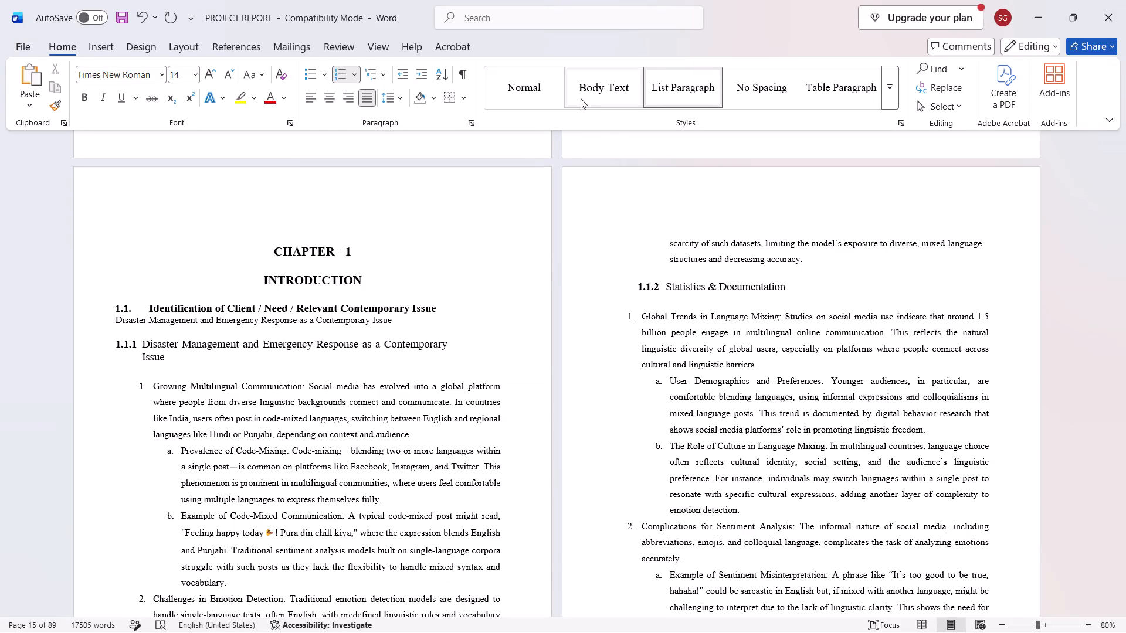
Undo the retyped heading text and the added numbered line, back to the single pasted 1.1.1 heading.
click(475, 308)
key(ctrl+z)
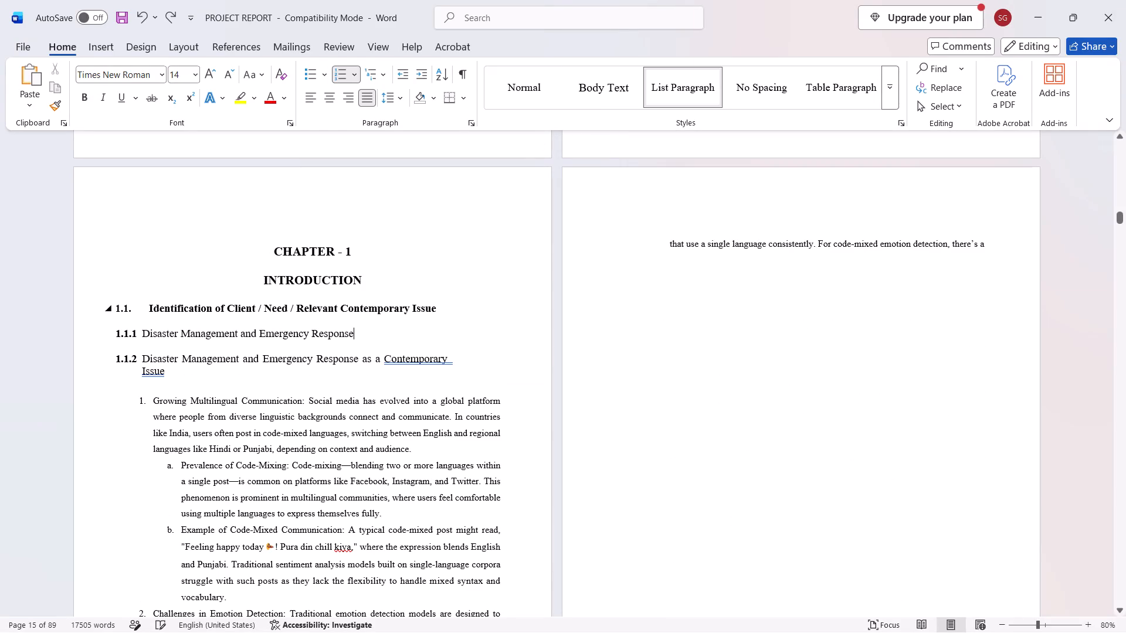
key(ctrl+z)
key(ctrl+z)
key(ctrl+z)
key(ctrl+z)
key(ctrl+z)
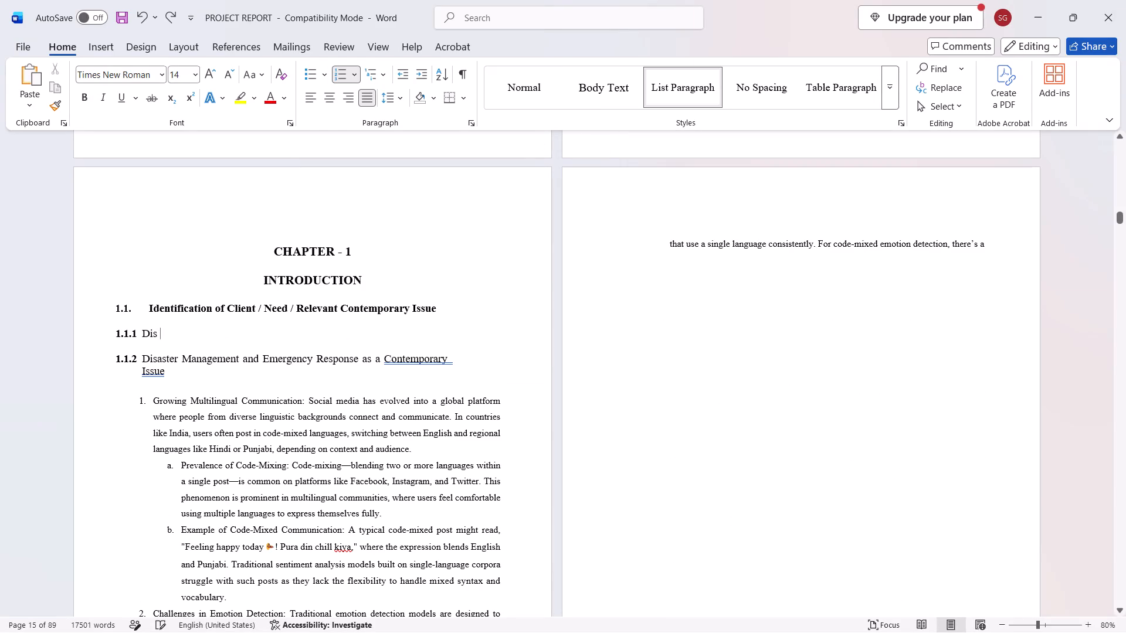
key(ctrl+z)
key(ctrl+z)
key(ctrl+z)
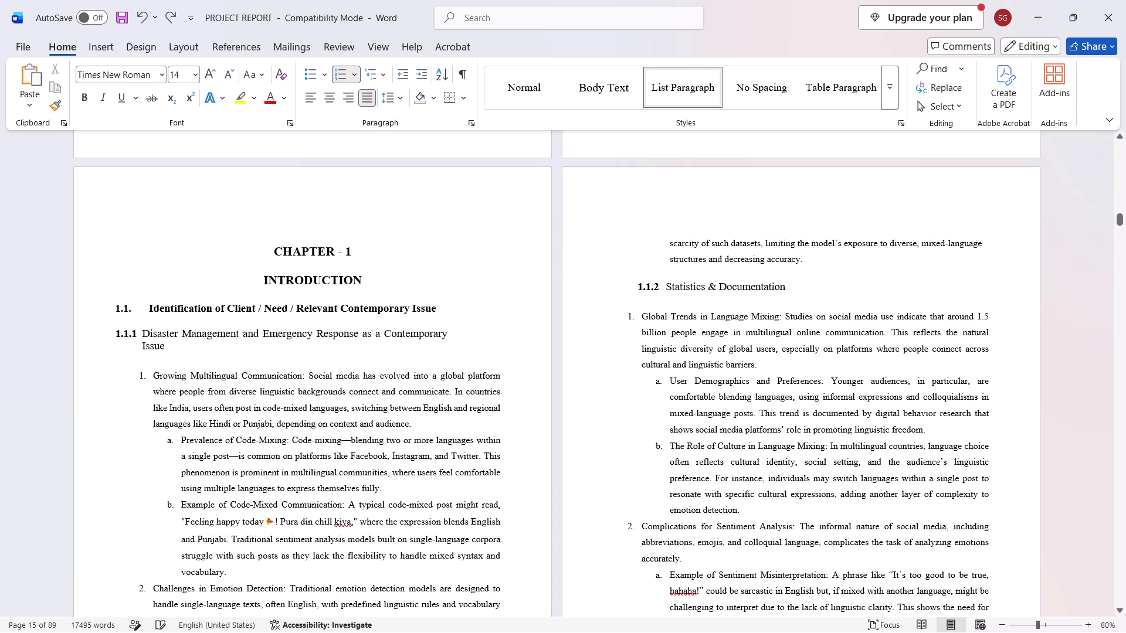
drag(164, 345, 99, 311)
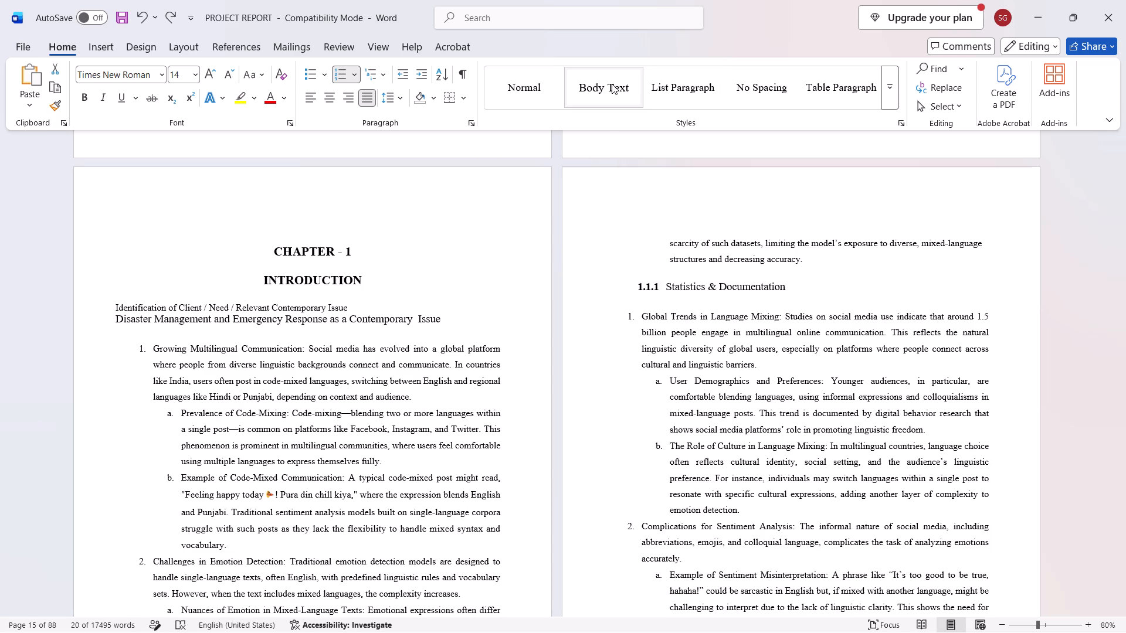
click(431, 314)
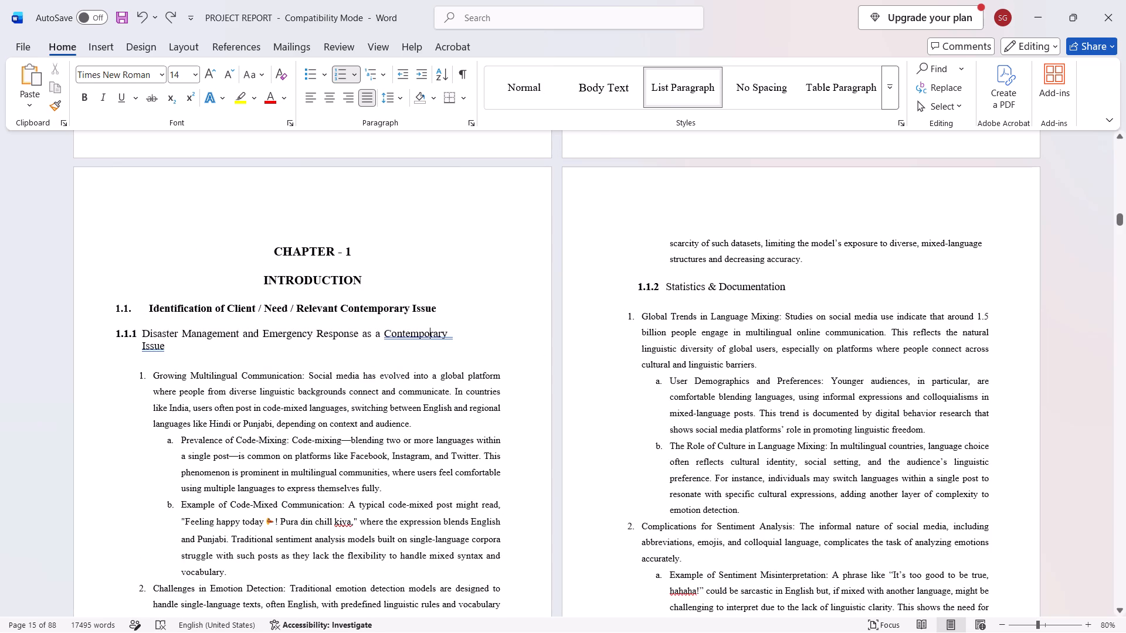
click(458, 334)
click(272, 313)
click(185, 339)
Look through the remaining section 1.1 subsections of the report to review their titles and content structure.
scroll(710, 330, down, 8)
scroll(711, 337, up, 1)
scroll(711, 337, down, 9)
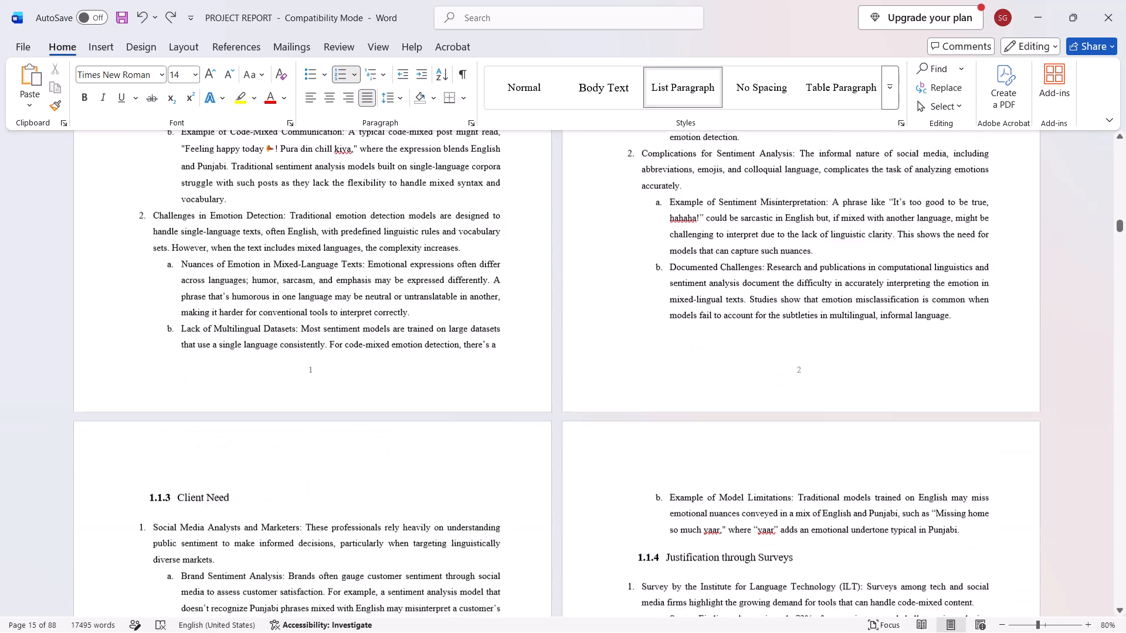
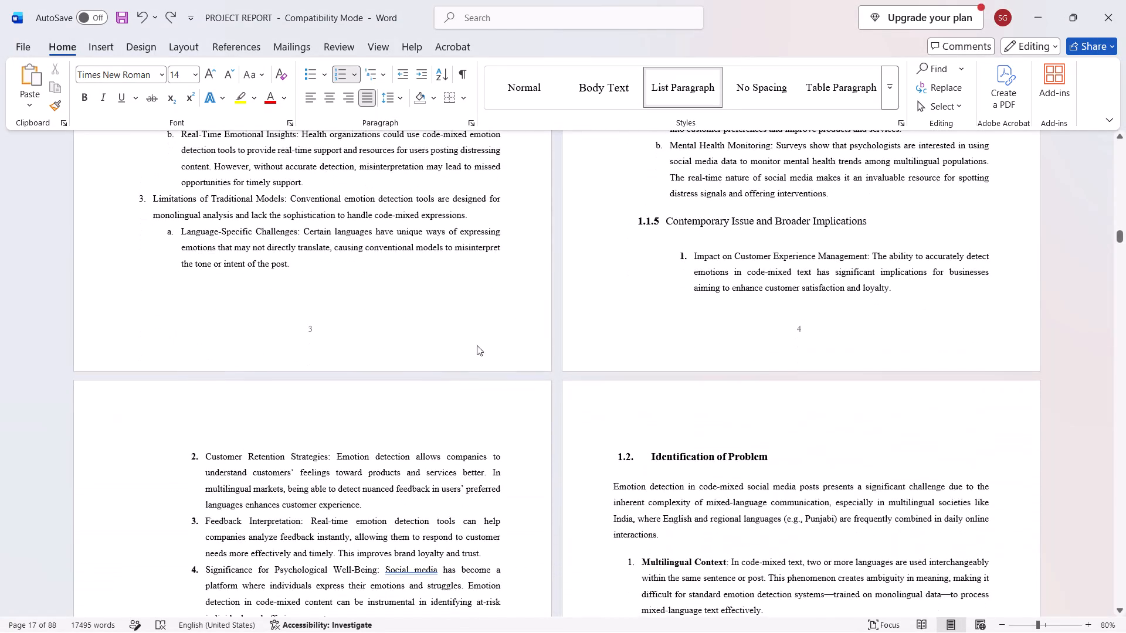
scroll(691, 261, down, 5)
scroll(596, 332, down, 1)
scroll(593, 335, up, 1)
scroll(588, 336, down, 6)
scroll(494, 380, up, 1)
scroll(494, 380, down, 1)
scroll(427, 442, down, 8)
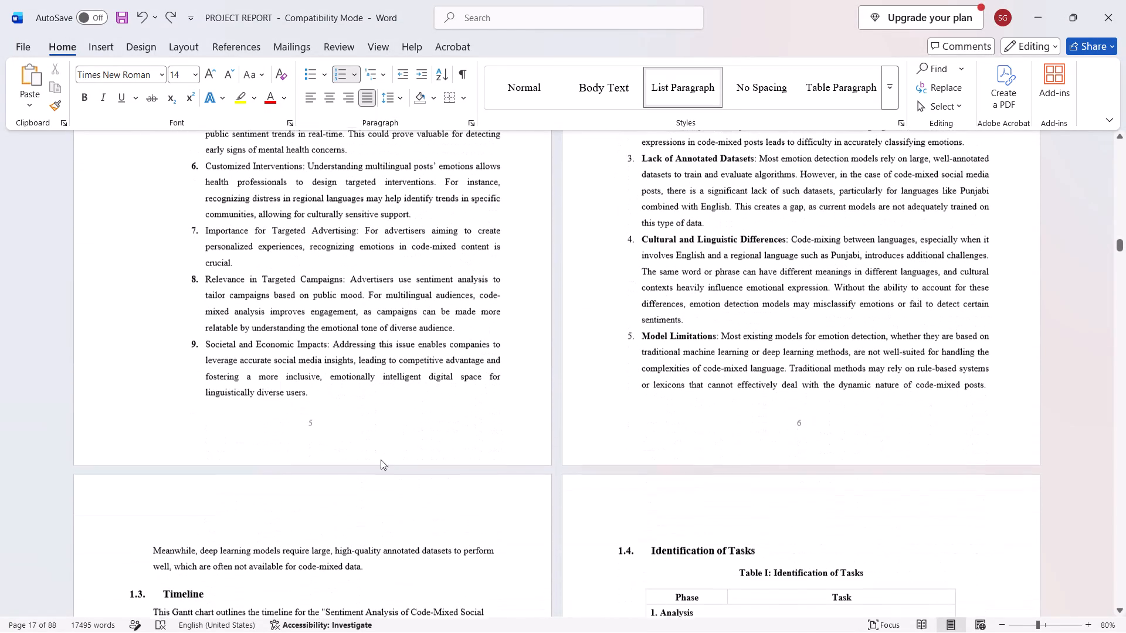
click(304, 389)
drag(307, 392, 246, 354)
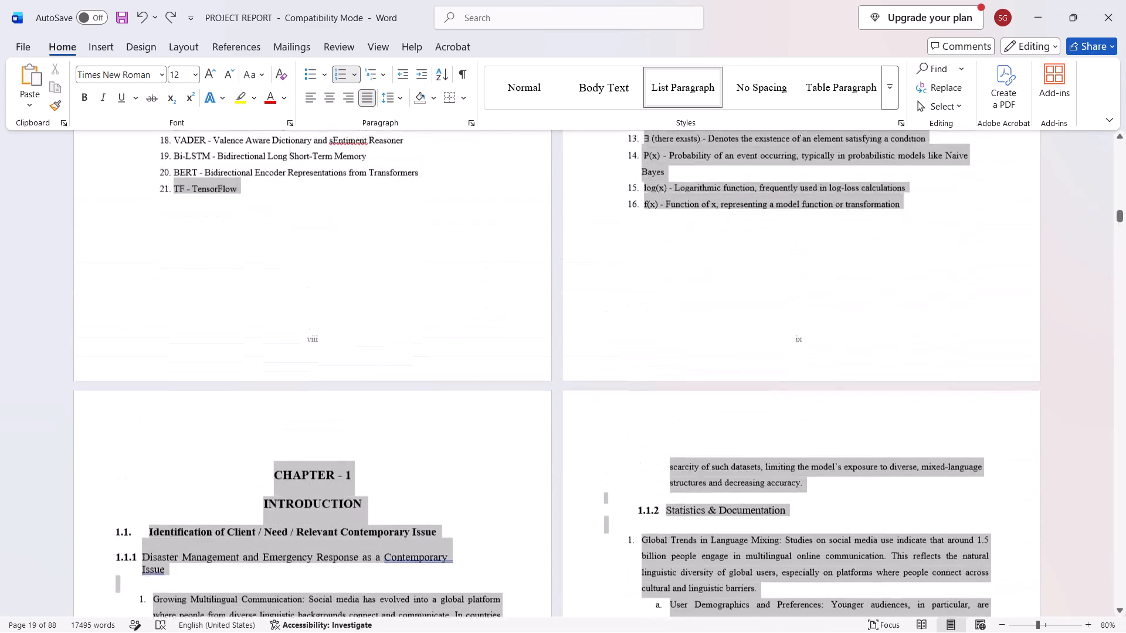
drag(246, 354, 154, 475)
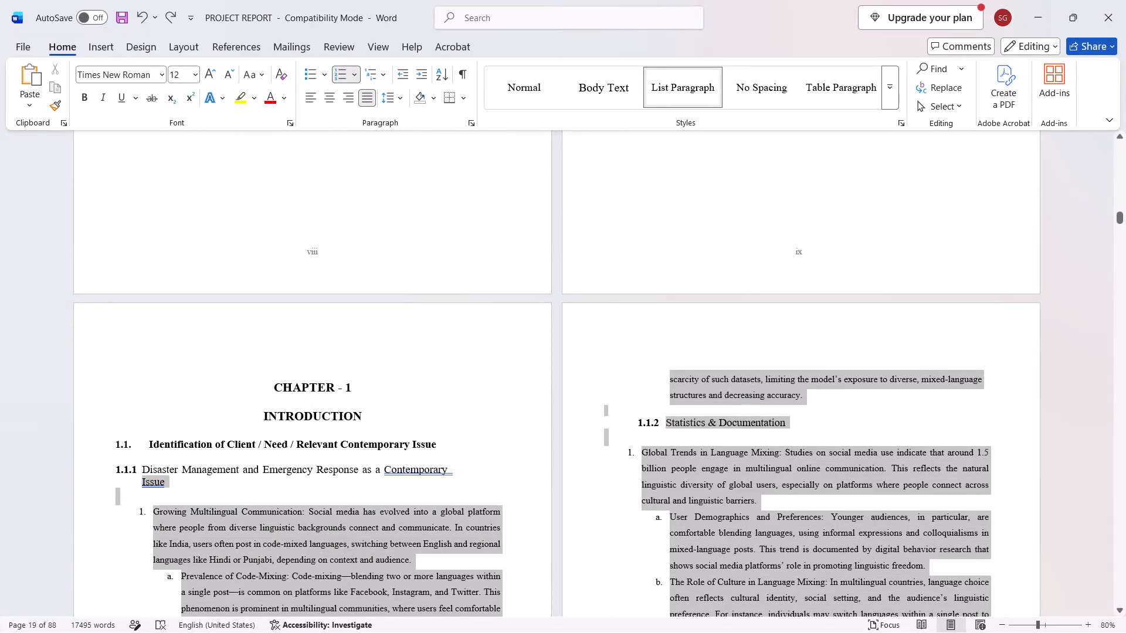
drag(154, 475, 143, 466)
key(BackSpace)
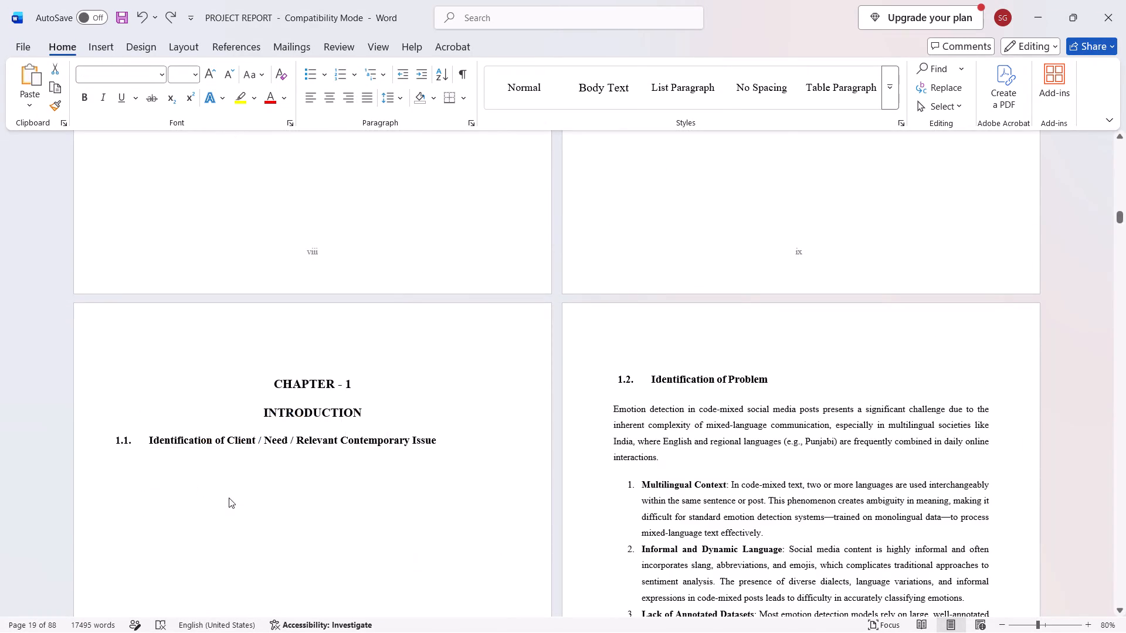
Paste the copied draft below the 1.1 heading, leaving a blank line in between.
scroll(365, 463, down, 5)
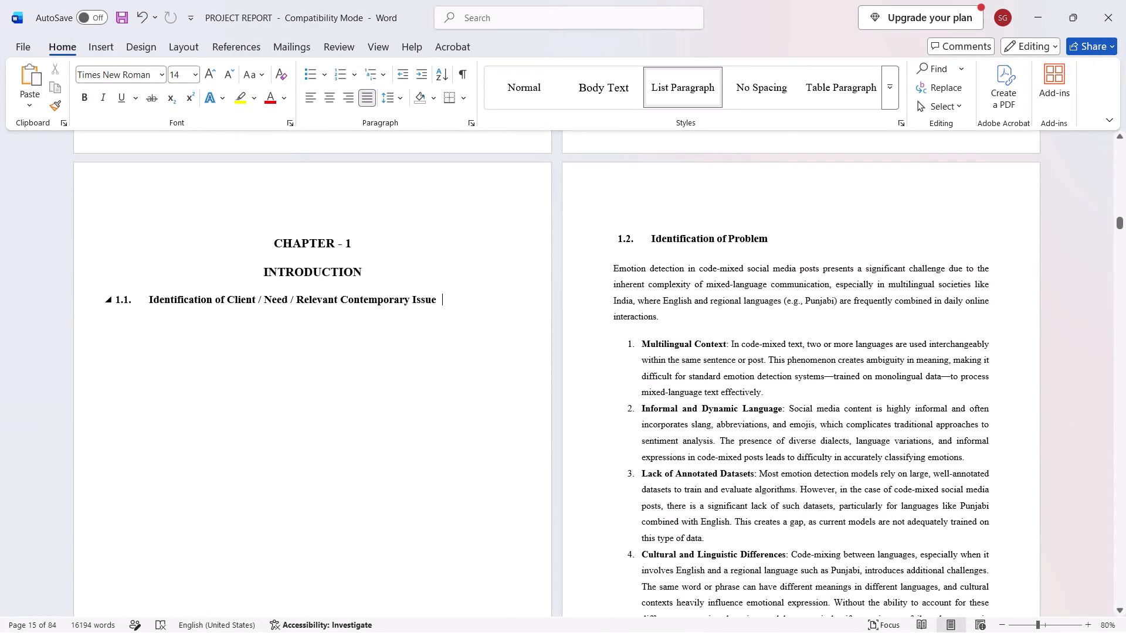
click(118, 297)
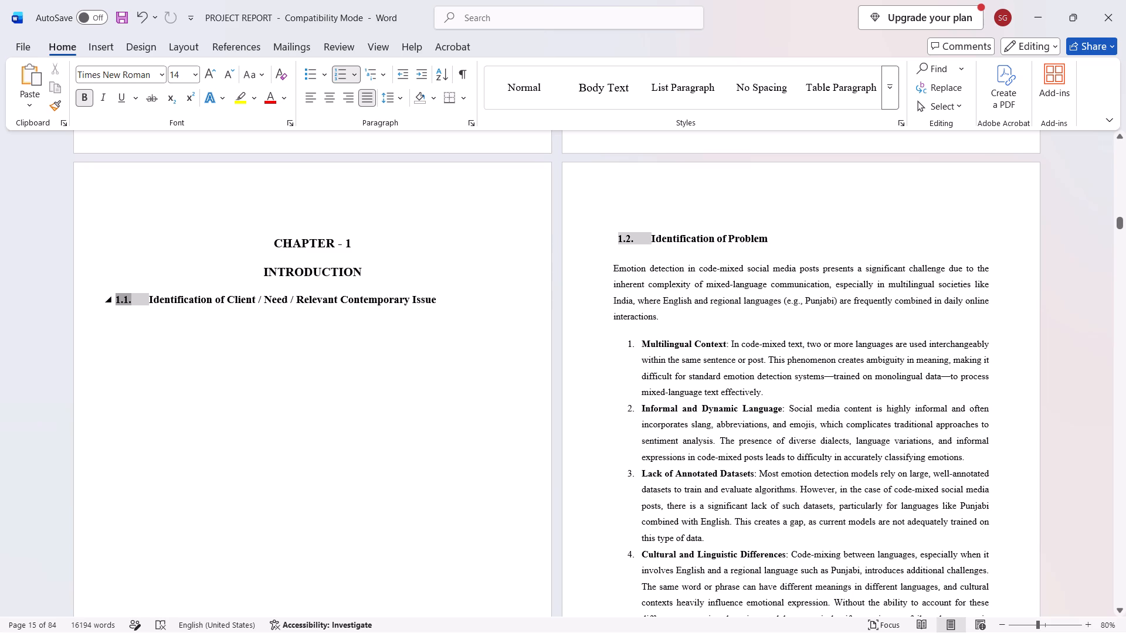
click(443, 299)
key(Return)
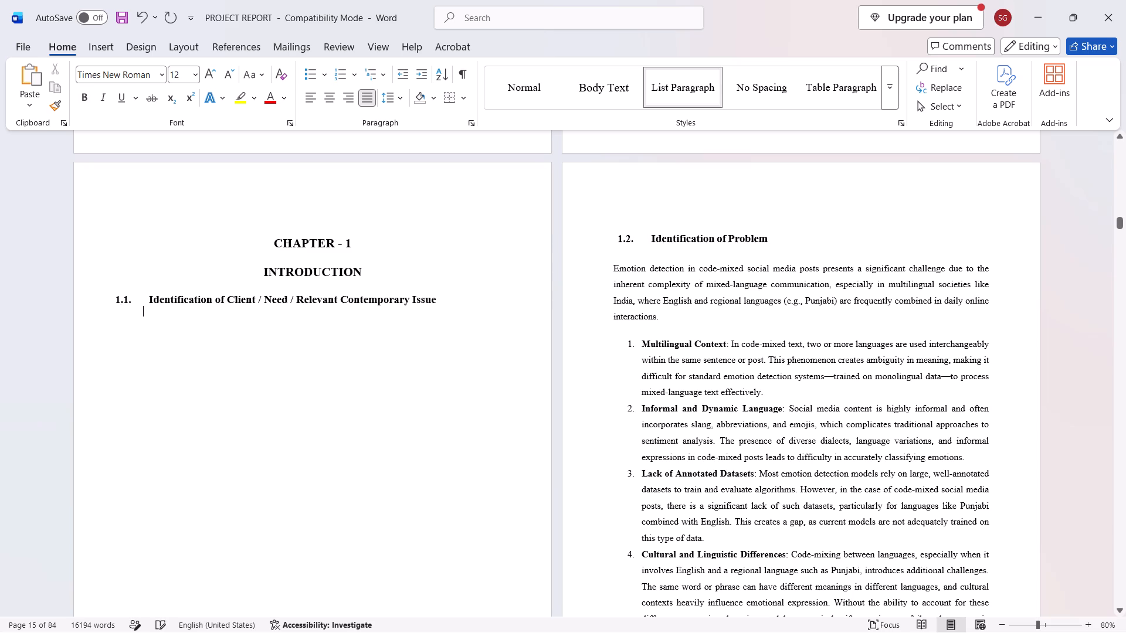
key(Return)
key(BackSpace)
key(BackSpace)
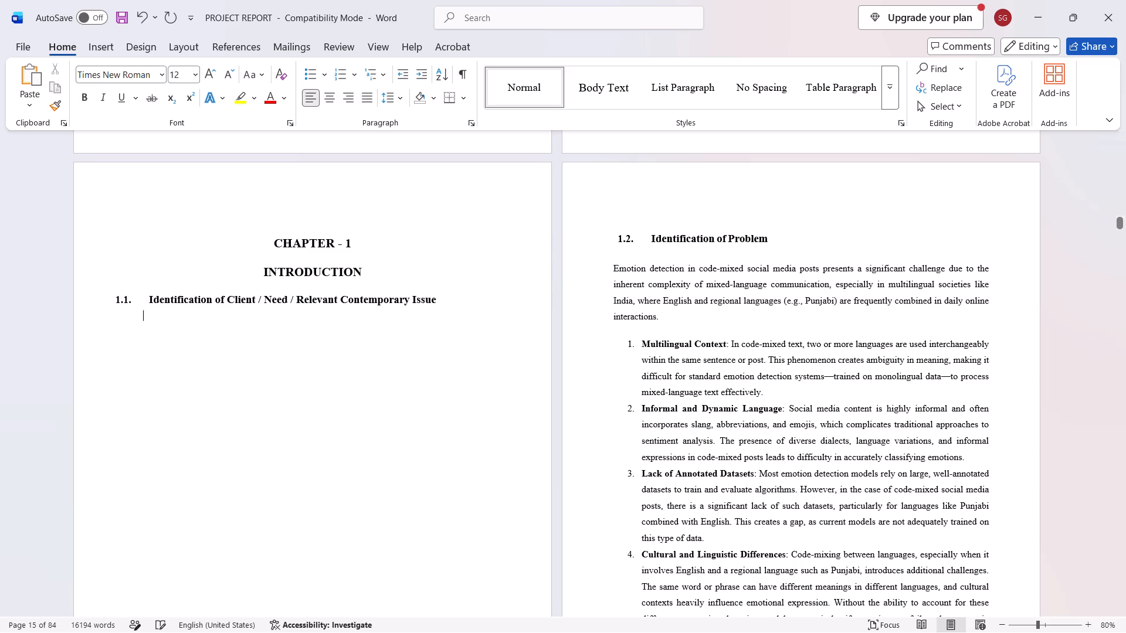
key(BackSpace)
key(Return)
key(Return)
key(ctrl+v)
Look through the pasted subsections 1.1.1 to 1.1.5 to check their layout and numbering in the report.
scroll(438, 427, down, 6)
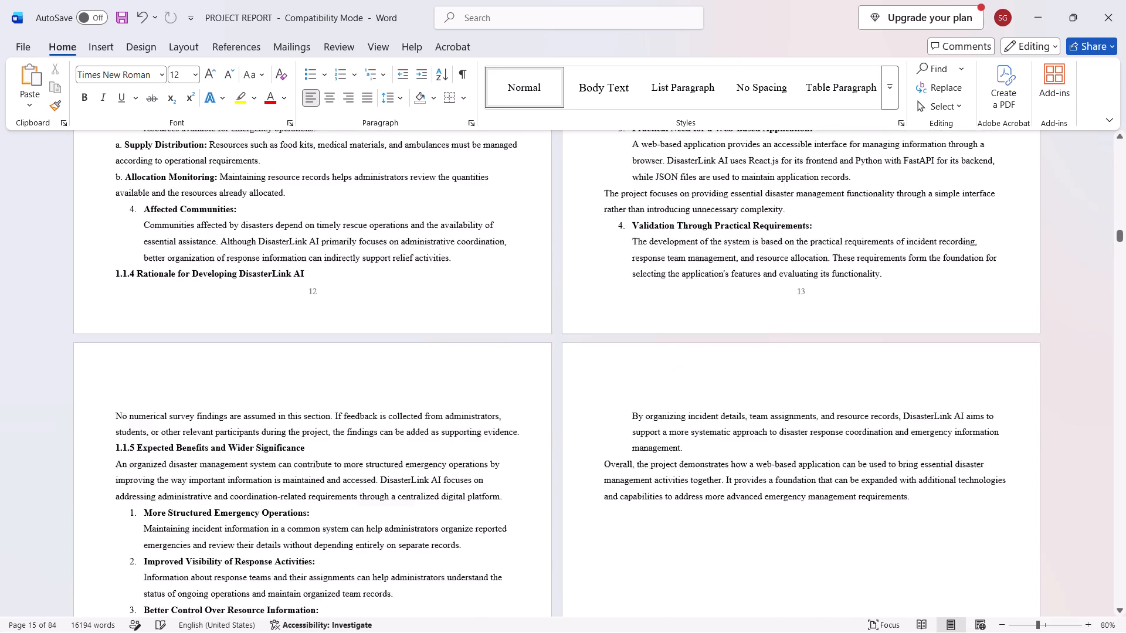
scroll(445, 420, down, 12)
scroll(445, 420, up, 6)
scroll(310, 385, up, 2)
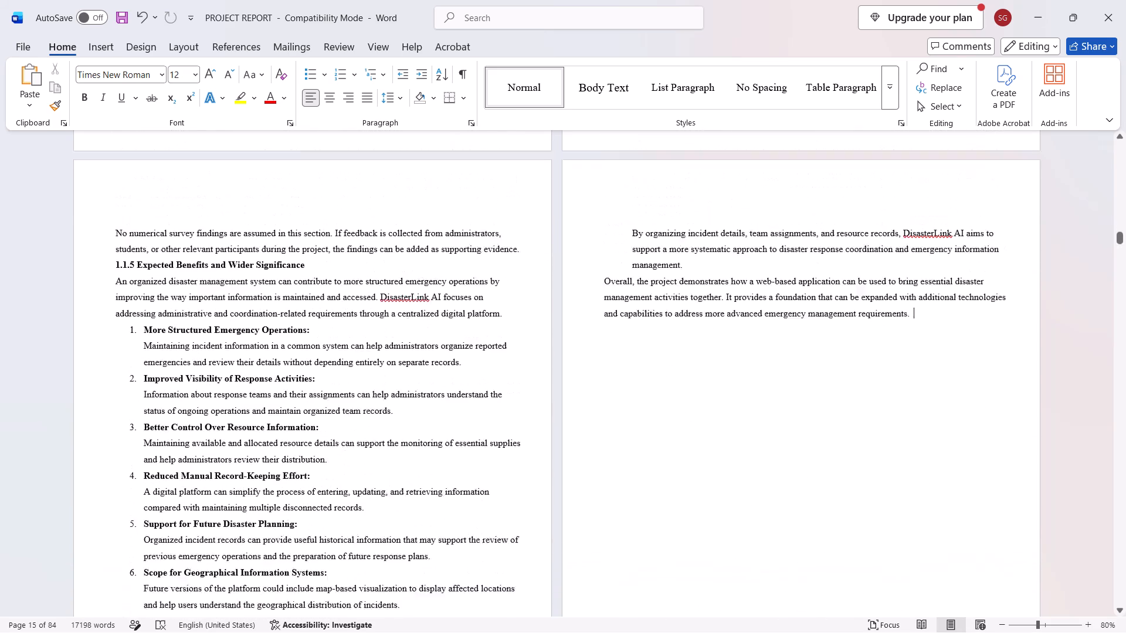
scroll(281, 352, up, 8)
scroll(263, 327, down, 1)
scroll(263, 327, up, 12)
scroll(238, 326, down, 2)
scroll(238, 326, up, 10)
scroll(237, 326, down, 1)
scroll(237, 326, up, 7)
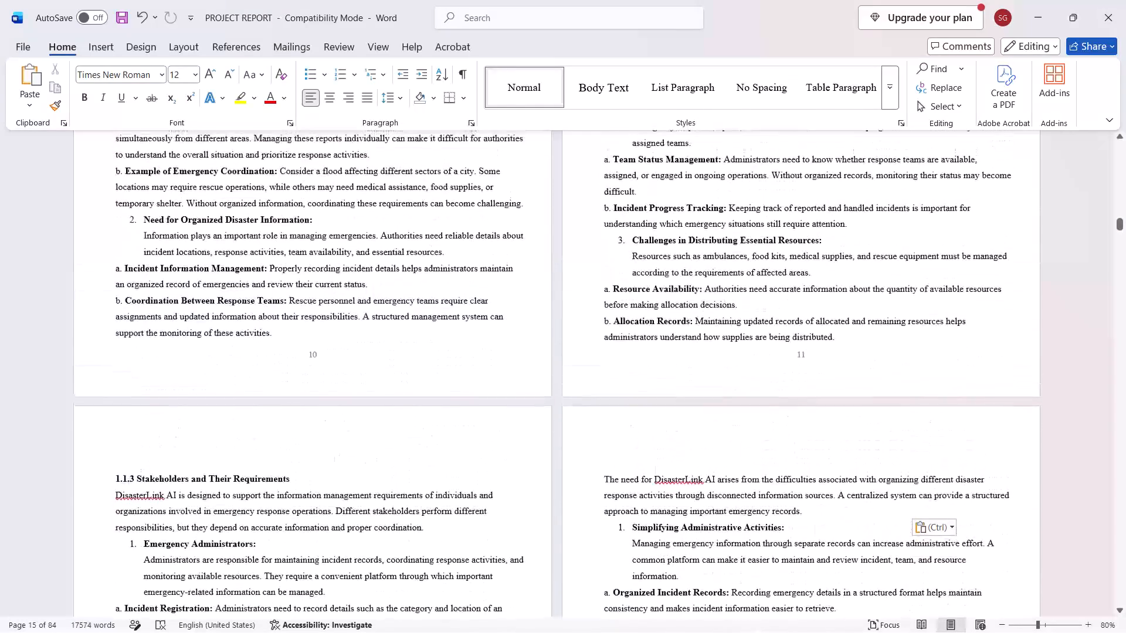
scroll(235, 326, up, 3)
scroll(234, 327, down, 2)
scroll(234, 327, up, 7)
scroll(234, 327, down, 1)
scroll(234, 327, up, 2)
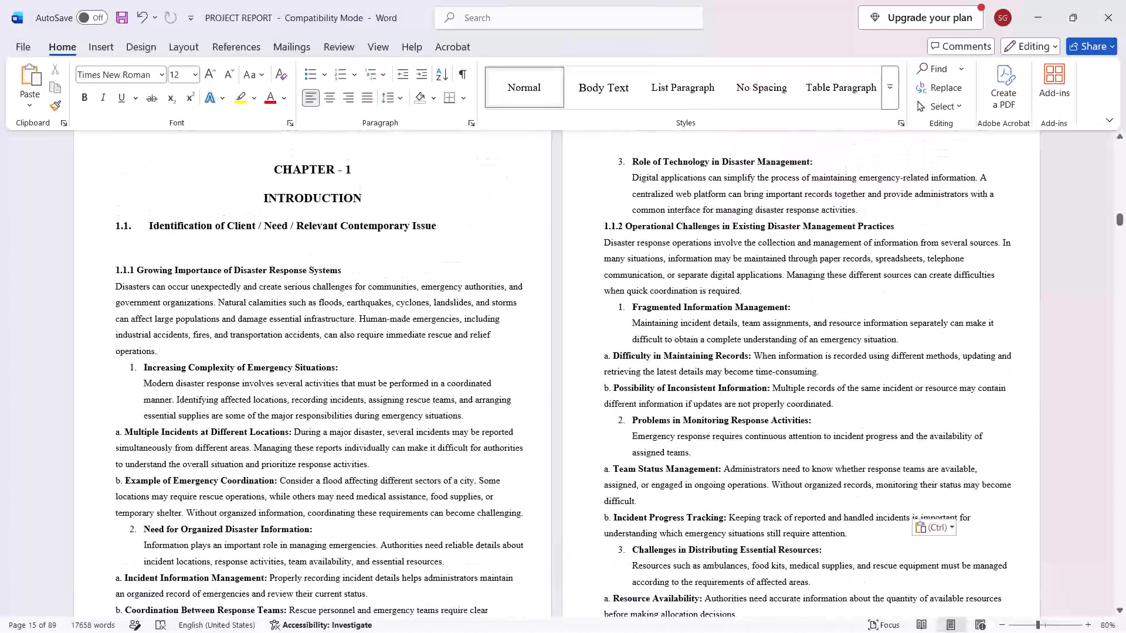
Define a new number format 1.1.1 for the number of the "Growing Importance of Disaster Response Systems" heading.
triple_click(120, 269)
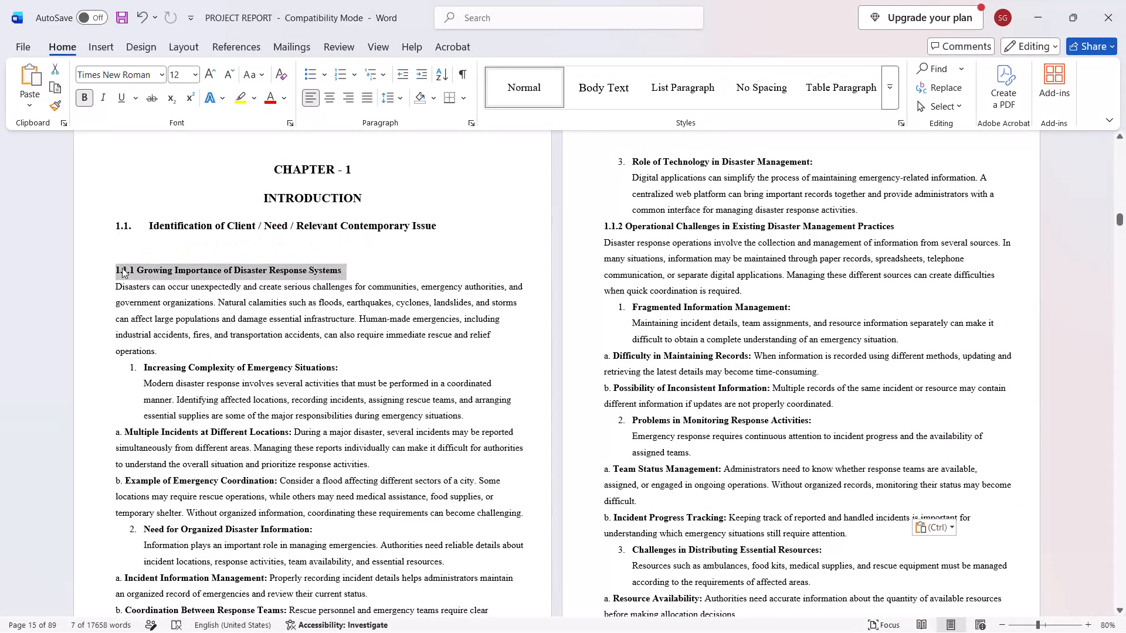
click(122, 268)
drag(133, 268, 110, 270)
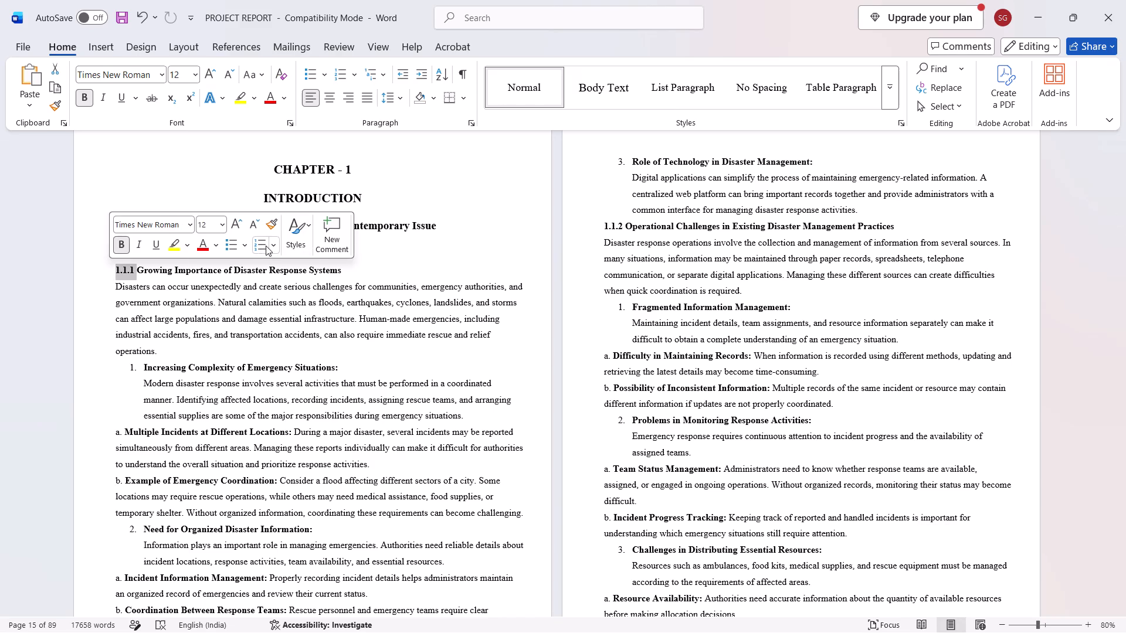
click(247, 246)
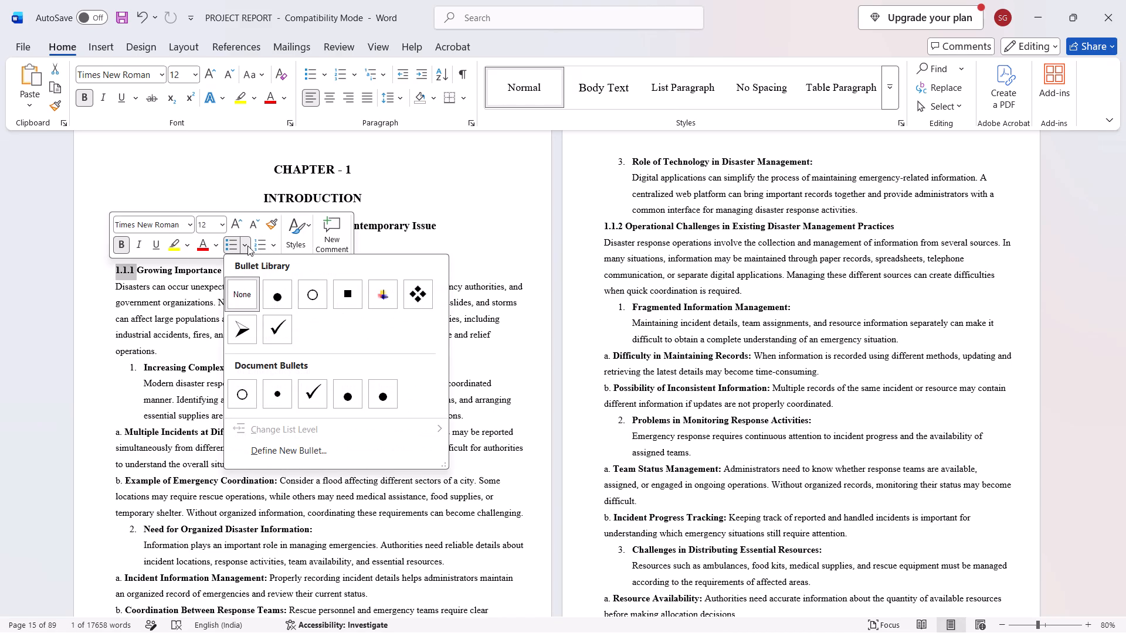
click(272, 247)
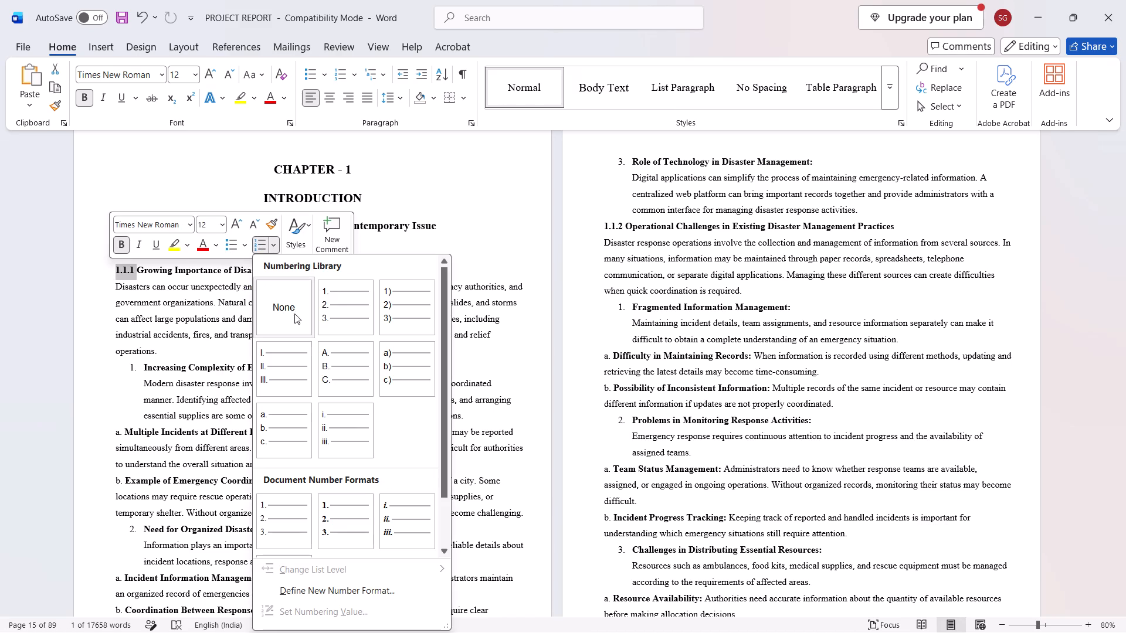
scroll(310, 445, down, 2)
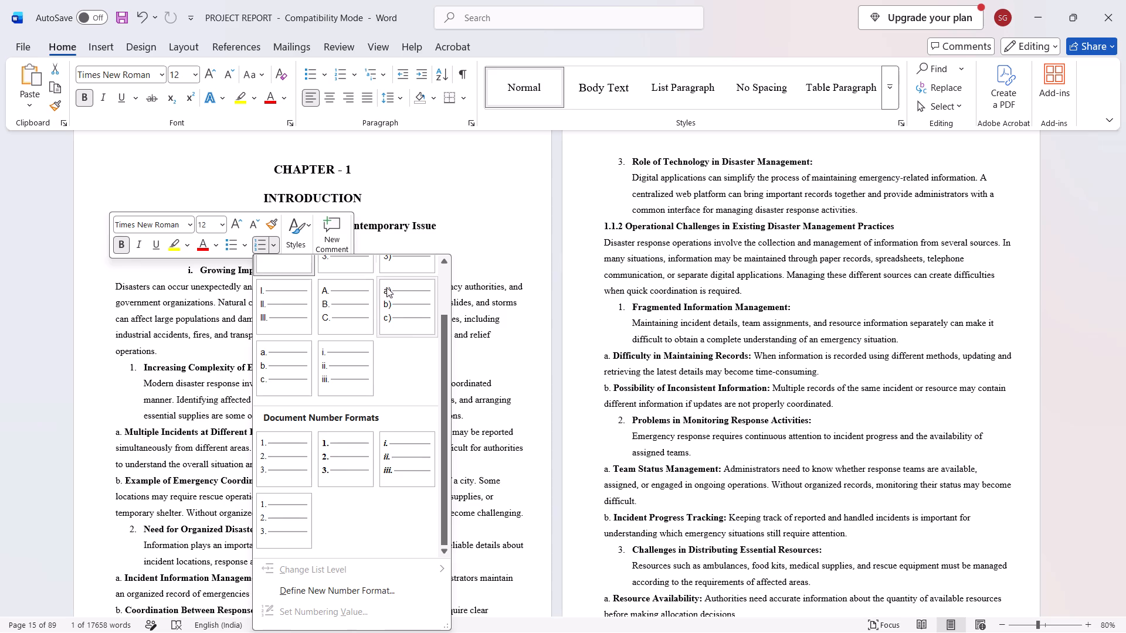
scroll(402, 361, up, 4)
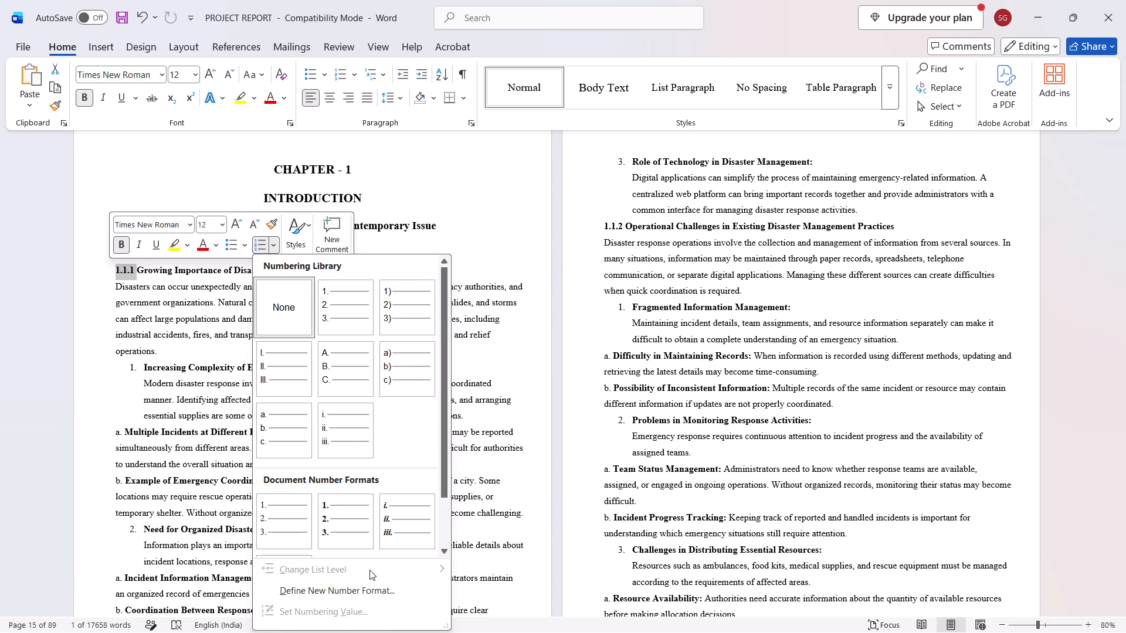
click(367, 592)
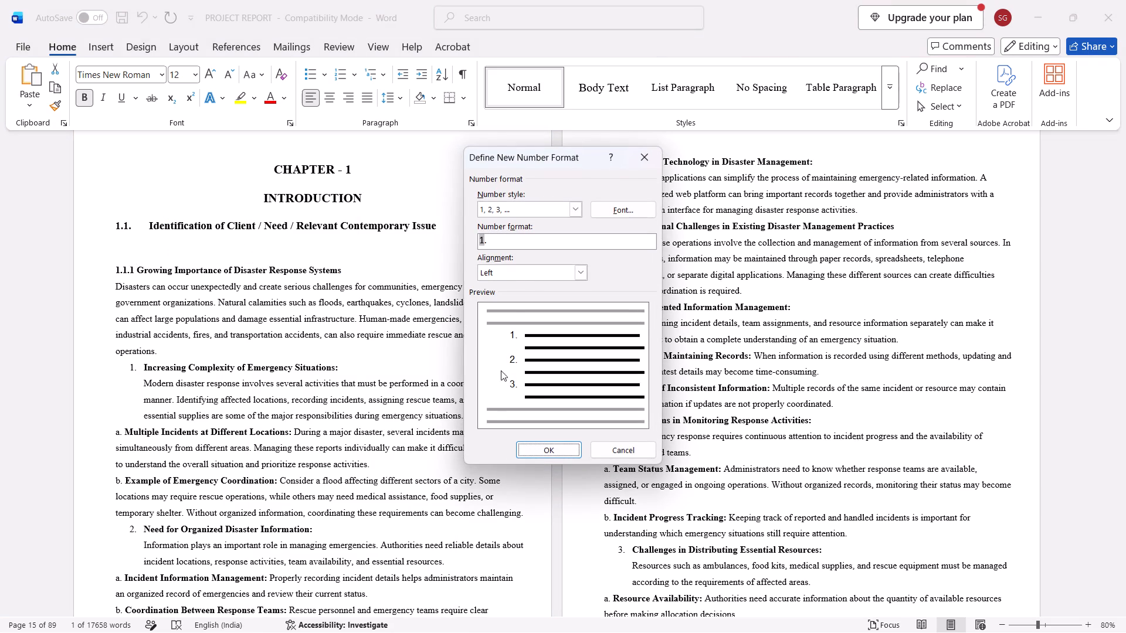
click(503, 241)
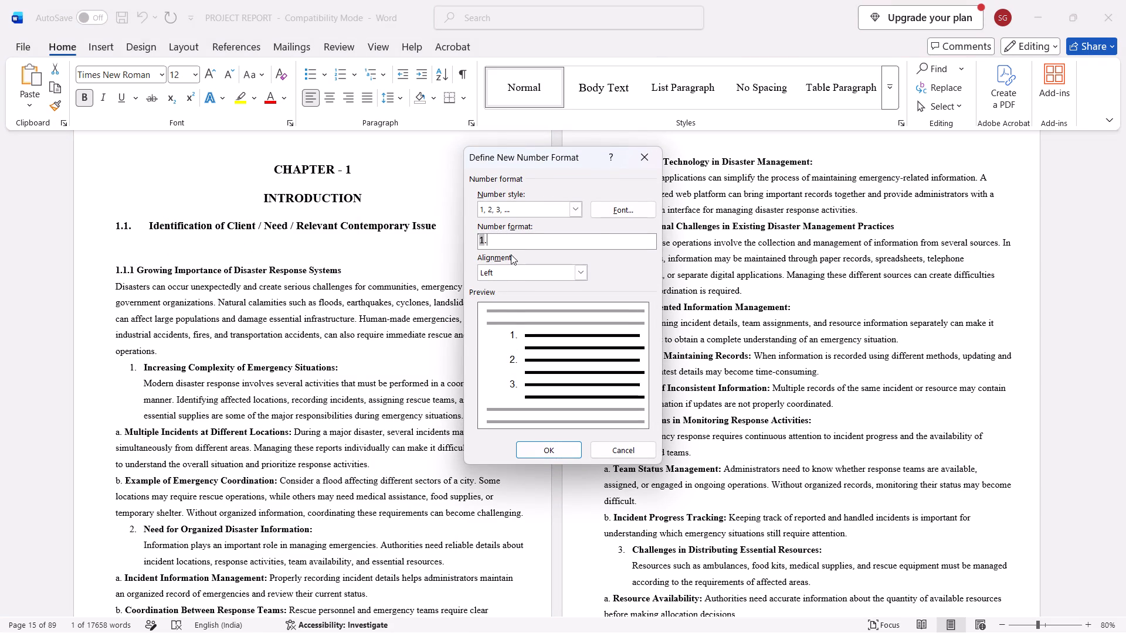
key(1)
text(.1)
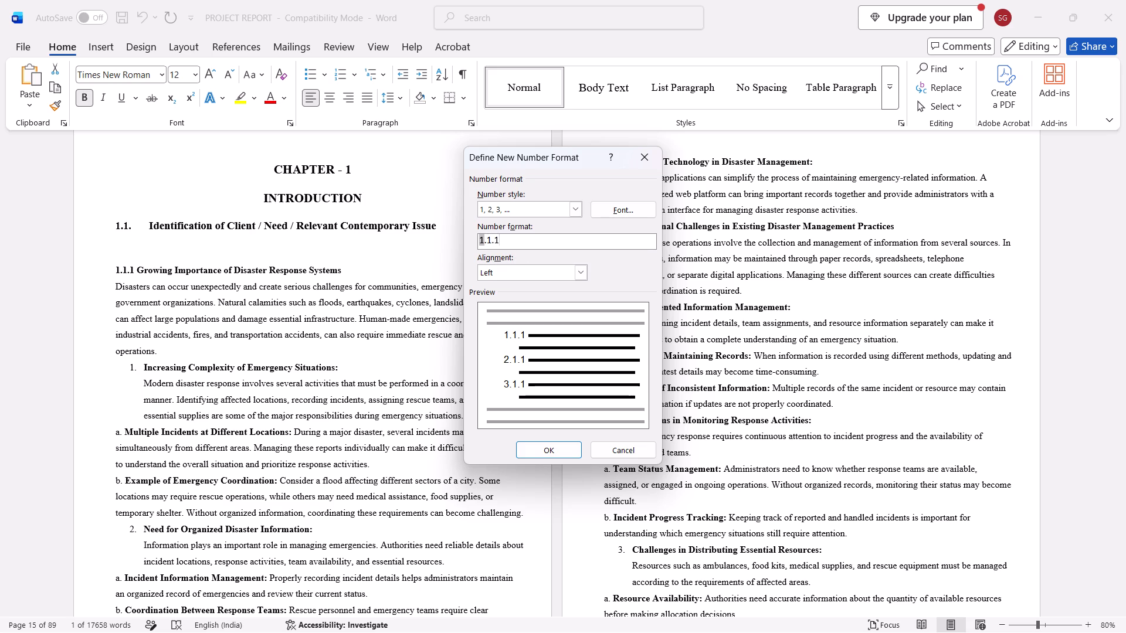
key(Return)
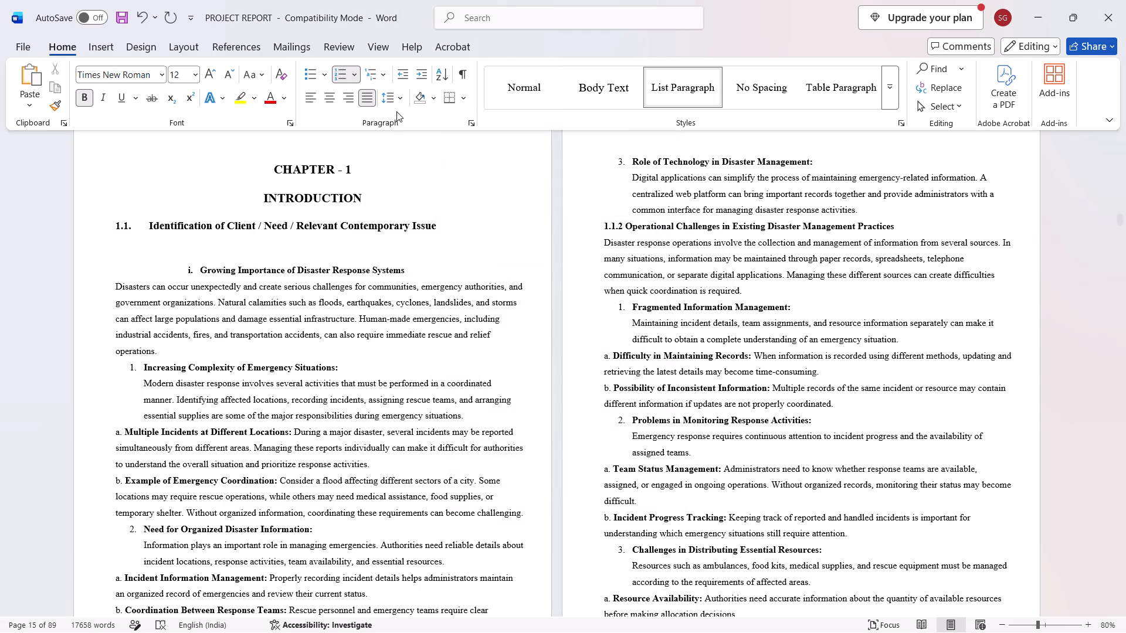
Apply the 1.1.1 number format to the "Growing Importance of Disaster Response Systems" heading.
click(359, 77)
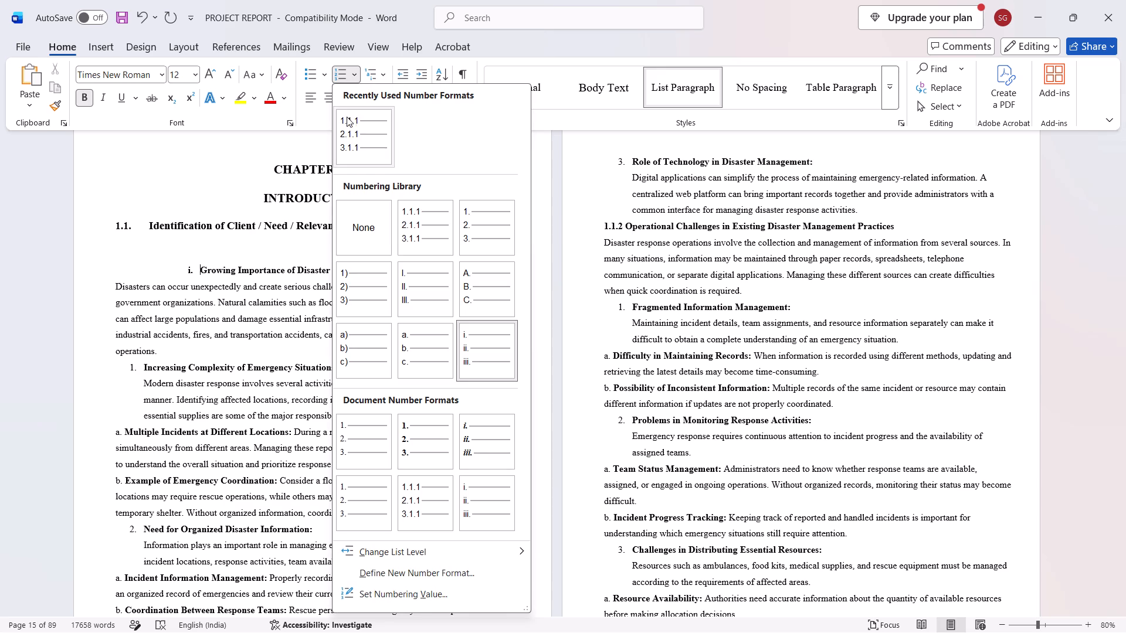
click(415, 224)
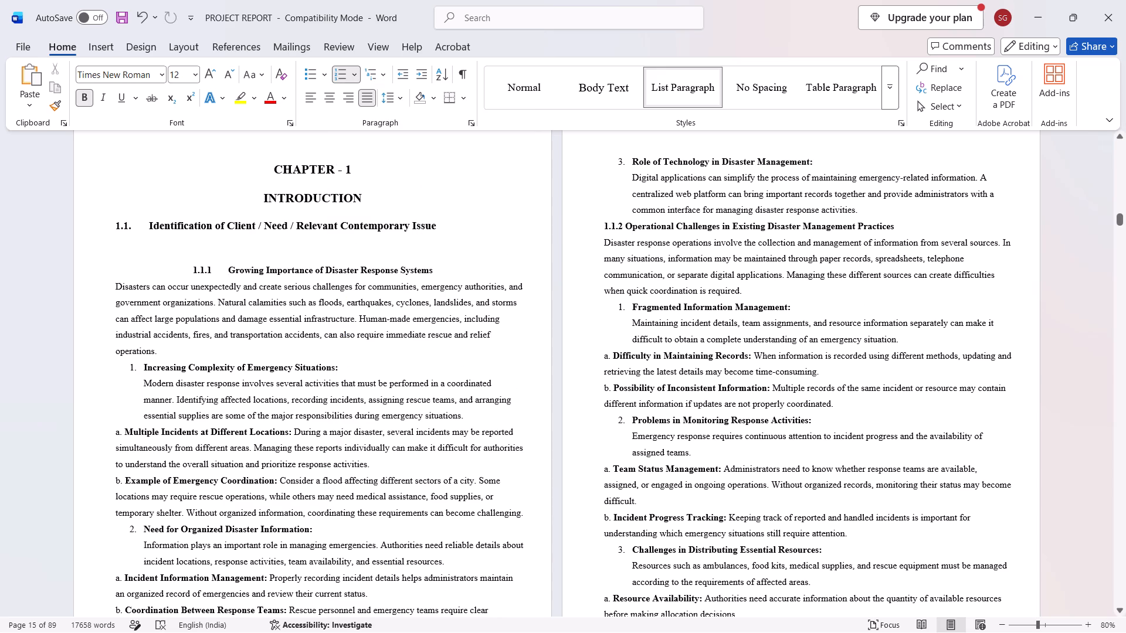
Clear the numbering and indent from the "Growing Importance of Disaster Response Systems" heading, and number it again with the 1.1.1 format.
click(188, 270)
key(BackSpace)
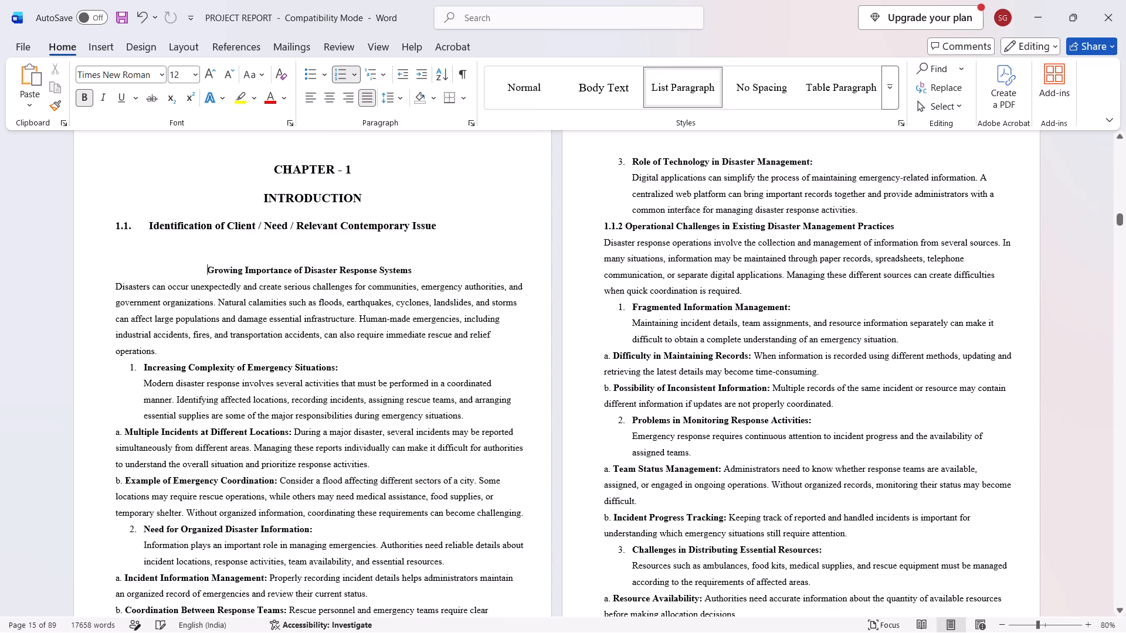
key(BackSpace)
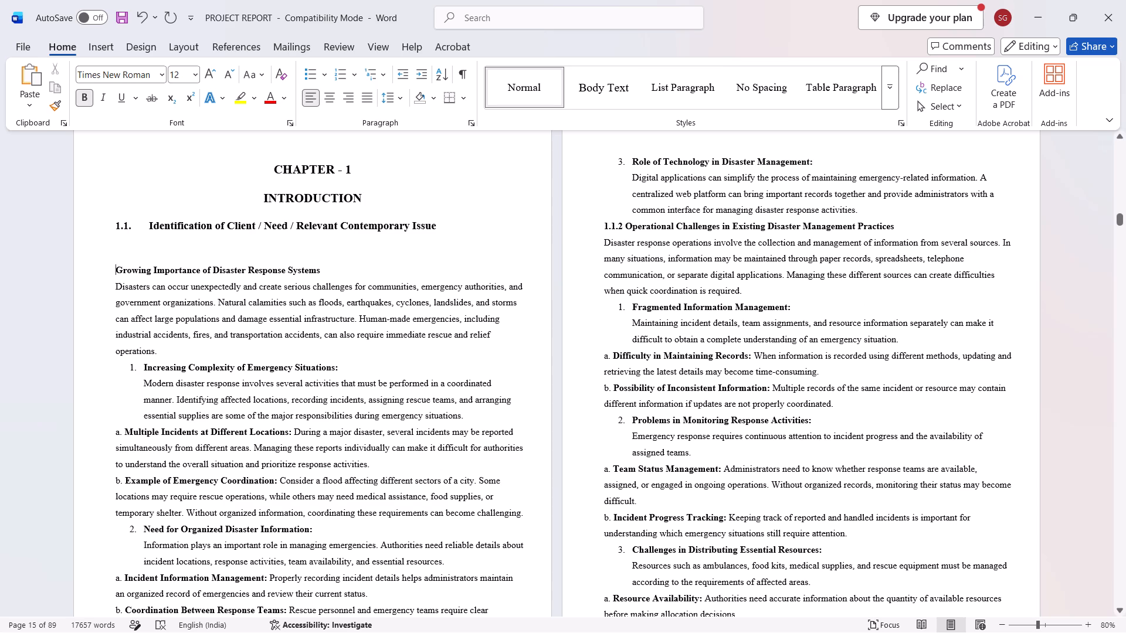
double_click(256, 266)
double_click(256, 266)
triple_click(255, 268)
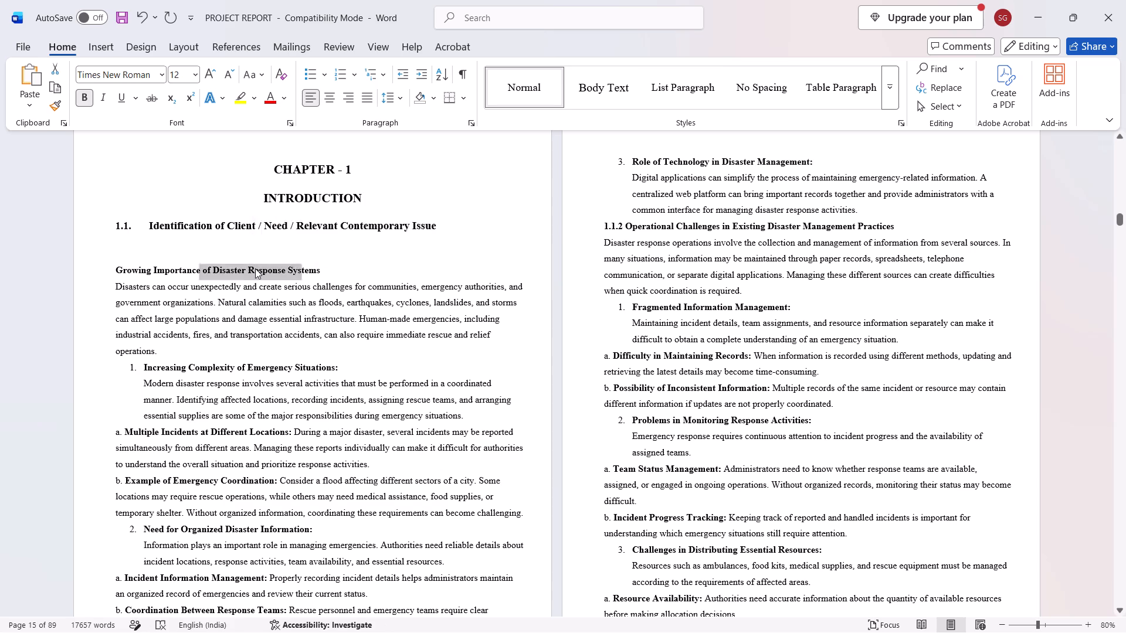
triple_click(255, 268)
double_click(255, 268)
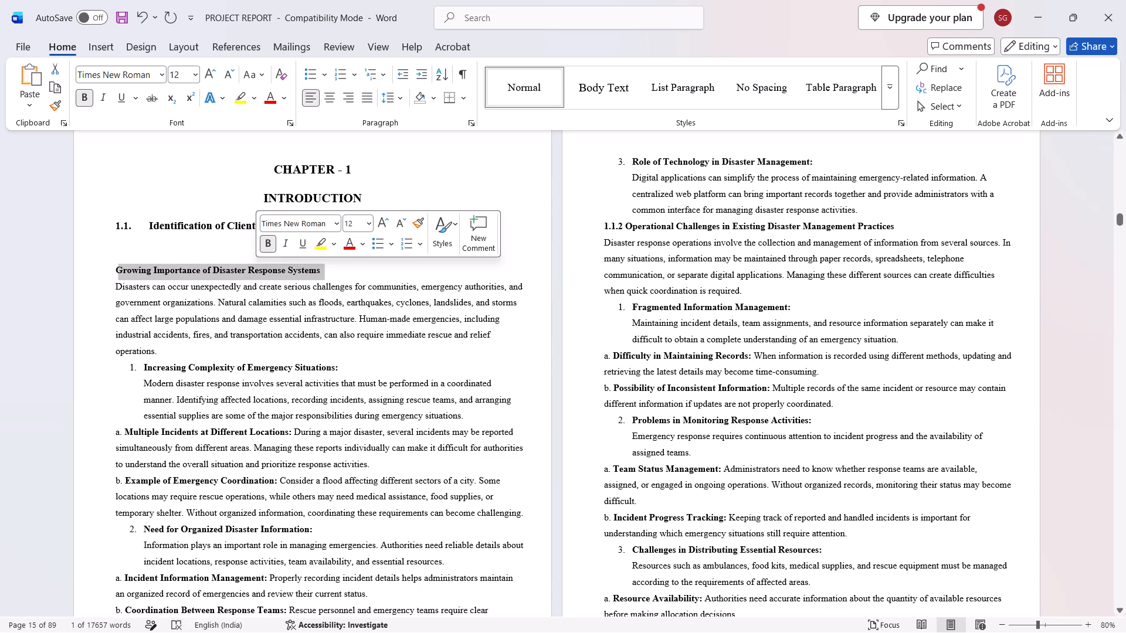
click(350, 78)
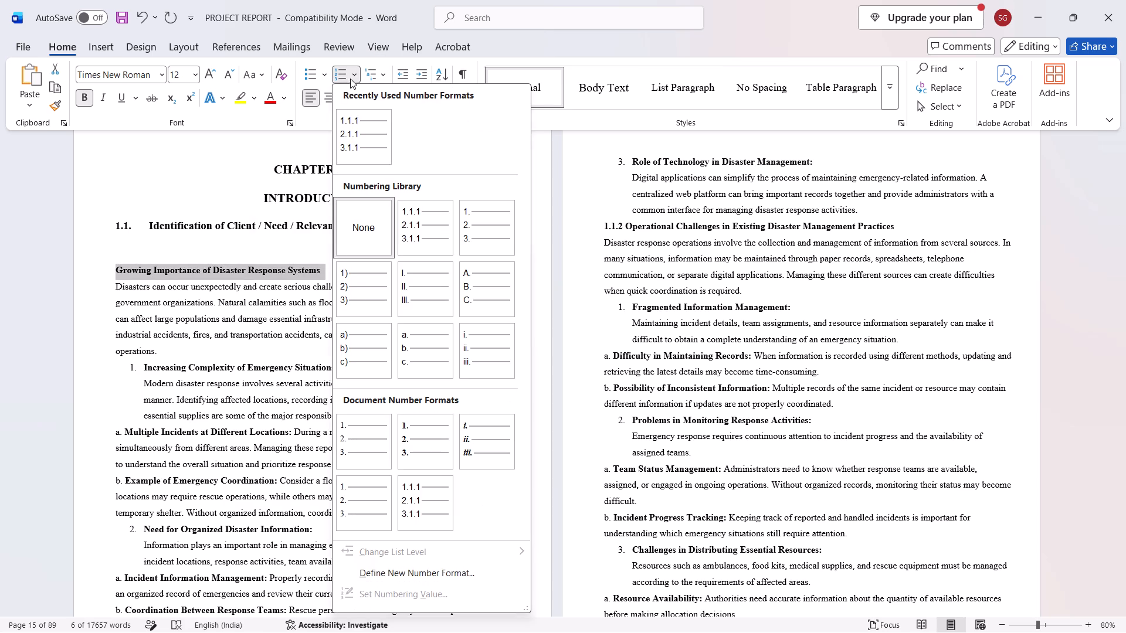
click(405, 226)
Shift the 1.1.1 heading number toward the page margin and close the gap between it and the heading text.
click(129, 266)
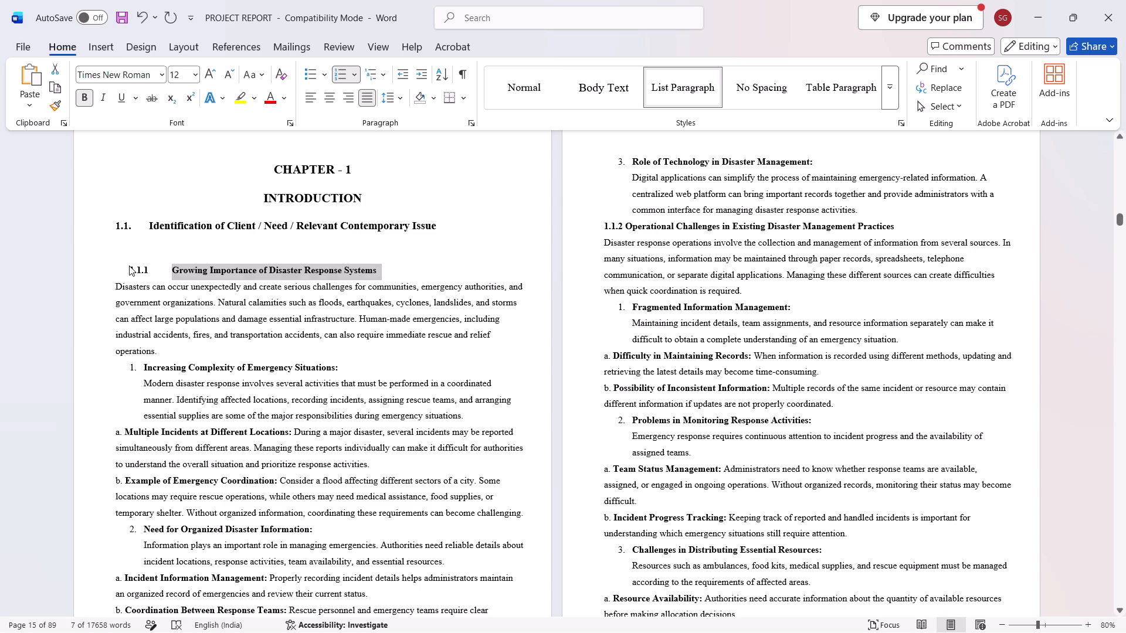
click(133, 268)
click(132, 270)
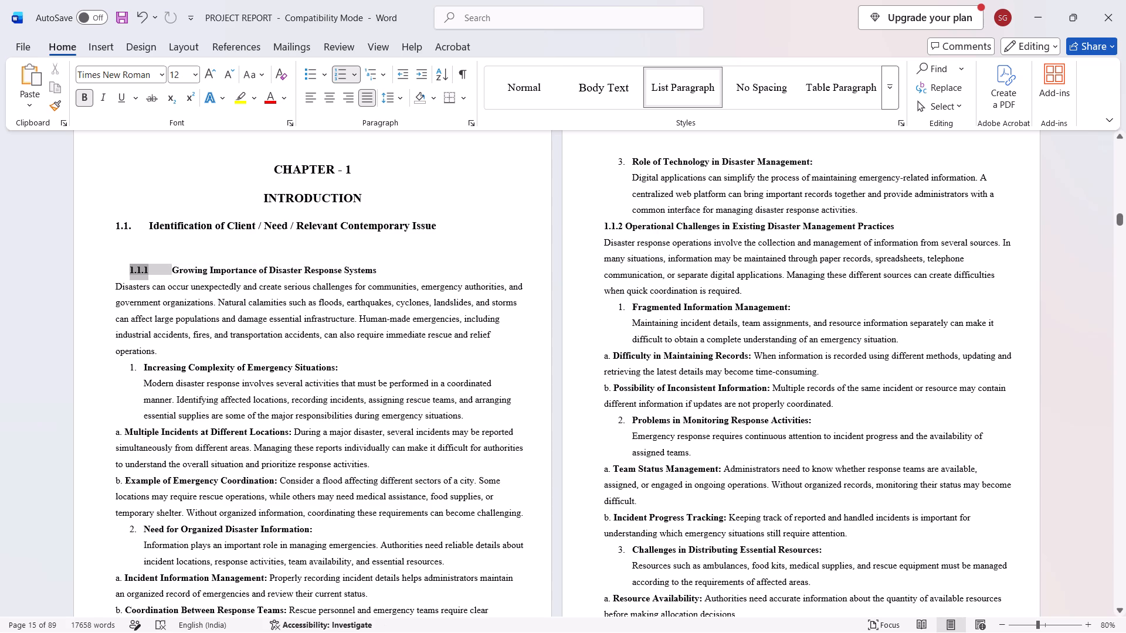
drag(132, 270, 120, 273)
click(144, 252)
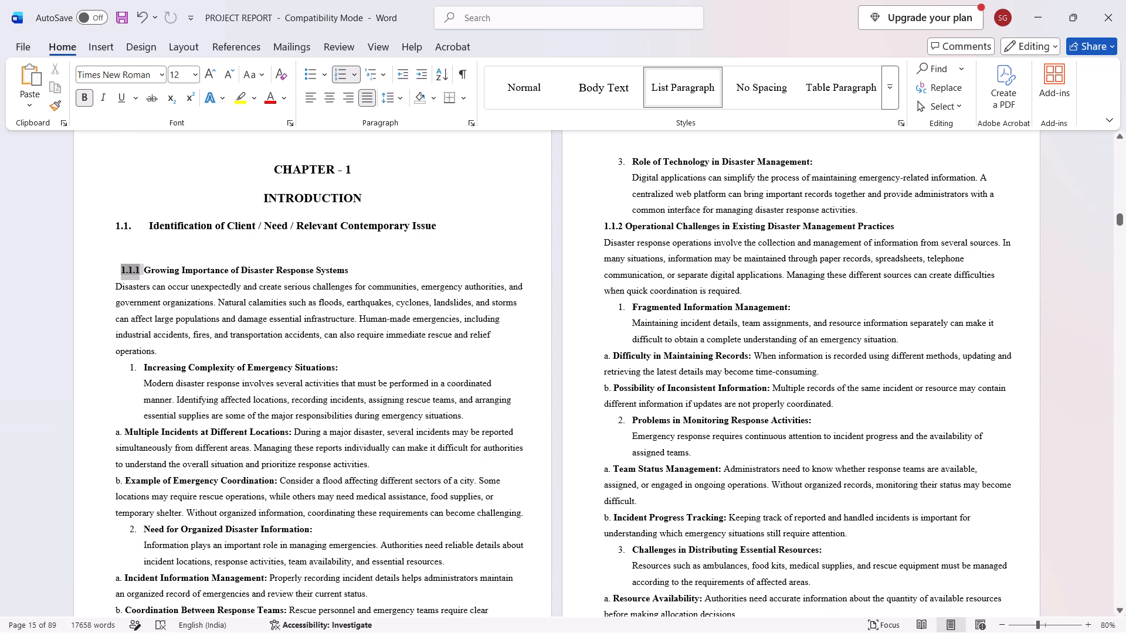
Indent the introductory paragraph below the 1.1.1 heading as unnumbered text belonging to that heading.
click(112, 289)
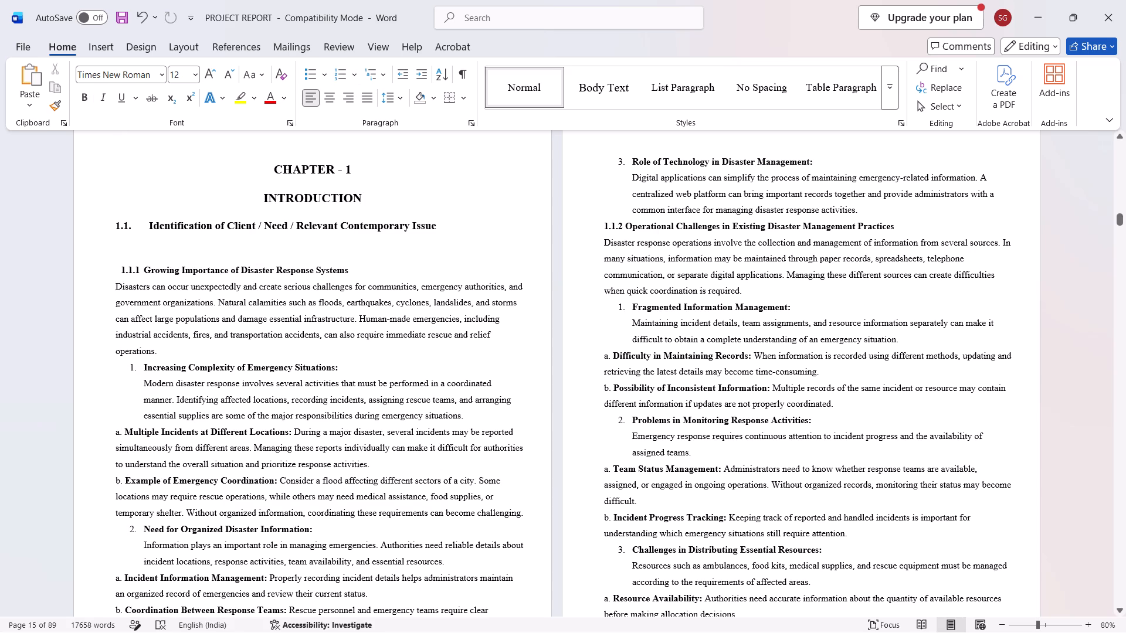
key(BackSpace)
key(Return)
key(BackSpace)
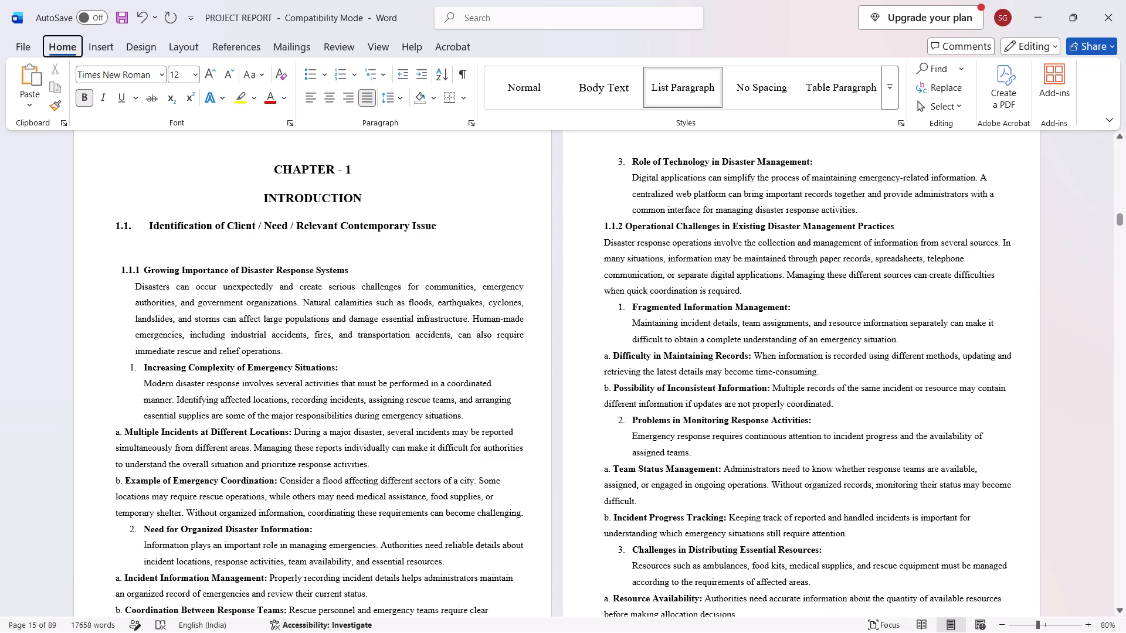
Justify the 1.1.1 body text, from the introductory paragraph through the end of point 3, Role of Technology in Disaster Management.
scroll(155, 361, down, 2)
scroll(561, 288, up, 1)
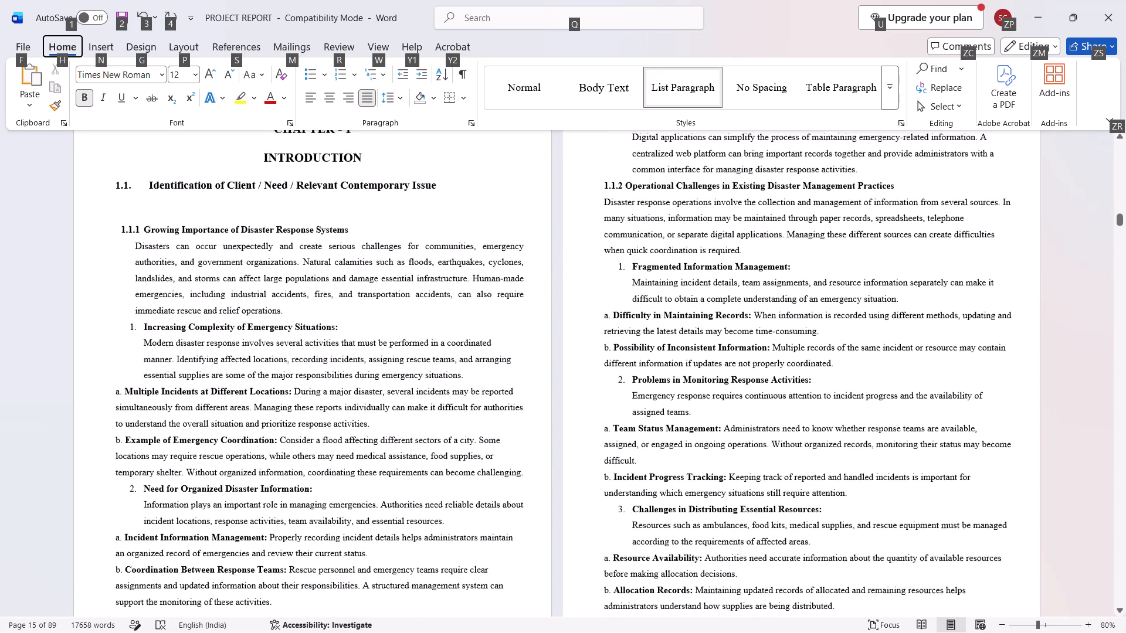
scroll(565, 288, up, 1)
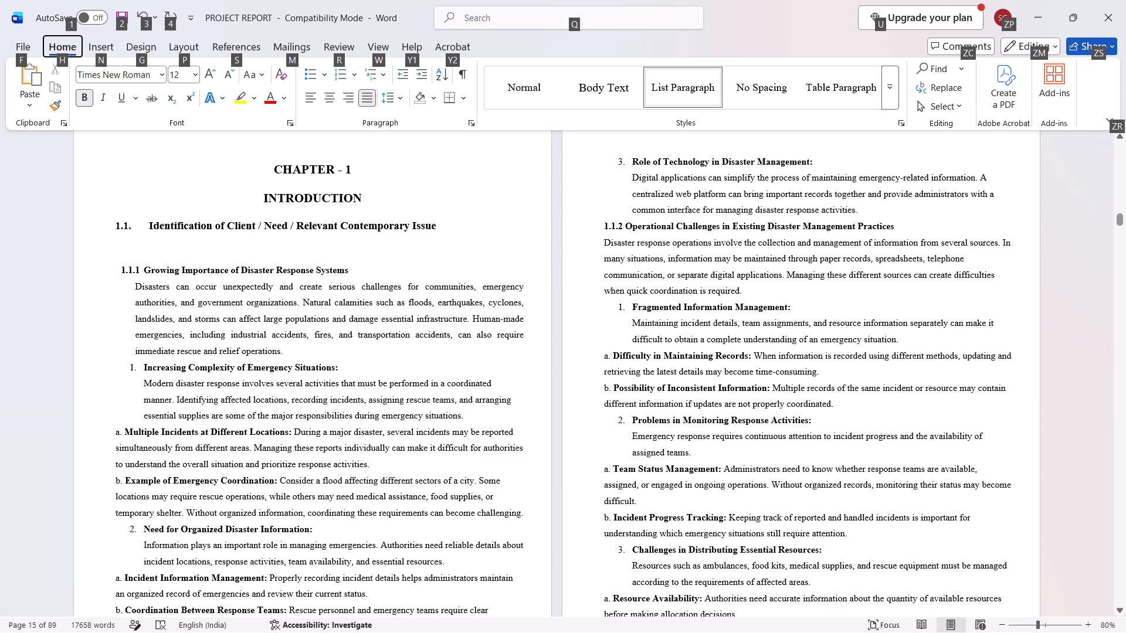
drag(124, 279, 131, 297)
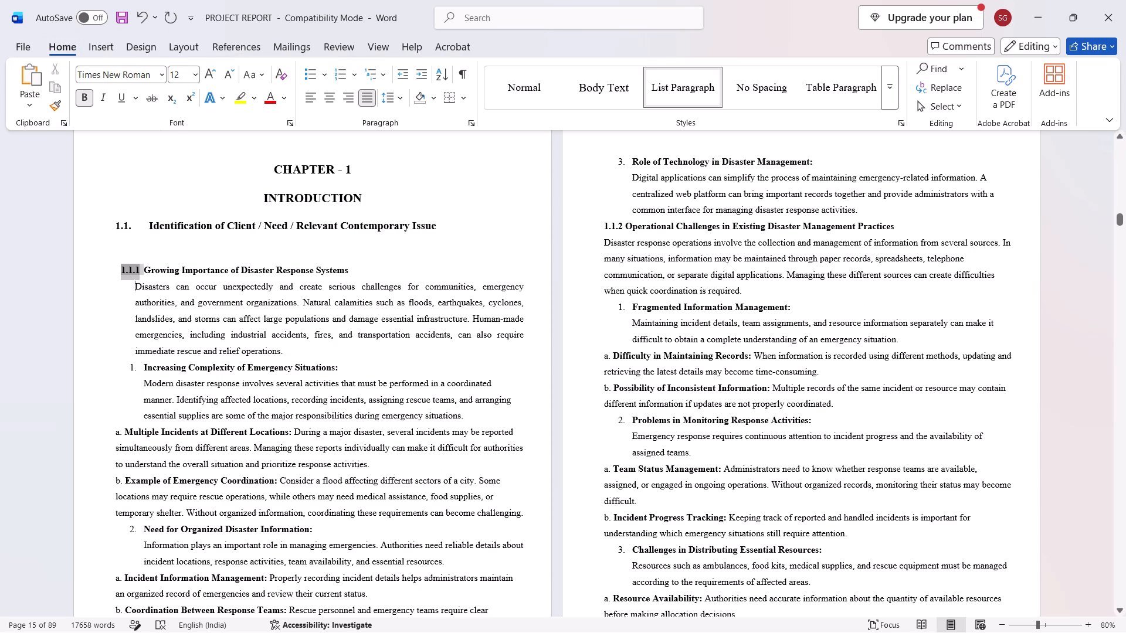
drag(131, 297, 219, 466)
click(131, 292)
drag(131, 288, 167, 407)
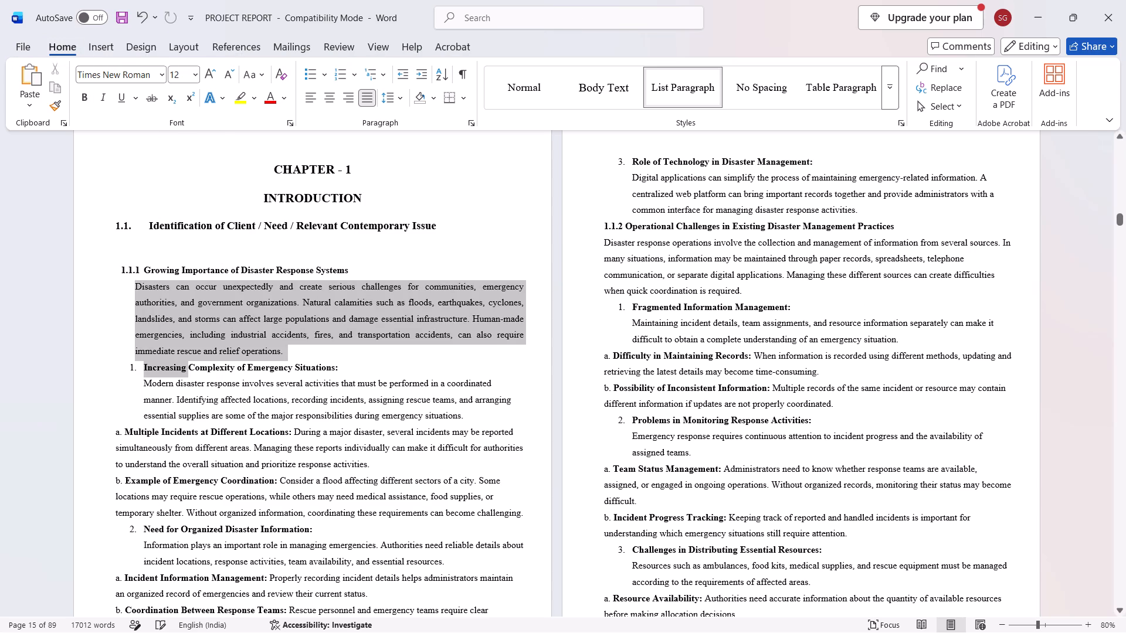
drag(167, 407, 809, 132)
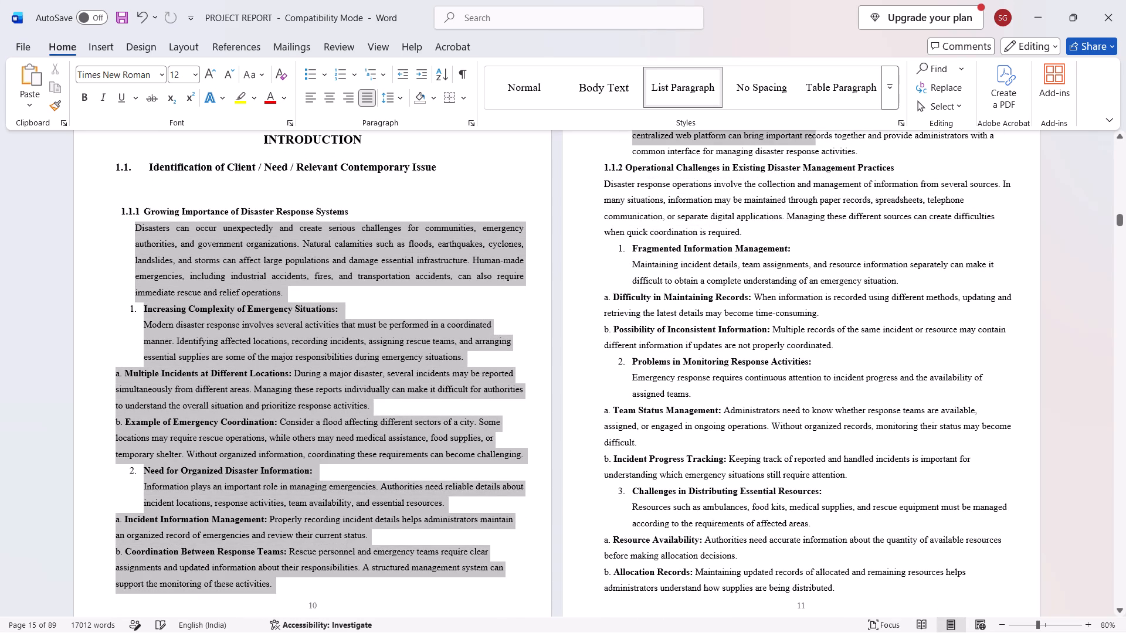
drag(809, 132, 856, 151)
scroll(559, 203, up, 3)
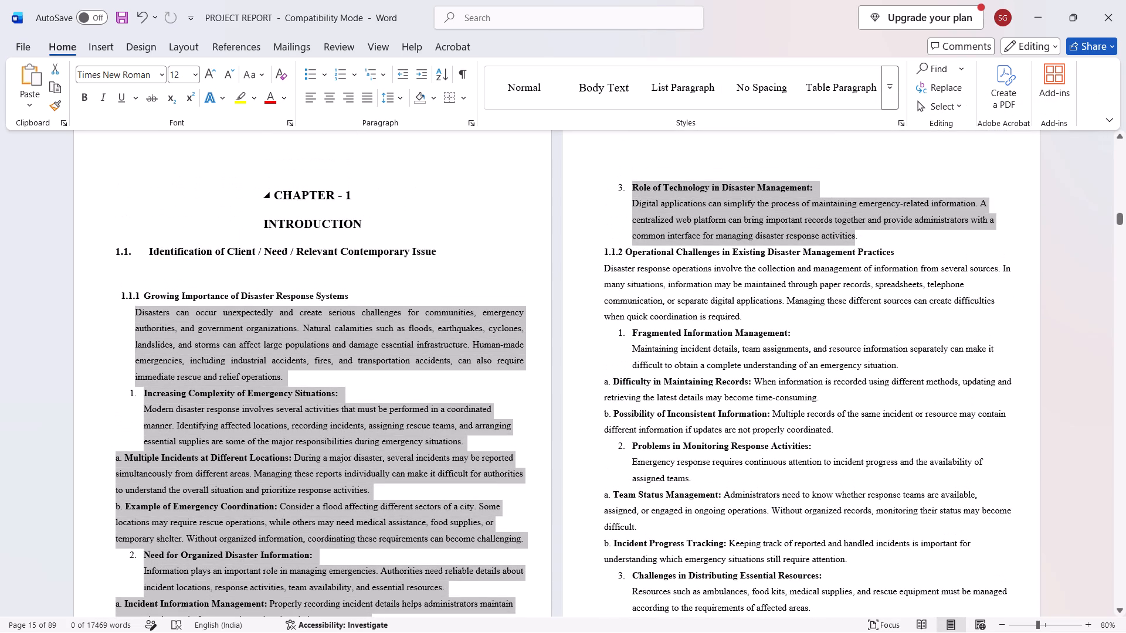
click(366, 101)
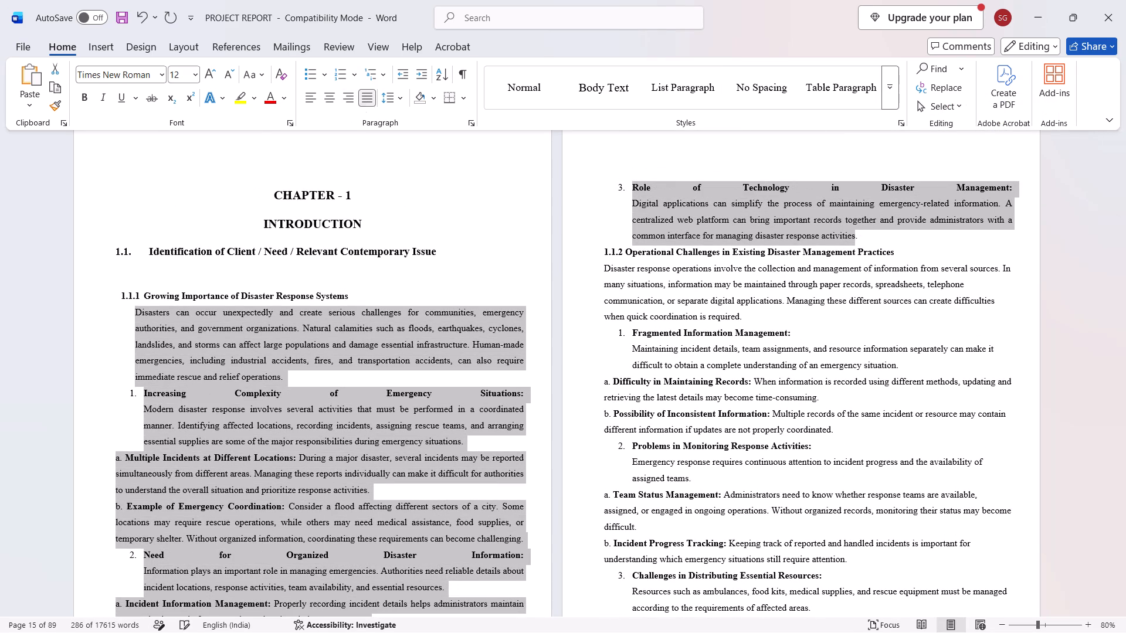
Indent sub-points a, Multiple Incidents at Different Locations, and b, Example of Emergency Coordination, to line up with the text of point 1.
click(157, 400)
click(109, 456)
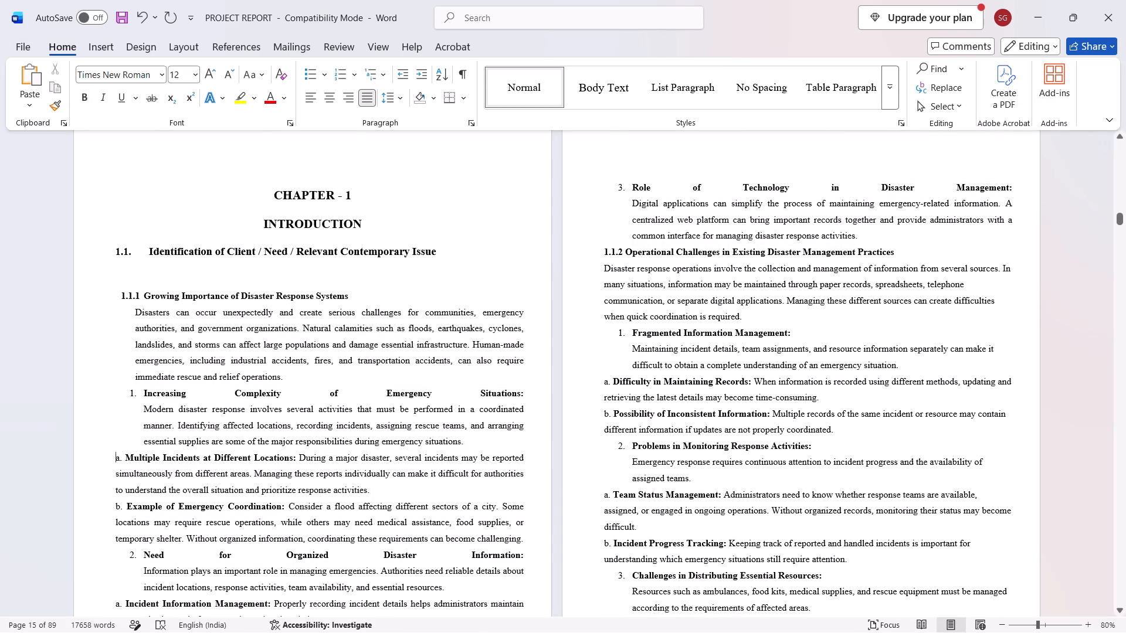
key(BackSpace)
key(Return)
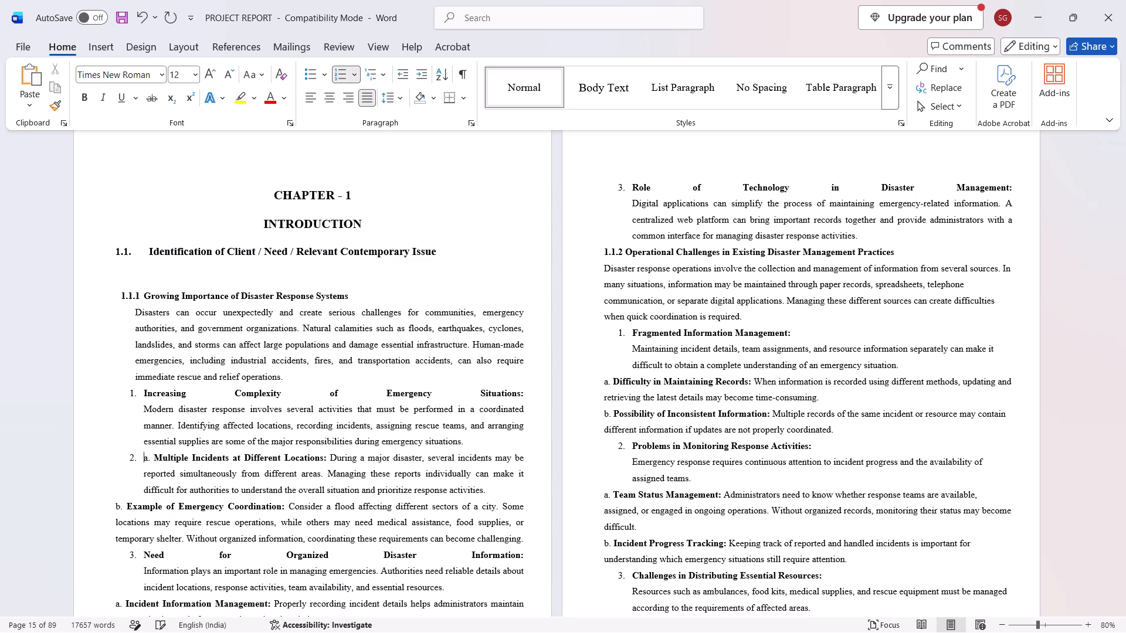
key(BackSpace)
click(113, 505)
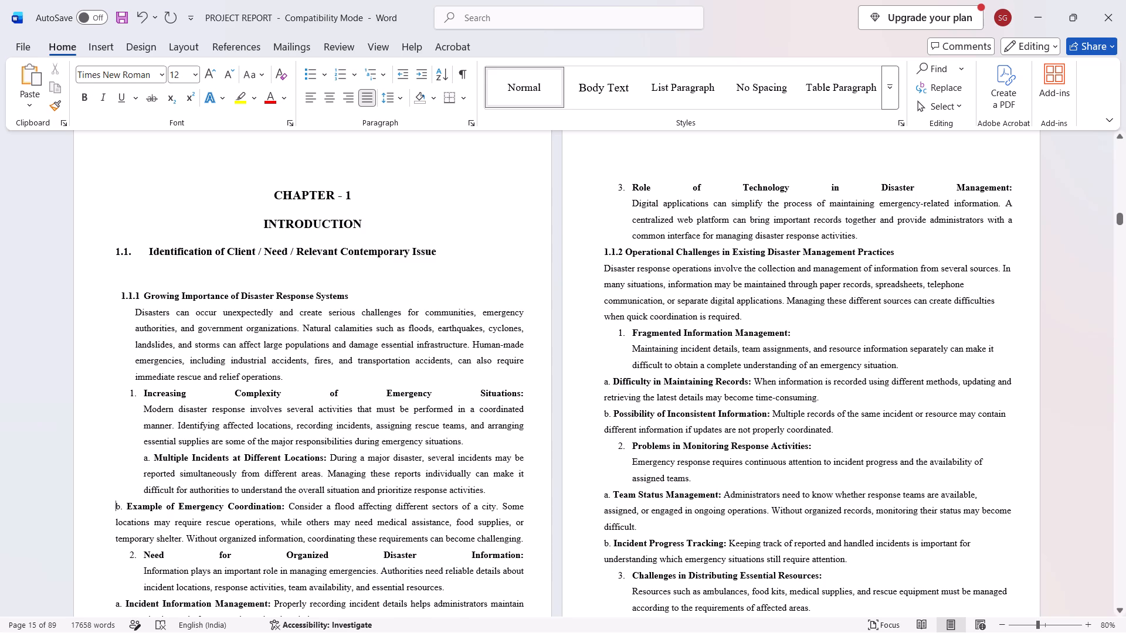
key(BackSpace)
key(Return)
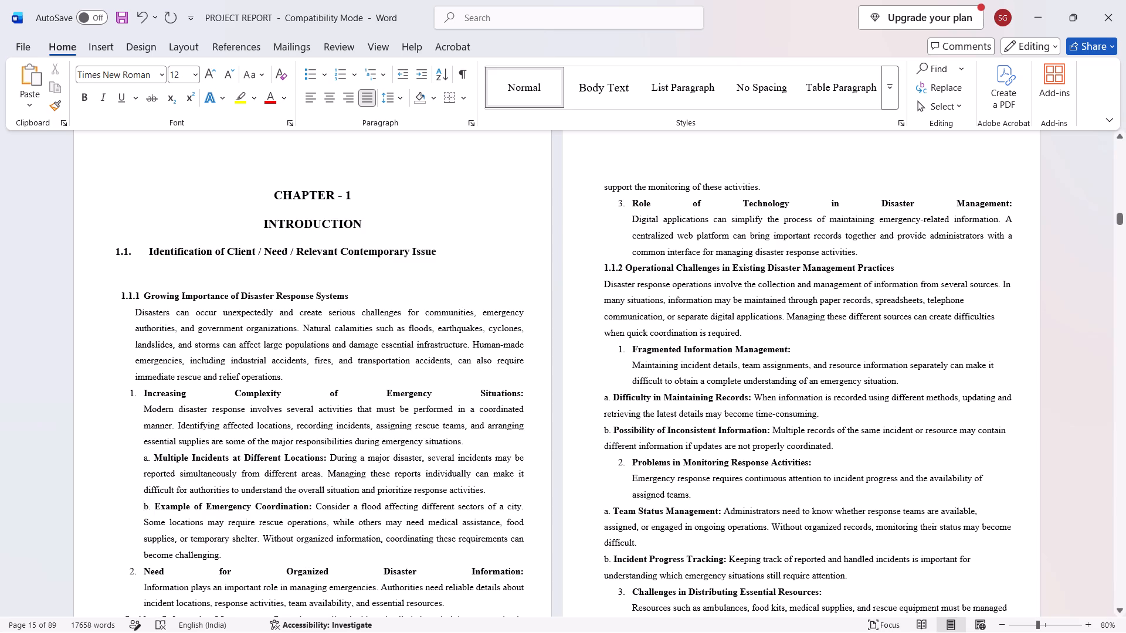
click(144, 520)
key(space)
Convert sub-point a, Multiple Incidents at Different Locations, into a list item with the a., b., c. number format.
triple_click(143, 458)
click(144, 458)
click(146, 458)
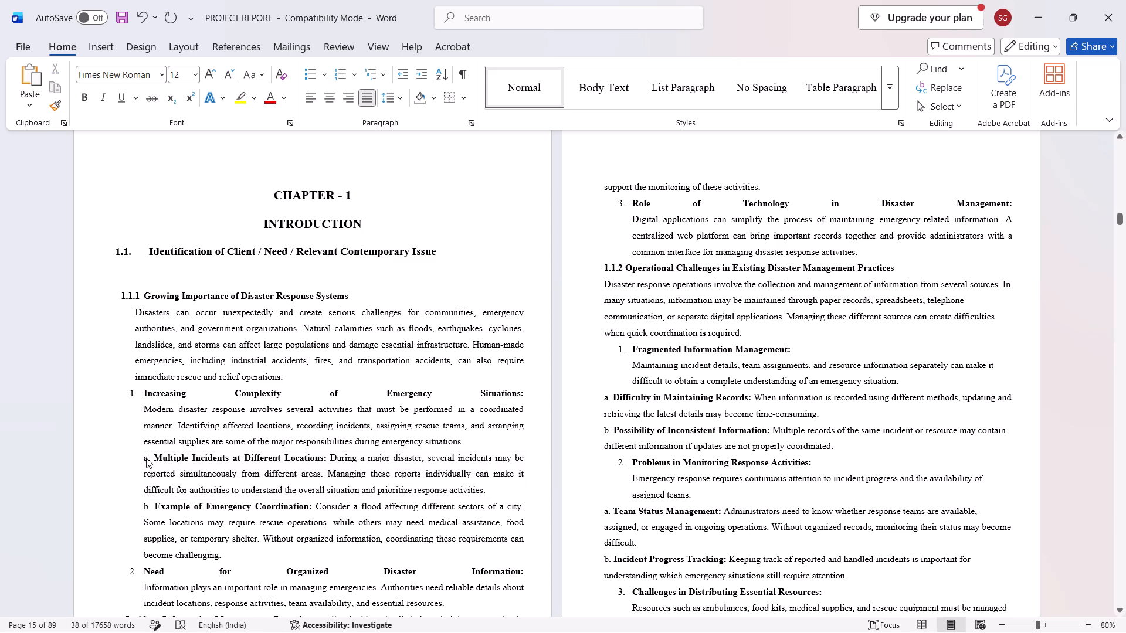
double_click(146, 458)
double_click(145, 458)
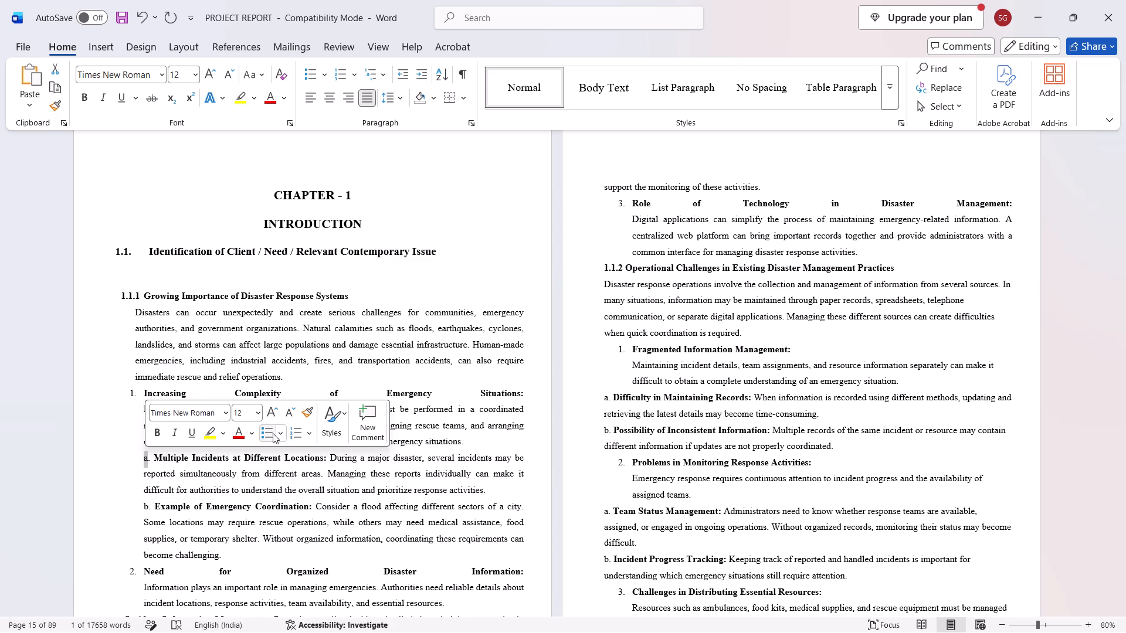
click(306, 432)
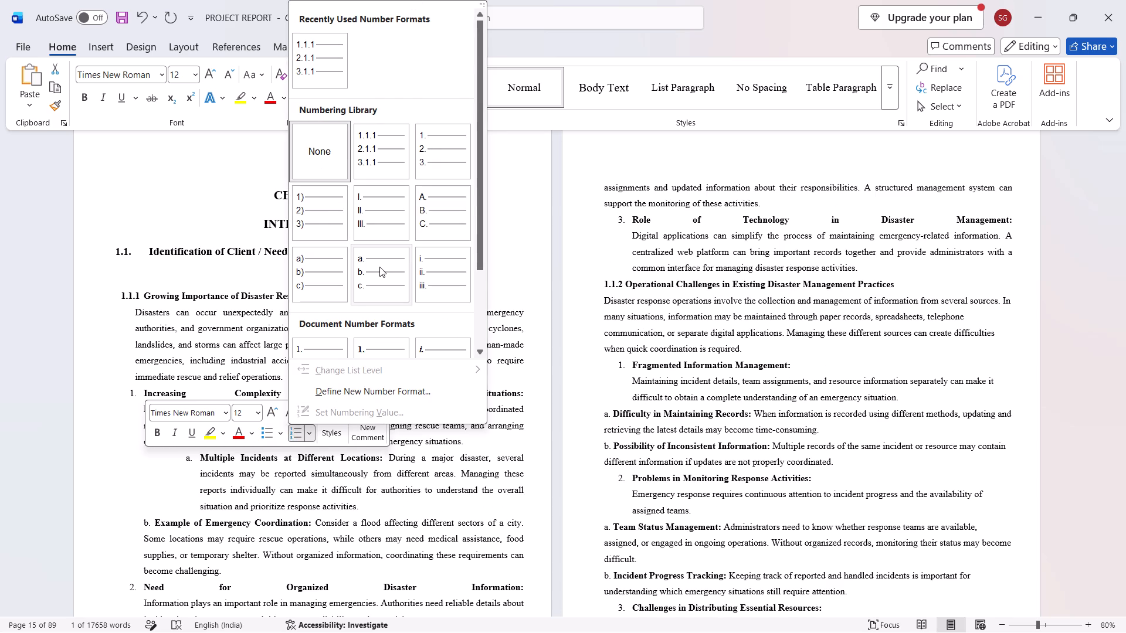
click(379, 267)
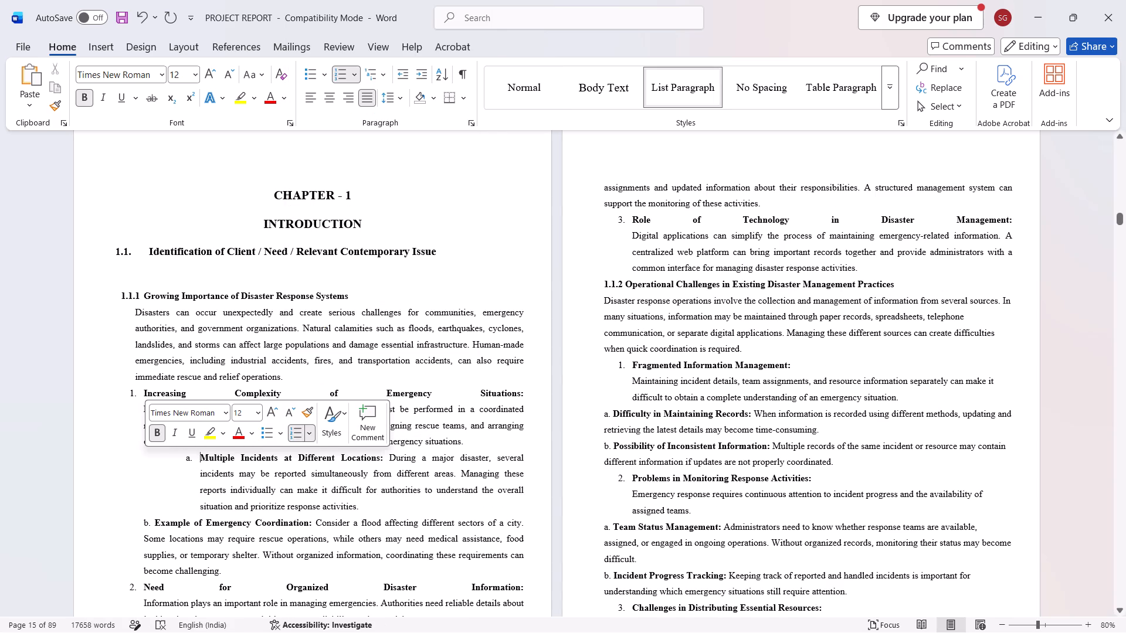
Convert sub-point b, Example of Emergency Coordination, into an automatically lettered list item that continues the sequence from a.
click(141, 522)
click(147, 522)
double_click(147, 524)
triple_click(141, 524)
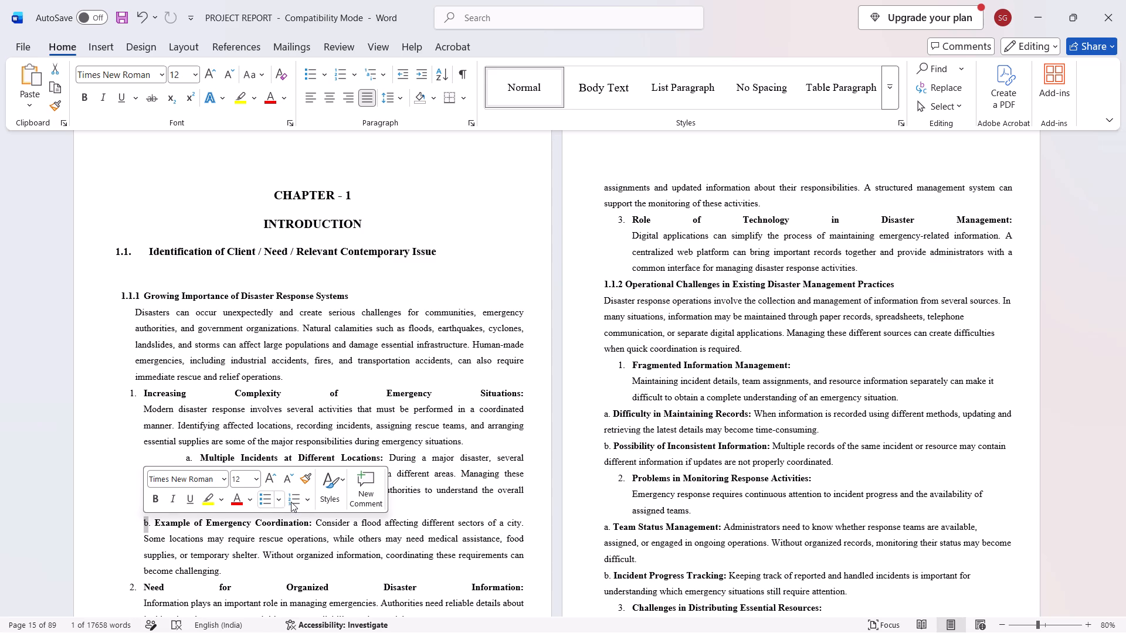
click(291, 502)
click(28, 522)
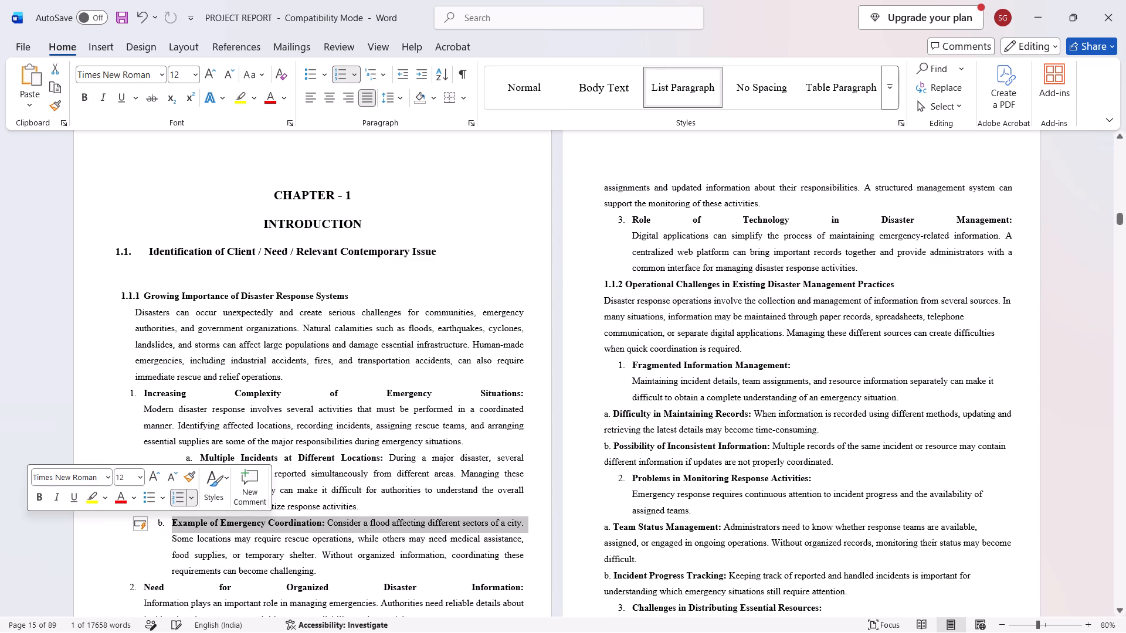
click(135, 528)
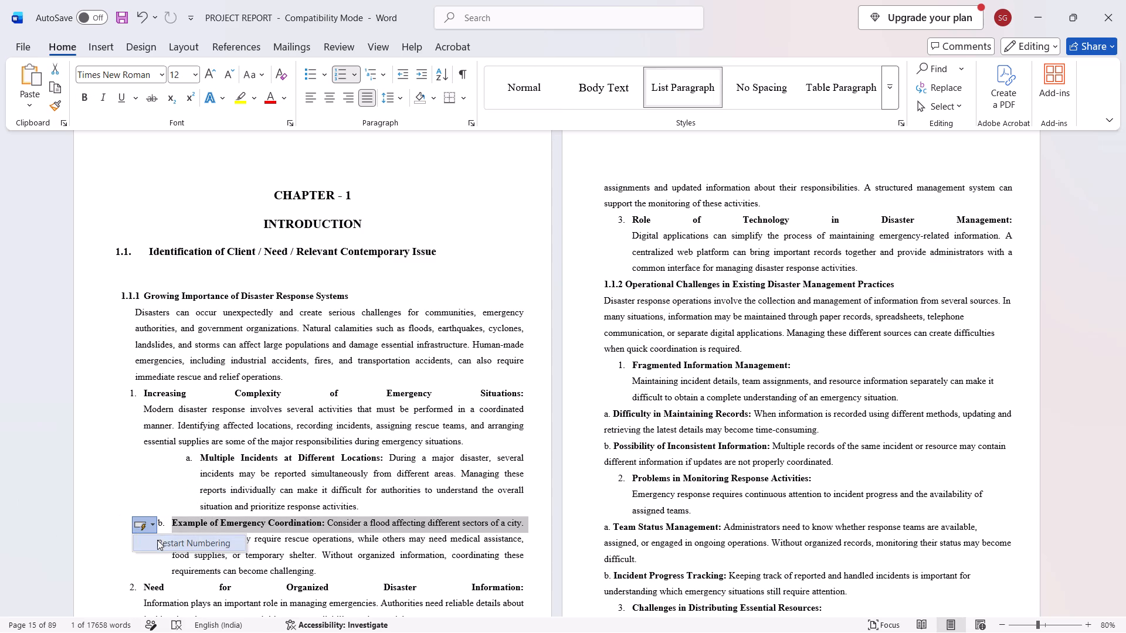
click(0, 480)
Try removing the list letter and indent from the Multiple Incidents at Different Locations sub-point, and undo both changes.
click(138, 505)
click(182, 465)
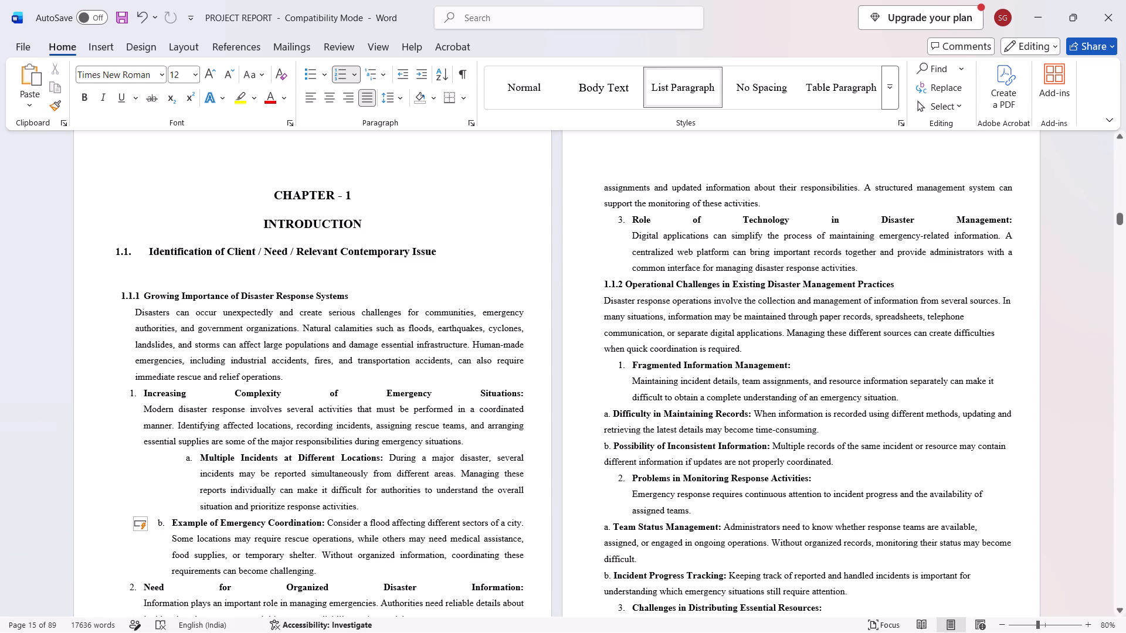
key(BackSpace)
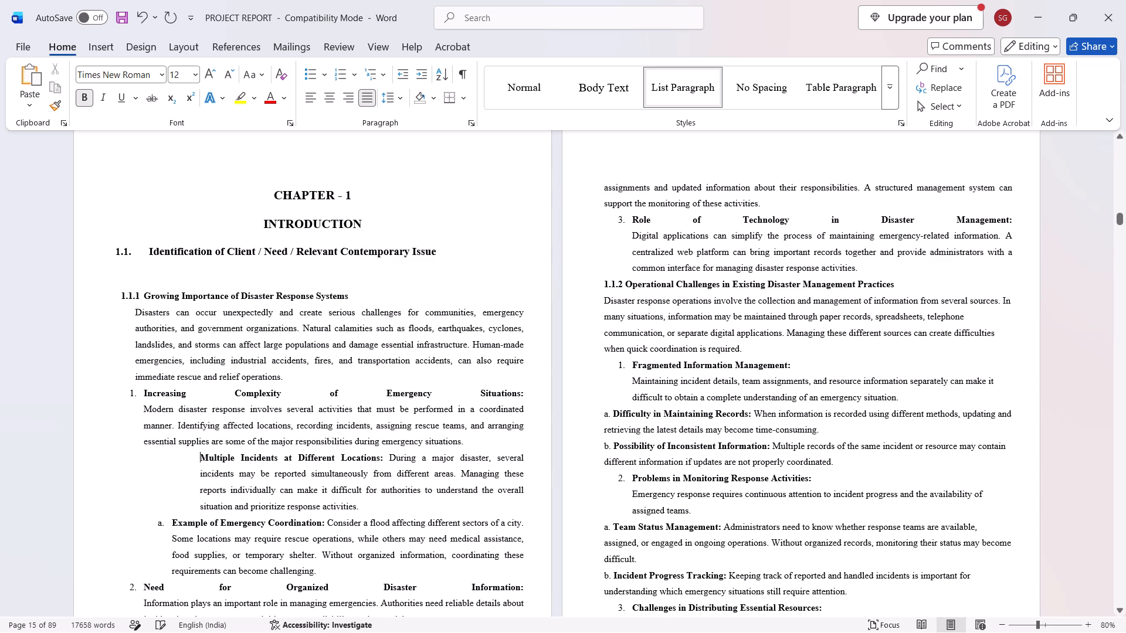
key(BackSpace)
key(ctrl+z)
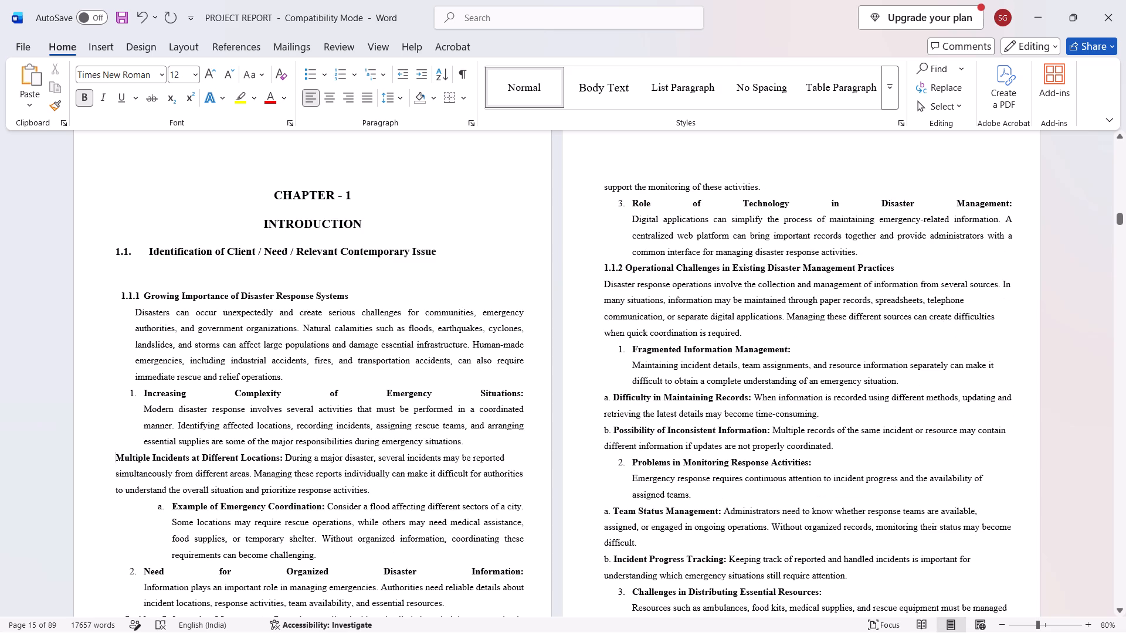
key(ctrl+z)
Reduce the indent of sub-point a, Multiple Incidents at Different Locations, so its letter sits slightly inside point 1's text.
click(190, 457)
drag(188, 457, 164, 457)
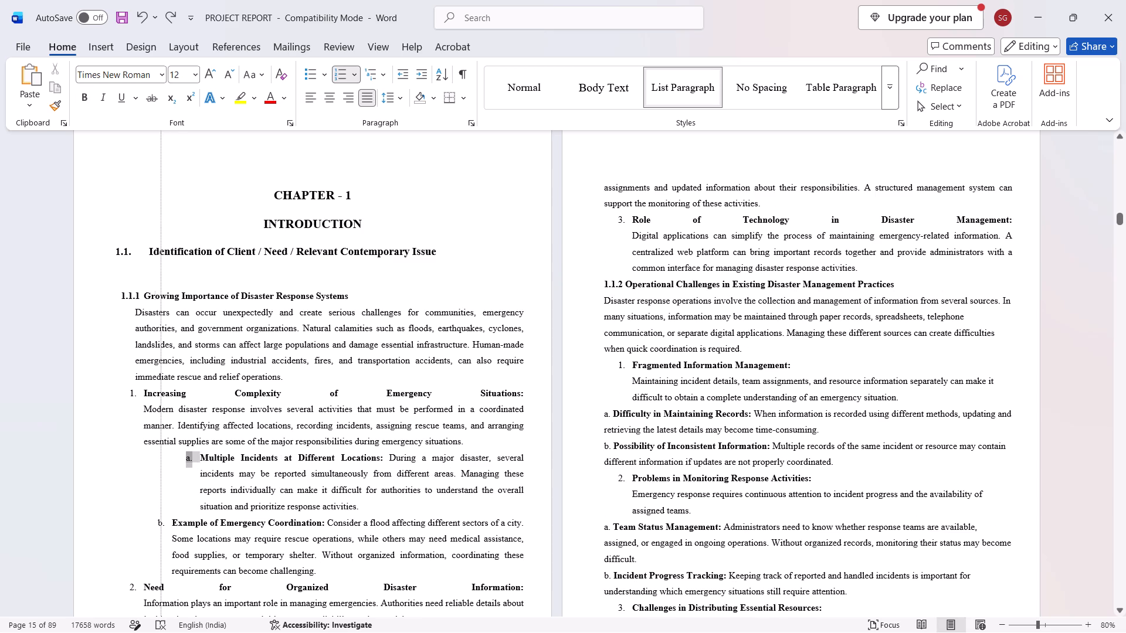
drag(164, 457, 155, 457)
click(140, 484)
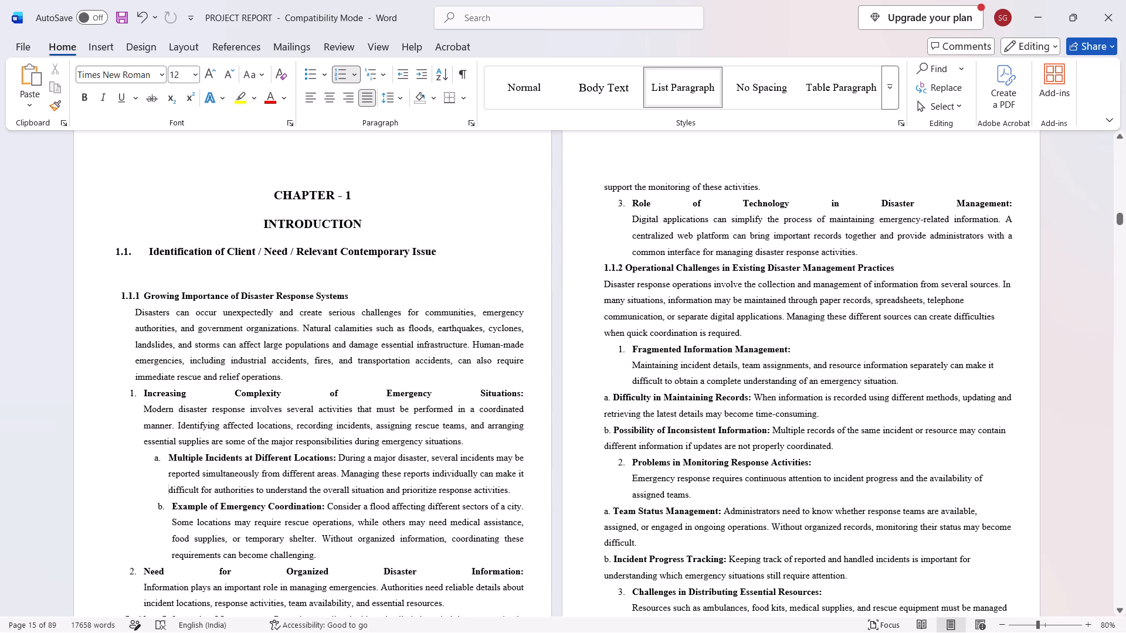
drag(164, 460, 144, 456)
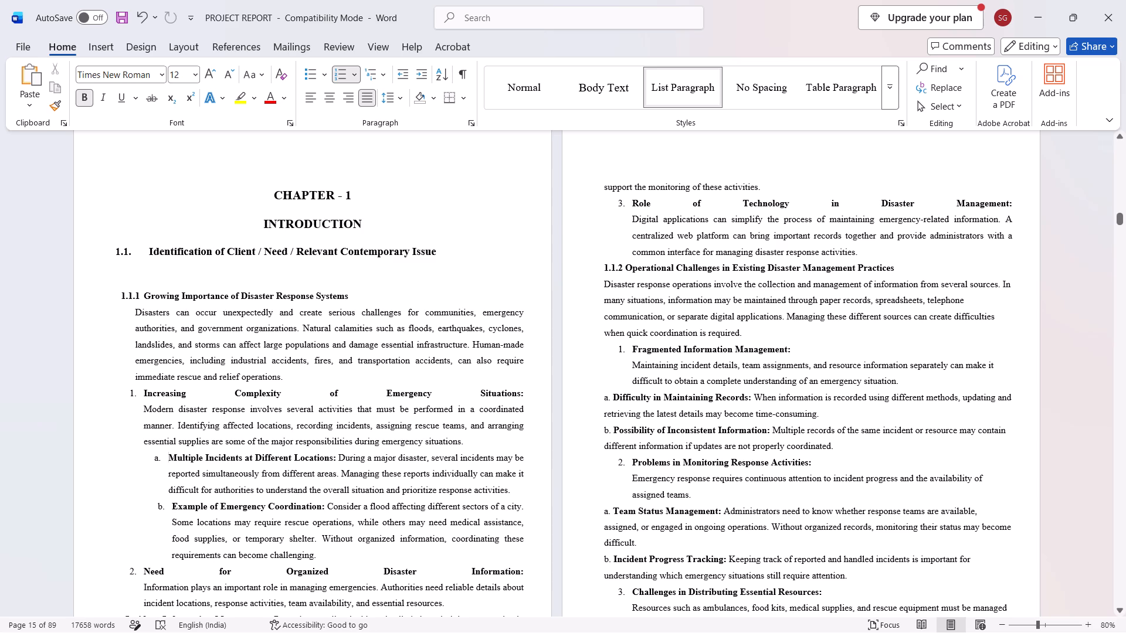
click(162, 455)
double_click(157, 455)
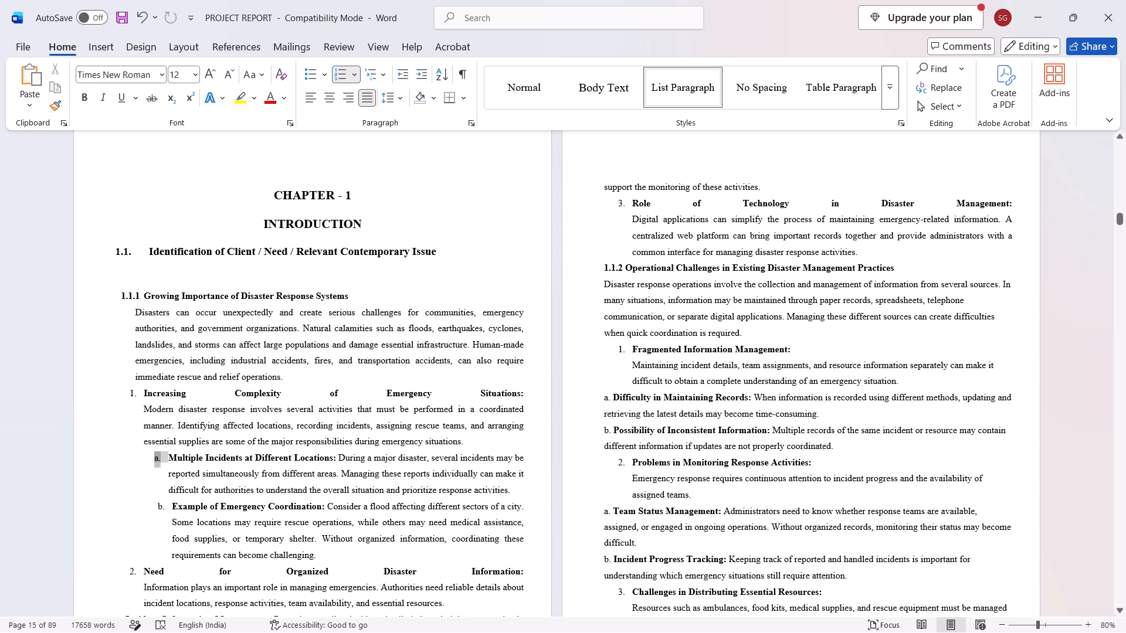
Adjust the indent of sub-point b, Example of Emergency Coordination, to line up with sub-point a above it.
triple_click(162, 509)
click(157, 507)
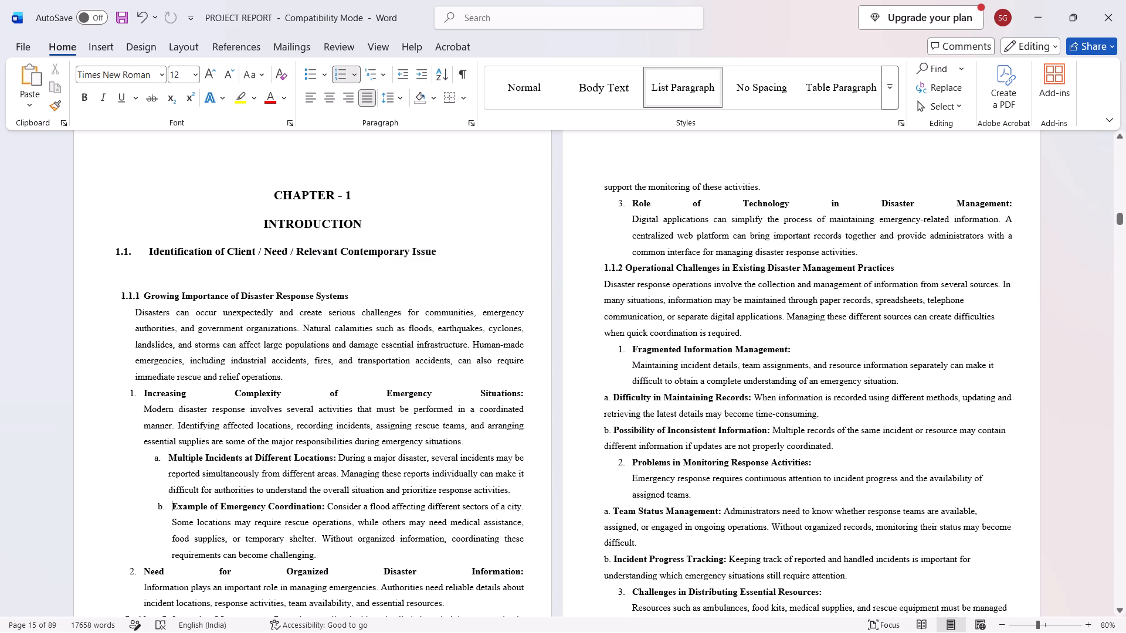
double_click(160, 504)
drag(161, 504, 153, 504)
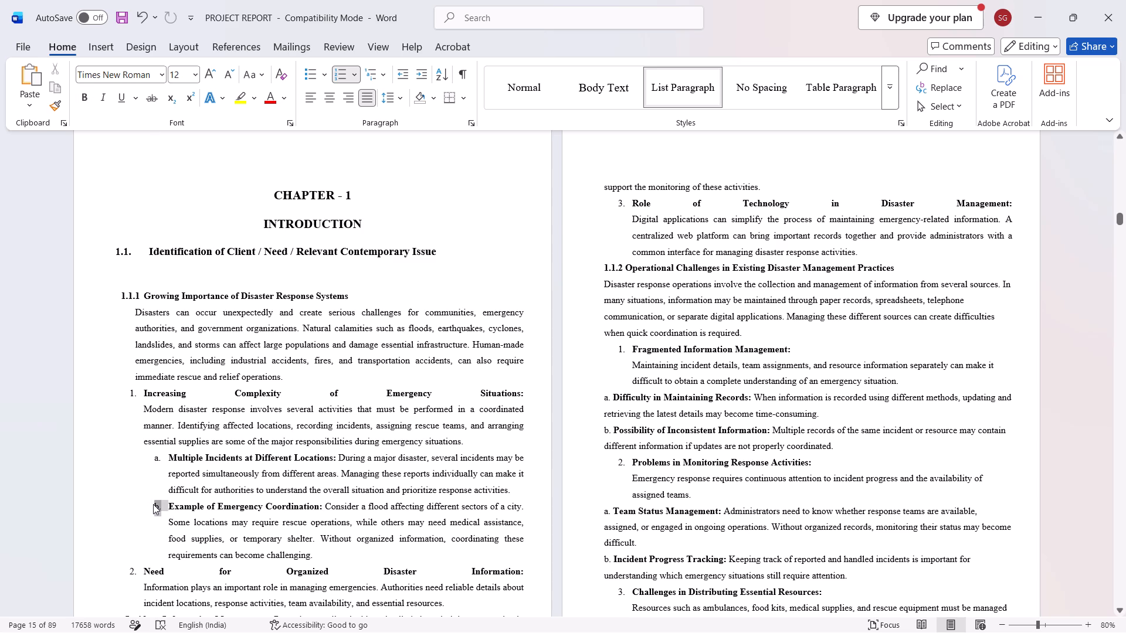
click(19, 503)
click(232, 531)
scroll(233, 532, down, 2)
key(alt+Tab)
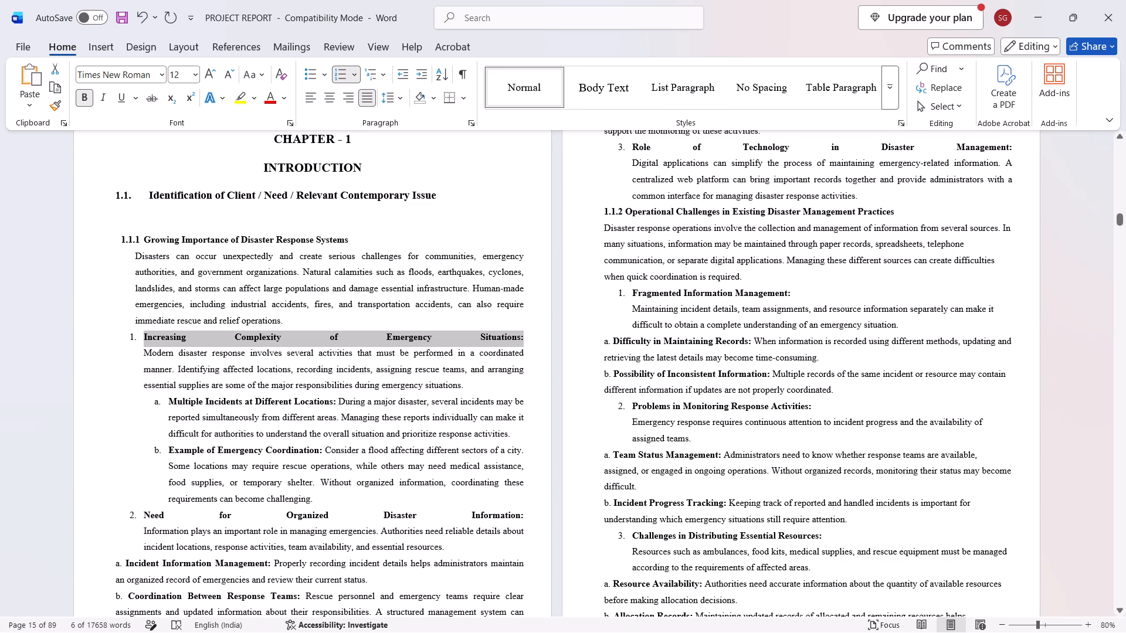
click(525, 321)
Convert the Incident Information Management sub-point under point 2 into a list item with the a., b., c. number format.
scroll(529, 321, down, 3)
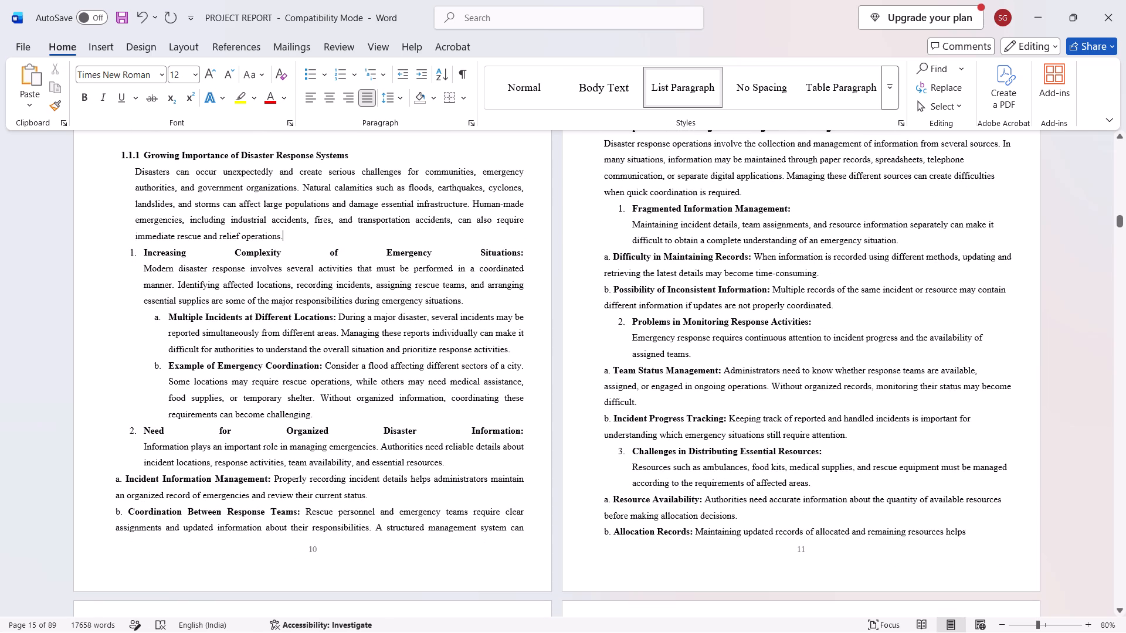
double_click(117, 479)
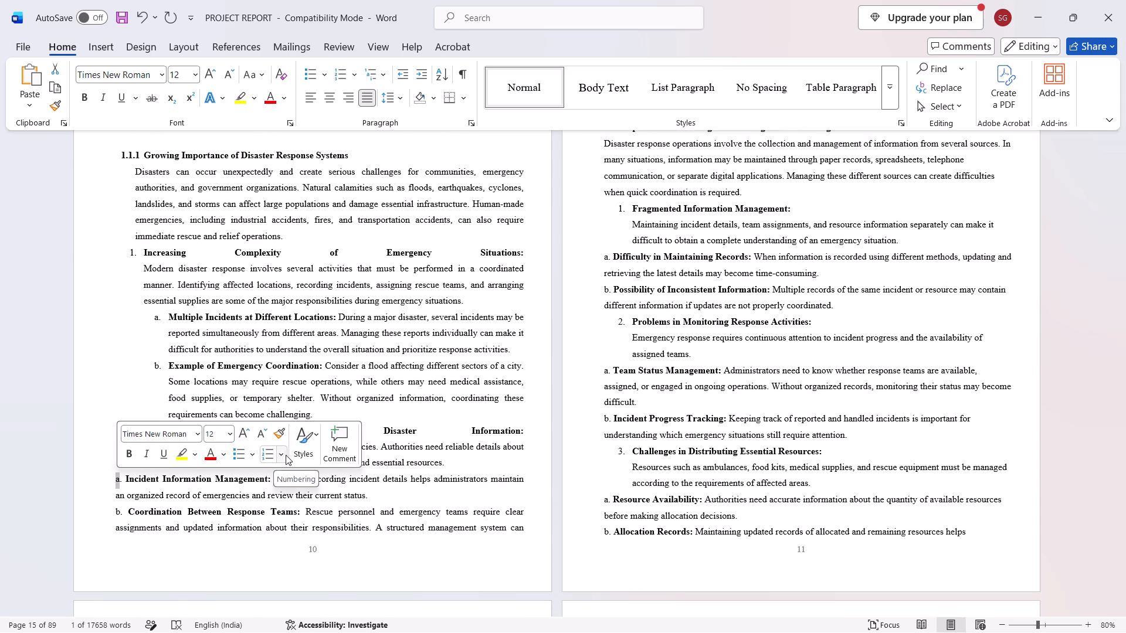
click(286, 455)
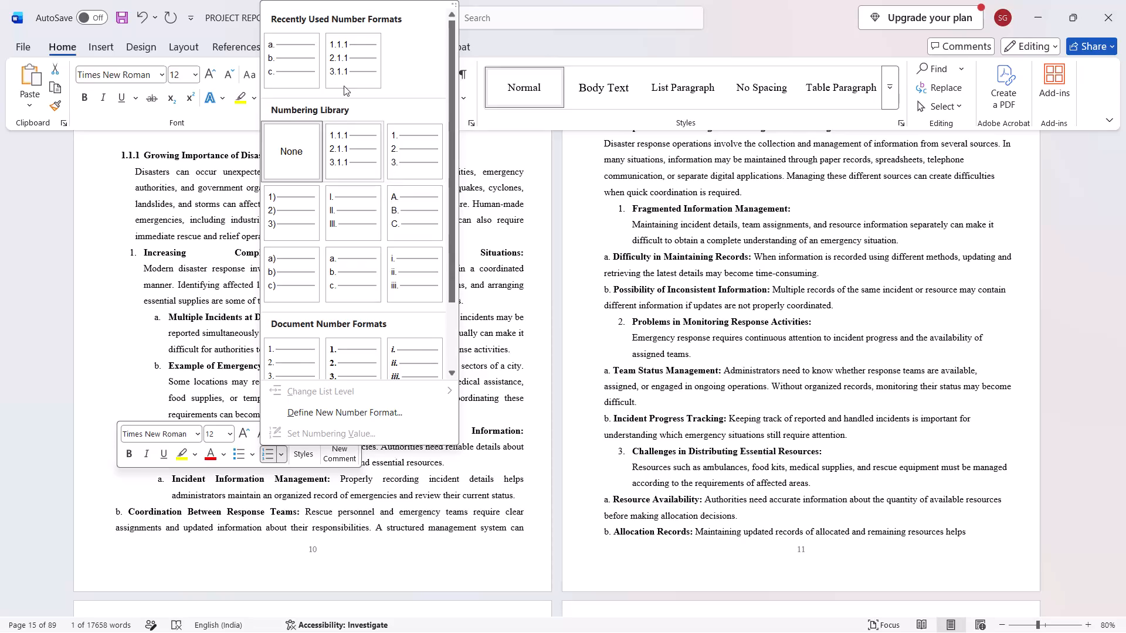
click(287, 72)
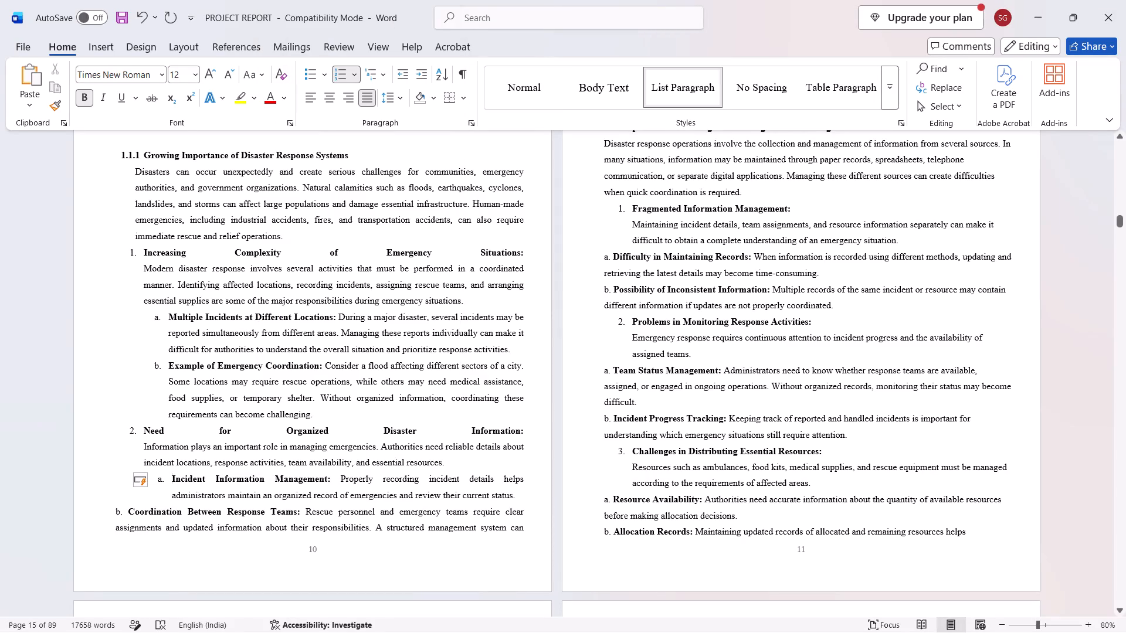
Apply the a., b., c. format to Coordination Between Response Teams under point 2 and continue the numbering from the sub-point above.
click(115, 508)
double_click(115, 508)
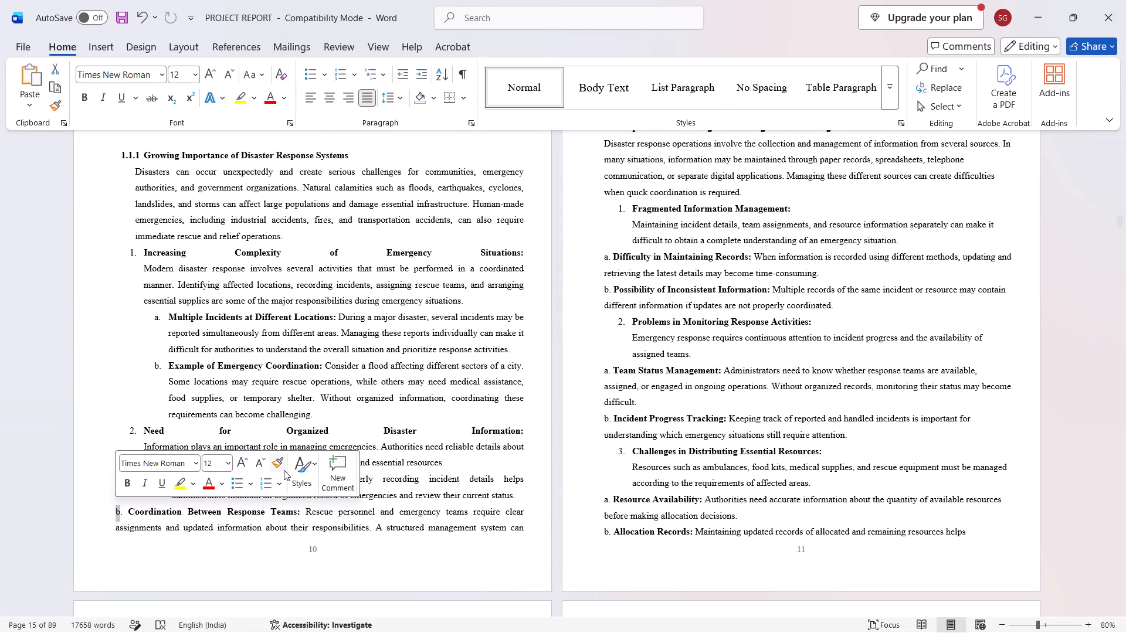
click(277, 484)
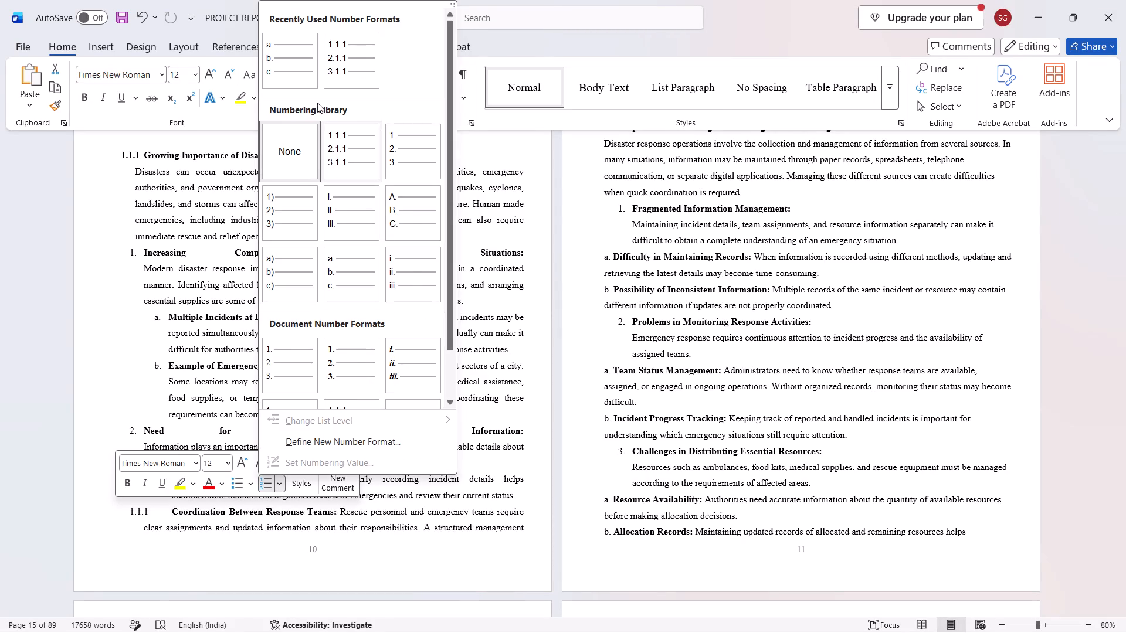
click(303, 72)
click(116, 518)
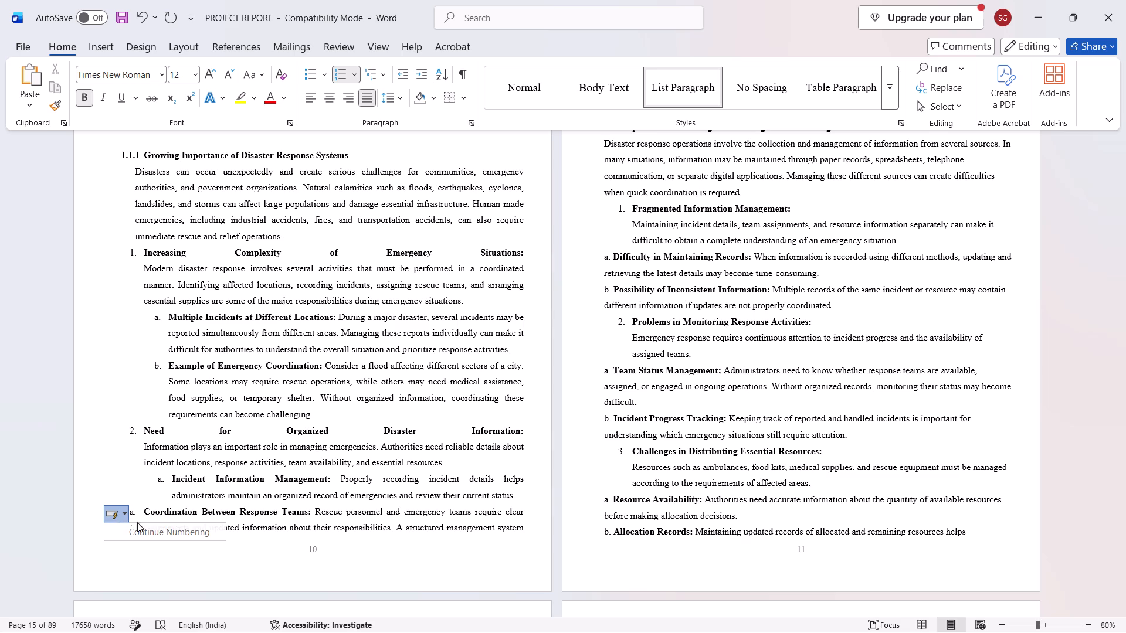
click(143, 530)
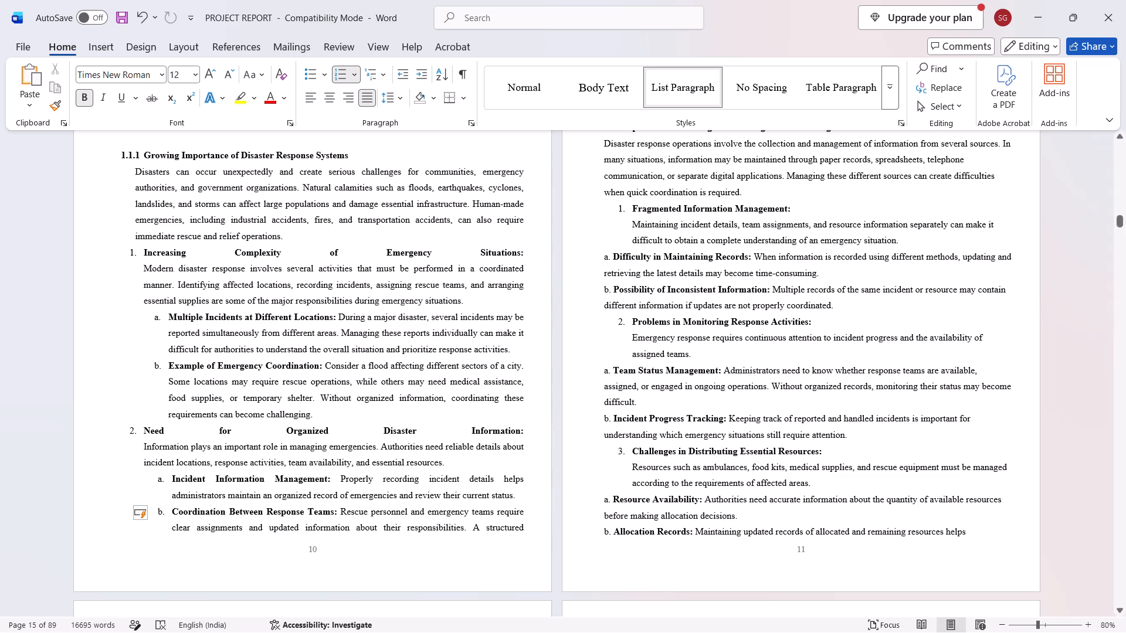
Shift sub-points a and b under point 2 toward the page margin to line up with the sub-points under point 1.
double_click(160, 480)
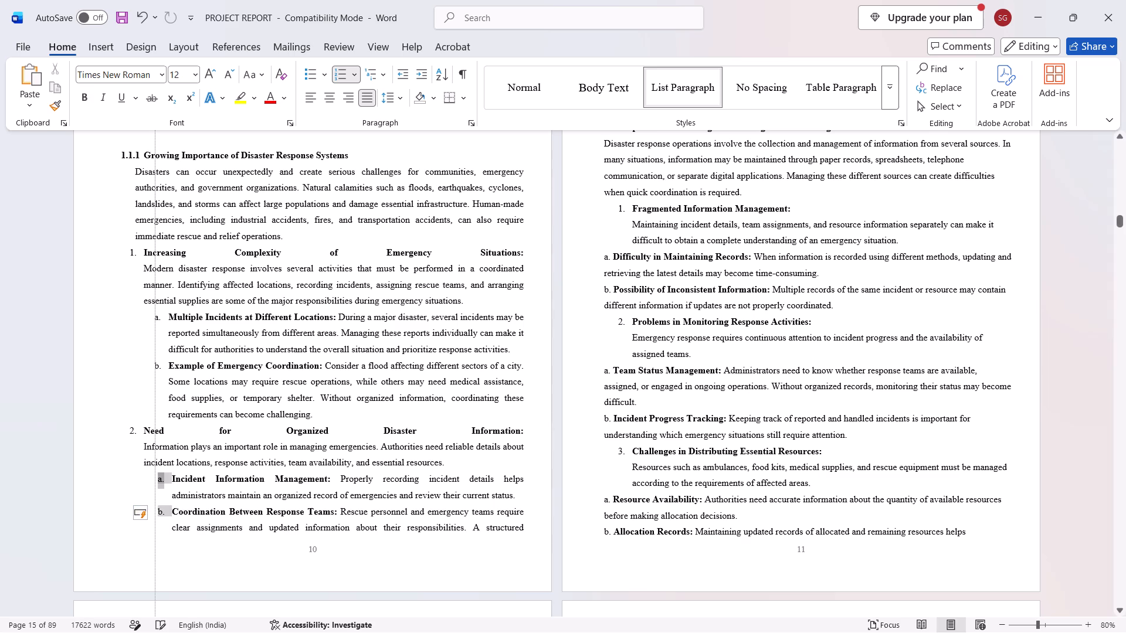
click(98, 454)
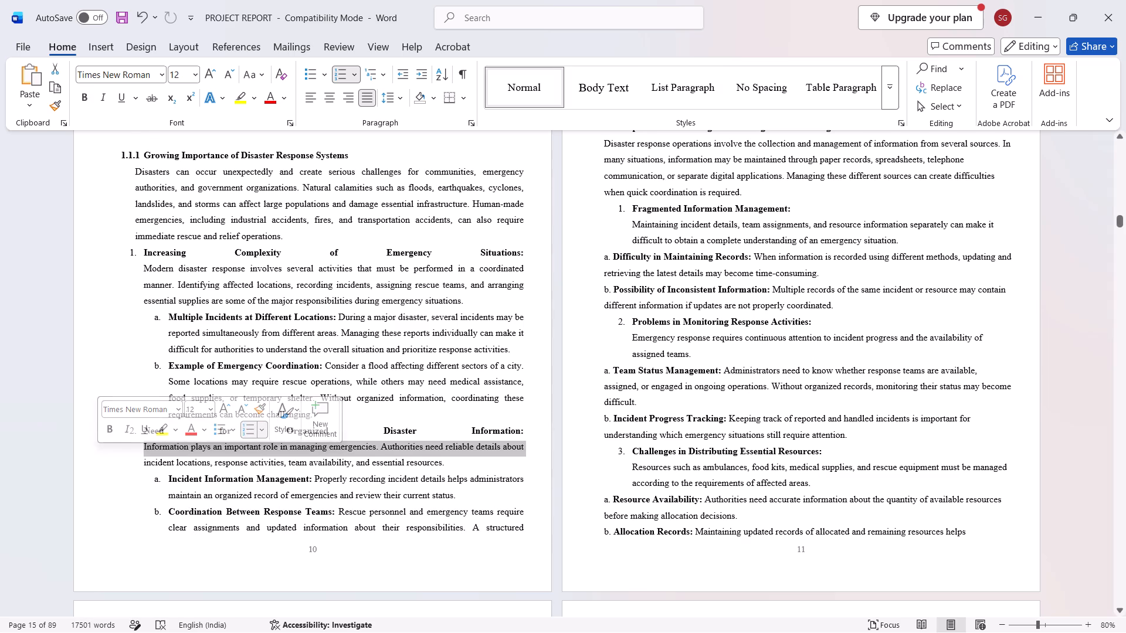
Remove bold from sub-points a and b under point 1, including their Multiple Incidents and Example of Emergency Coordination lead-ins.
scroll(325, 470, up, 1)
click(409, 407)
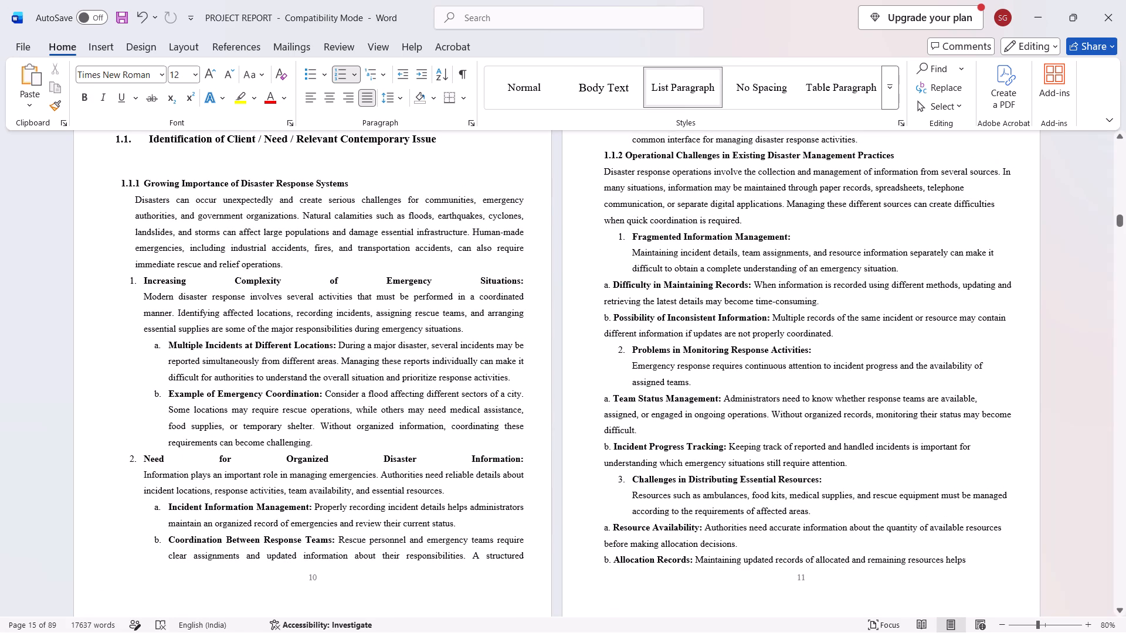
drag(323, 444, 151, 318)
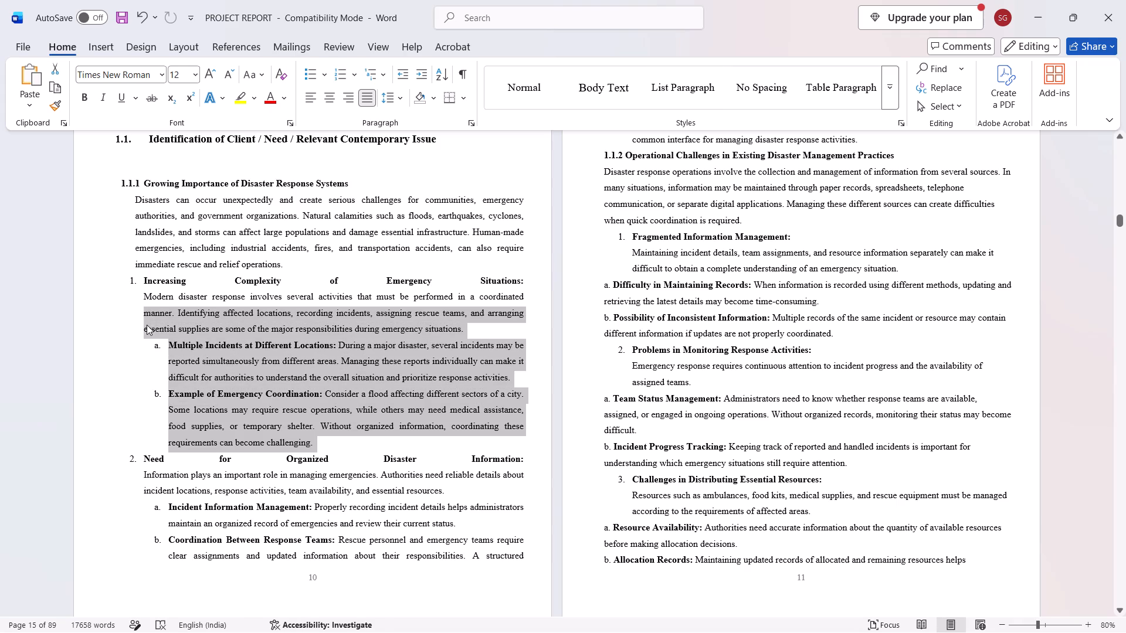
key(ctrl+b)
key(ctrl+b)
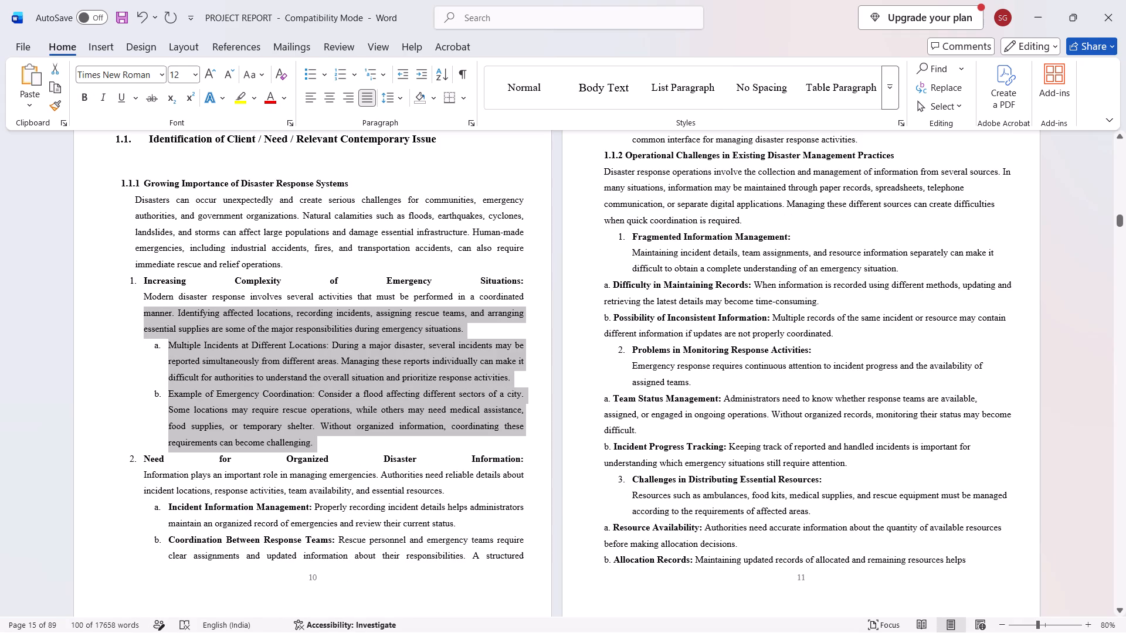
Remove bold from sub-points a and b under point 2, Incident Information Management and Coordination Between Response Teams.
drag(533, 552, 175, 499)
key(ctrl+b)
key(ctrl+b)
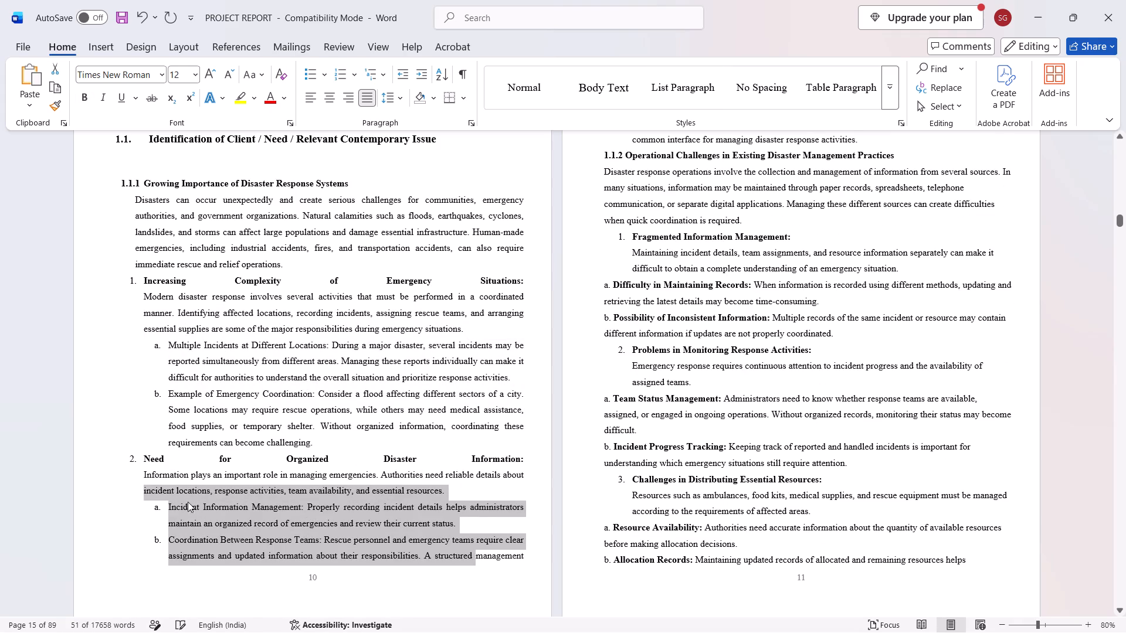
click(347, 534)
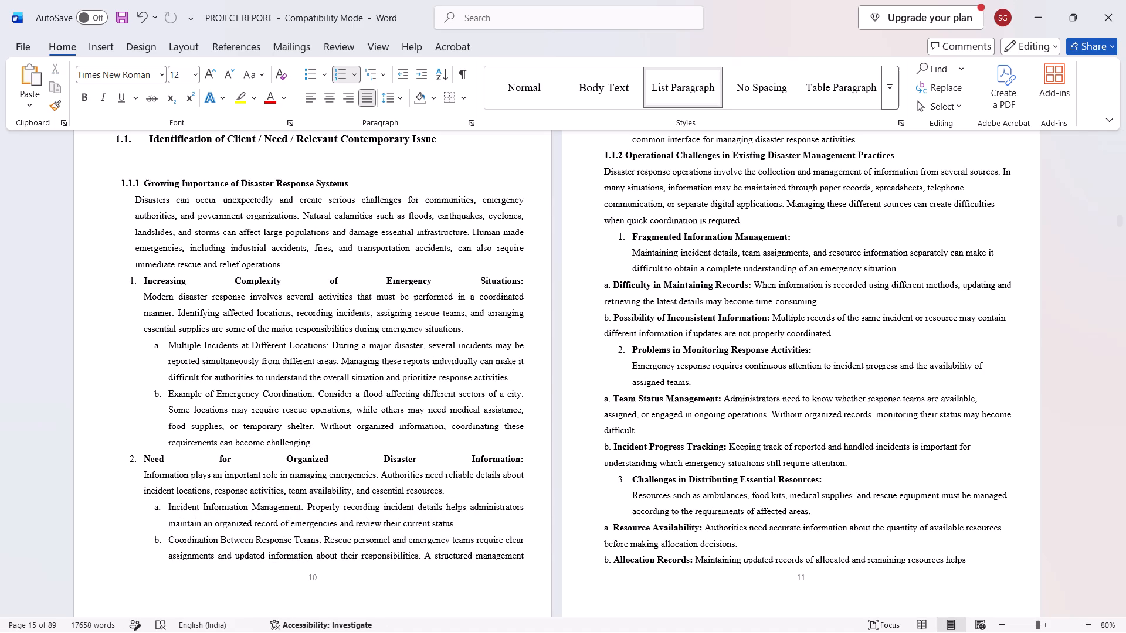
Delete one empty line between the 1.1 section heading and the 1.1.1 Growing Importance of Disaster Response Systems heading.
scroll(245, 327, up, 3)
scroll(567, 355, up, 2)
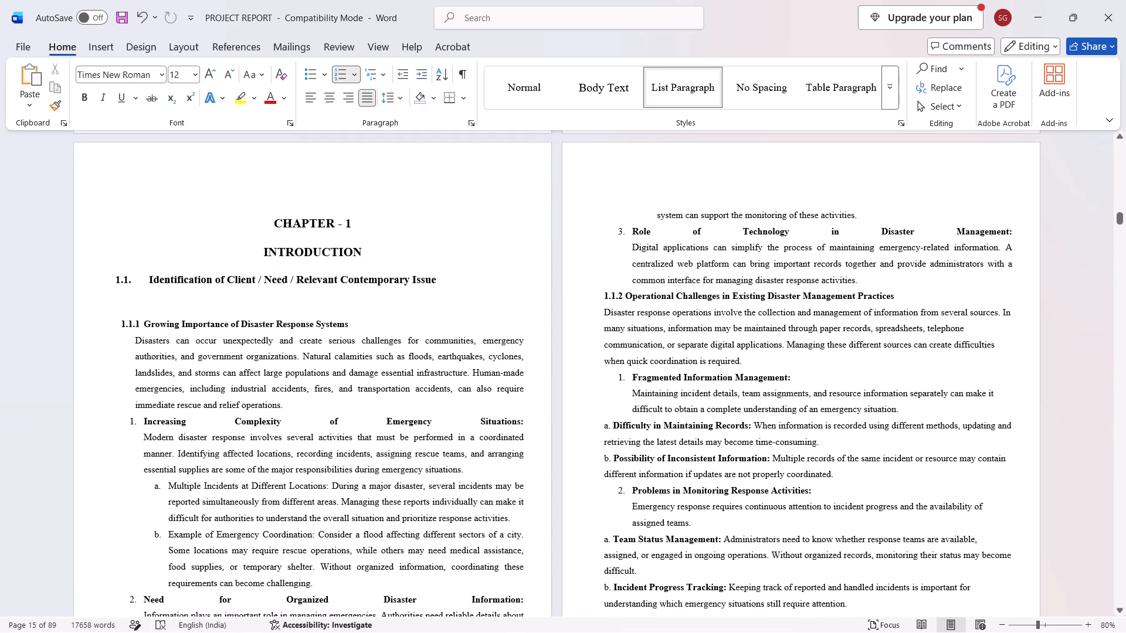
scroll(586, 315, down, 2)
click(623, 171)
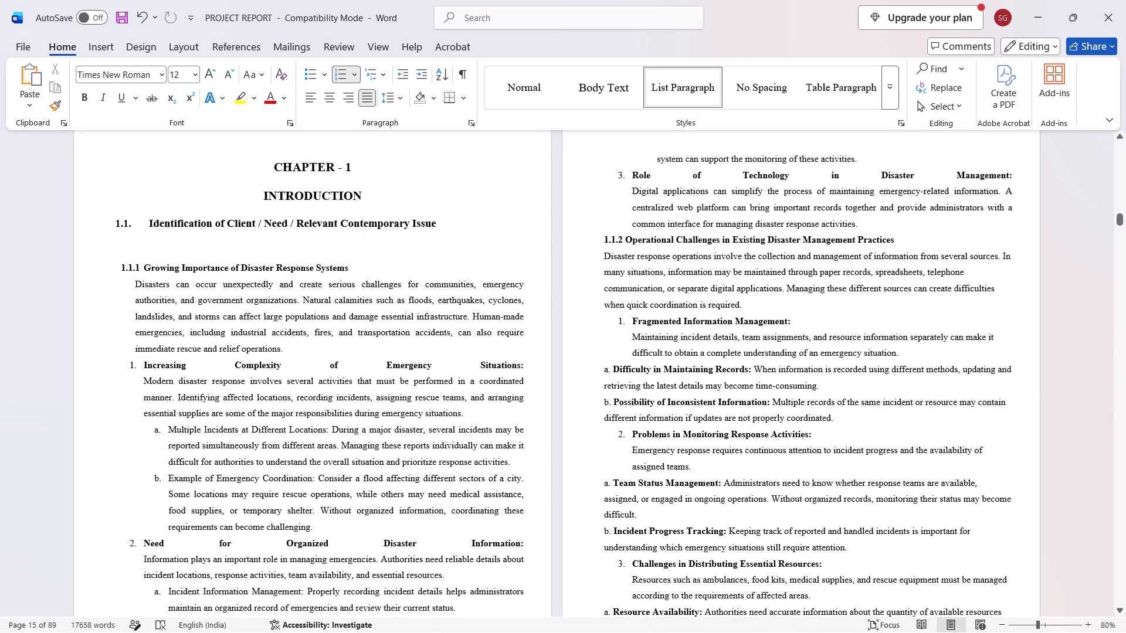
scroll(655, 185, up, 1)
scroll(693, 196, down, 1)
scroll(693, 198, up, 1)
scroll(693, 198, down, 2)
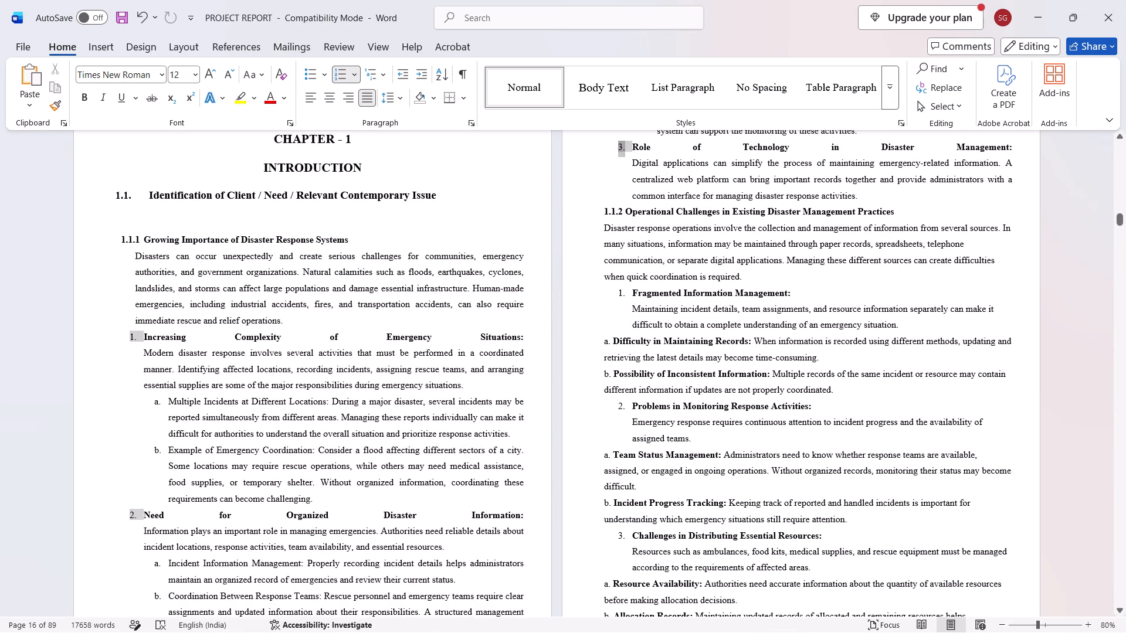
scroll(692, 200, down, 1)
scroll(537, 298, down, 2)
scroll(400, 421, up, 4)
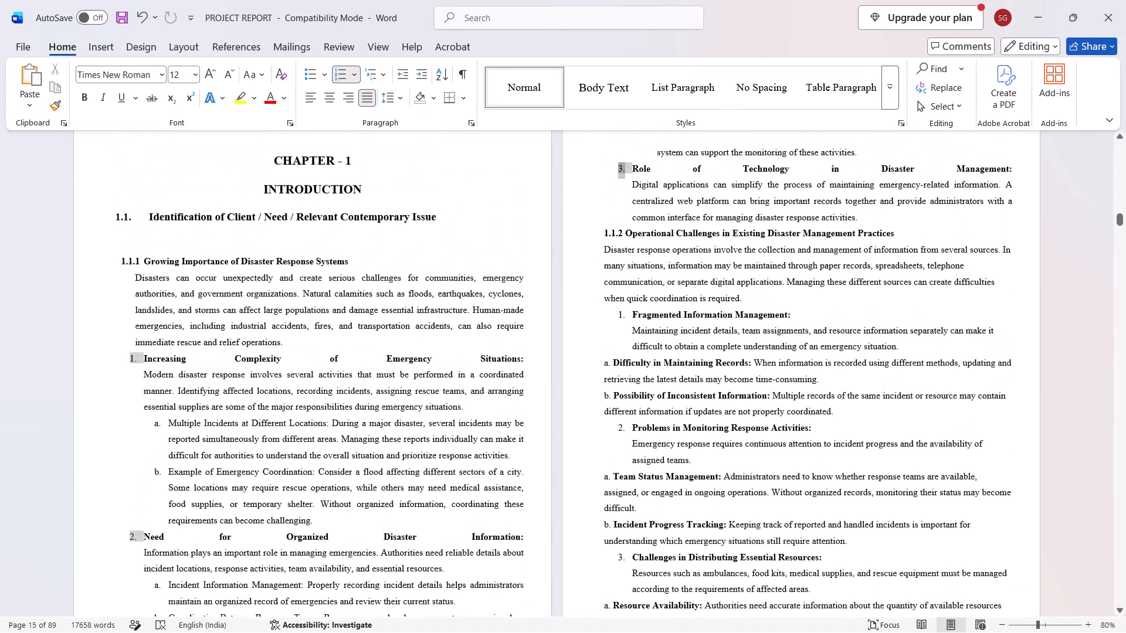
click(130, 251)
key(BackSpace)
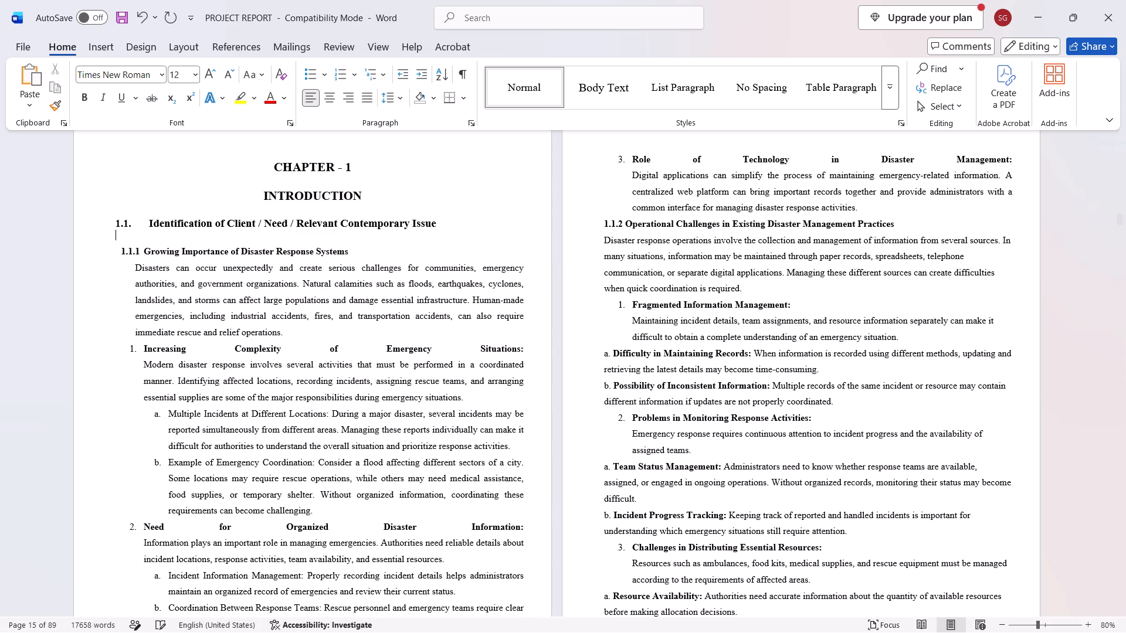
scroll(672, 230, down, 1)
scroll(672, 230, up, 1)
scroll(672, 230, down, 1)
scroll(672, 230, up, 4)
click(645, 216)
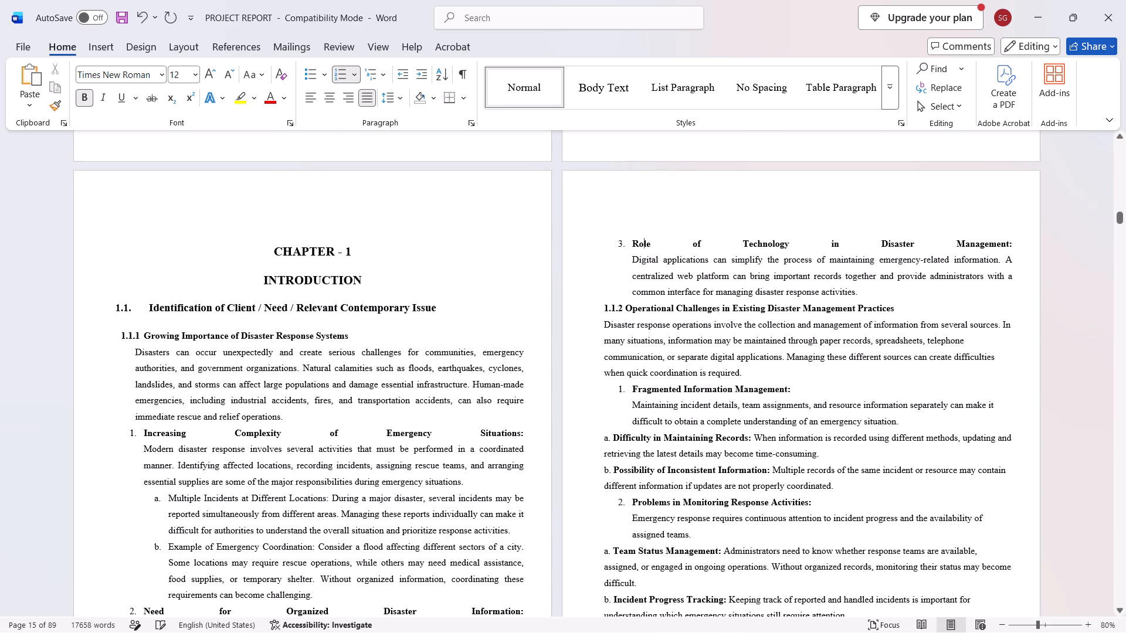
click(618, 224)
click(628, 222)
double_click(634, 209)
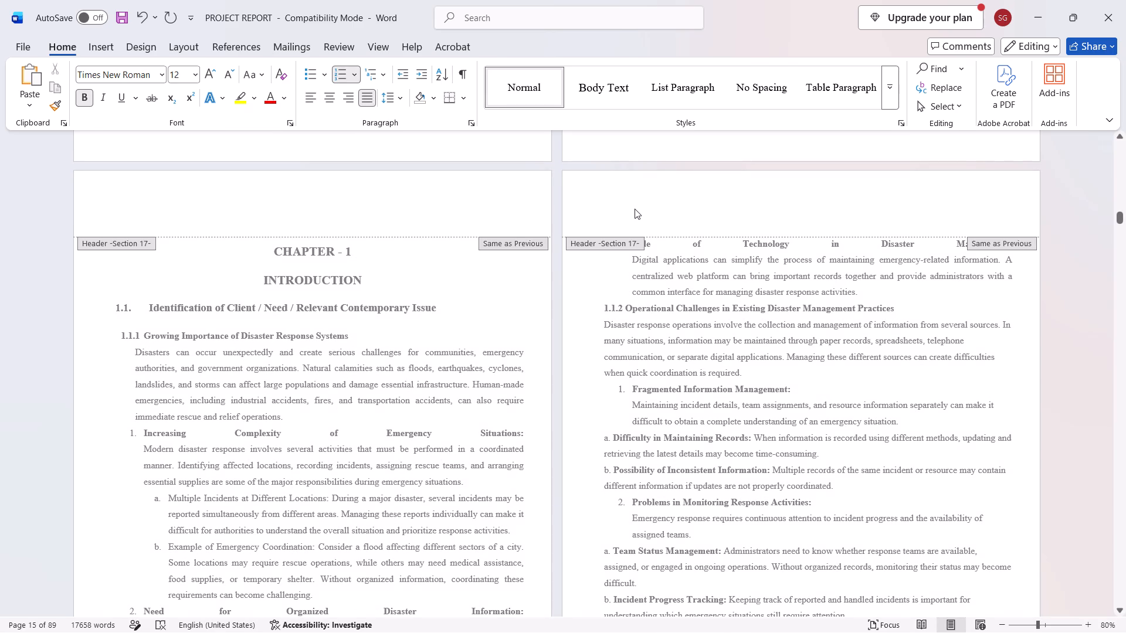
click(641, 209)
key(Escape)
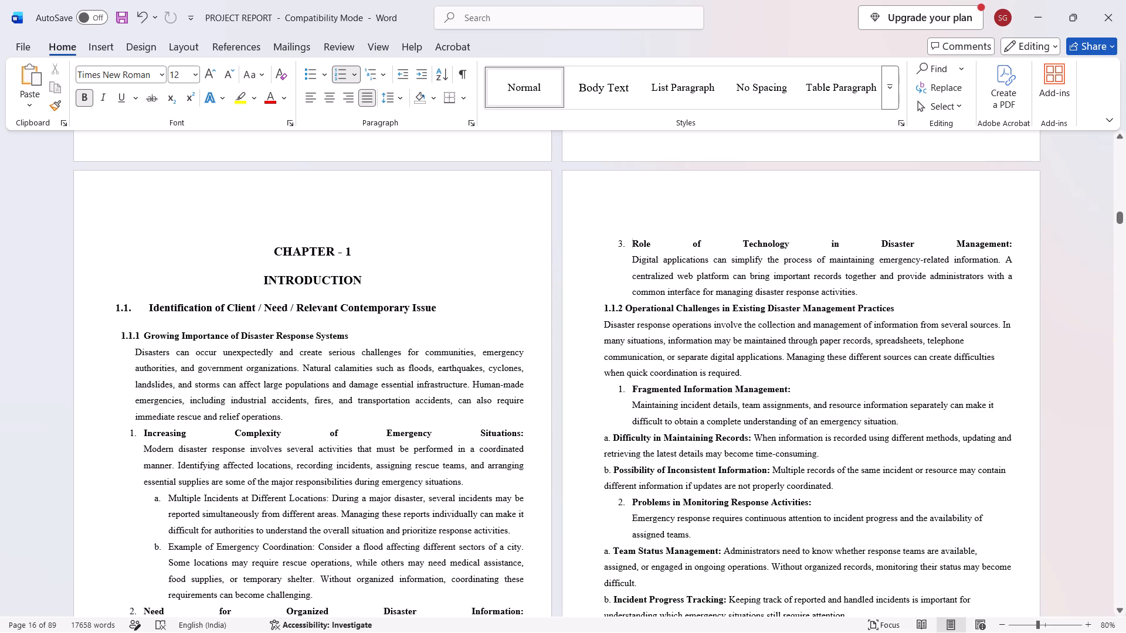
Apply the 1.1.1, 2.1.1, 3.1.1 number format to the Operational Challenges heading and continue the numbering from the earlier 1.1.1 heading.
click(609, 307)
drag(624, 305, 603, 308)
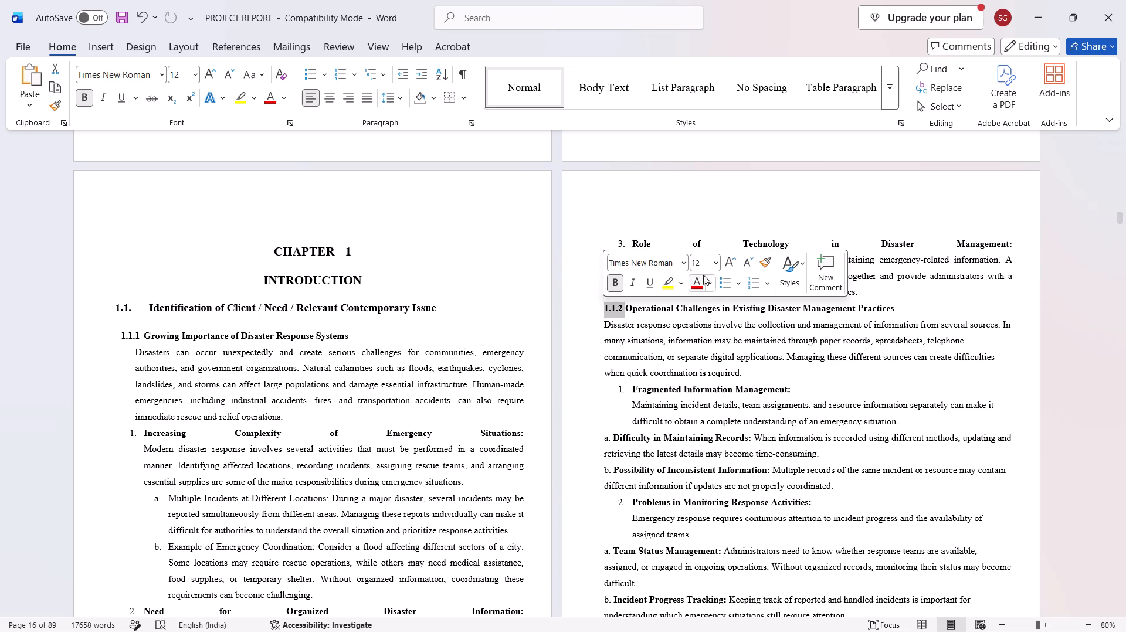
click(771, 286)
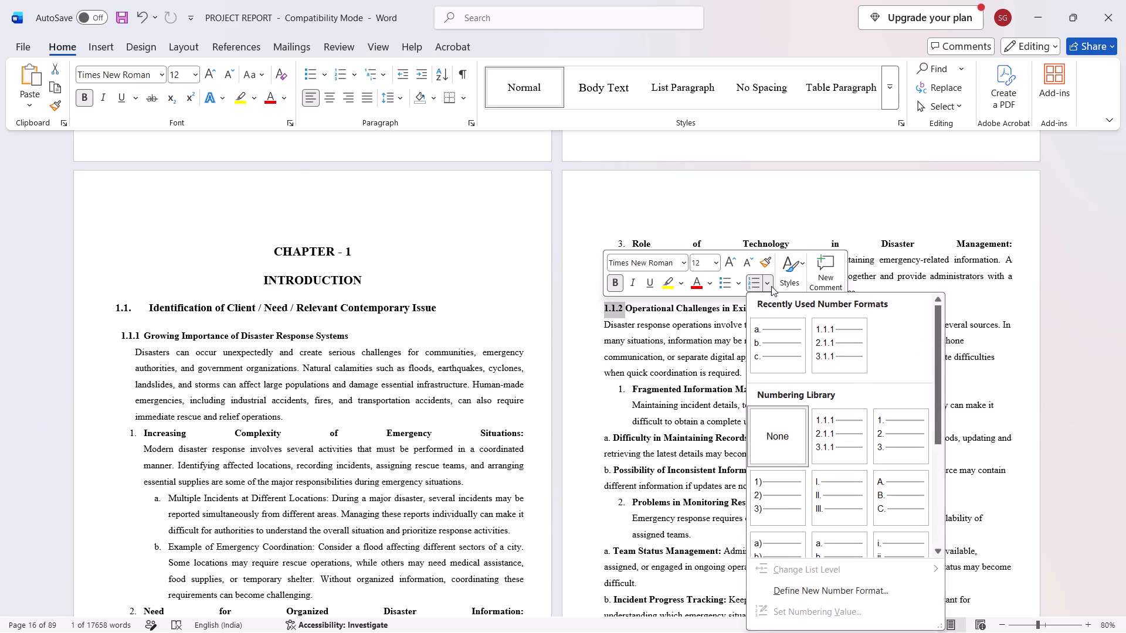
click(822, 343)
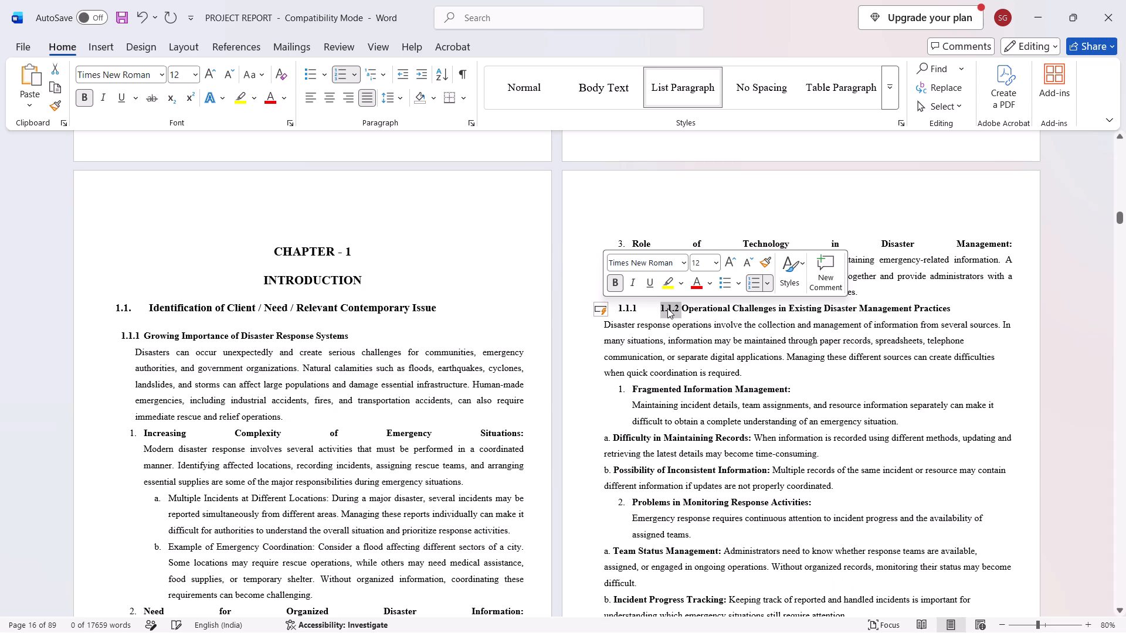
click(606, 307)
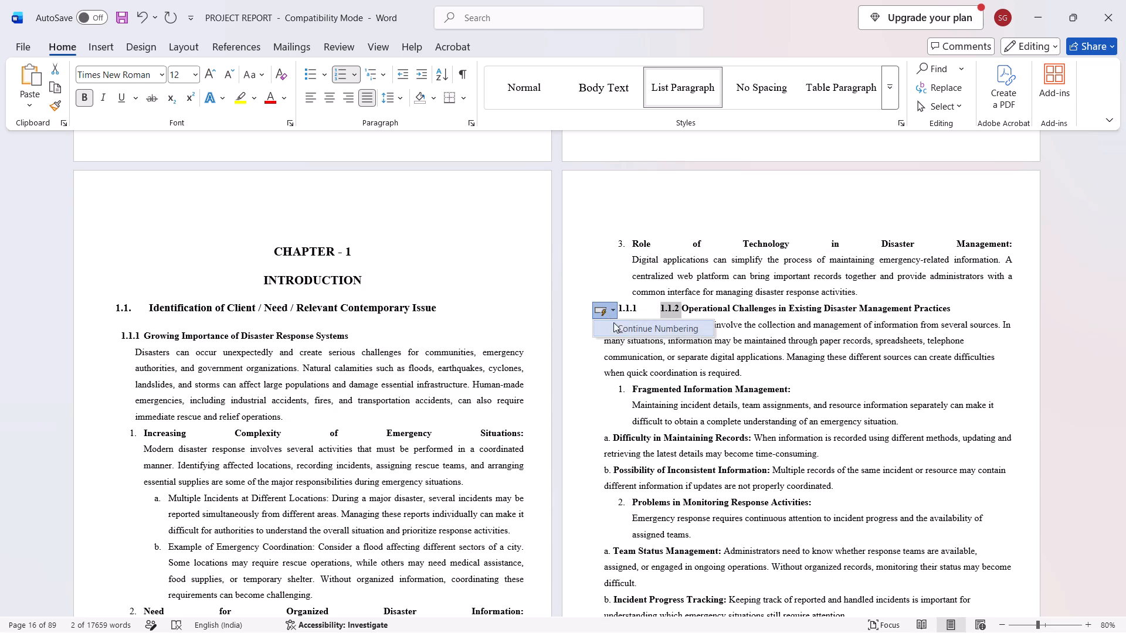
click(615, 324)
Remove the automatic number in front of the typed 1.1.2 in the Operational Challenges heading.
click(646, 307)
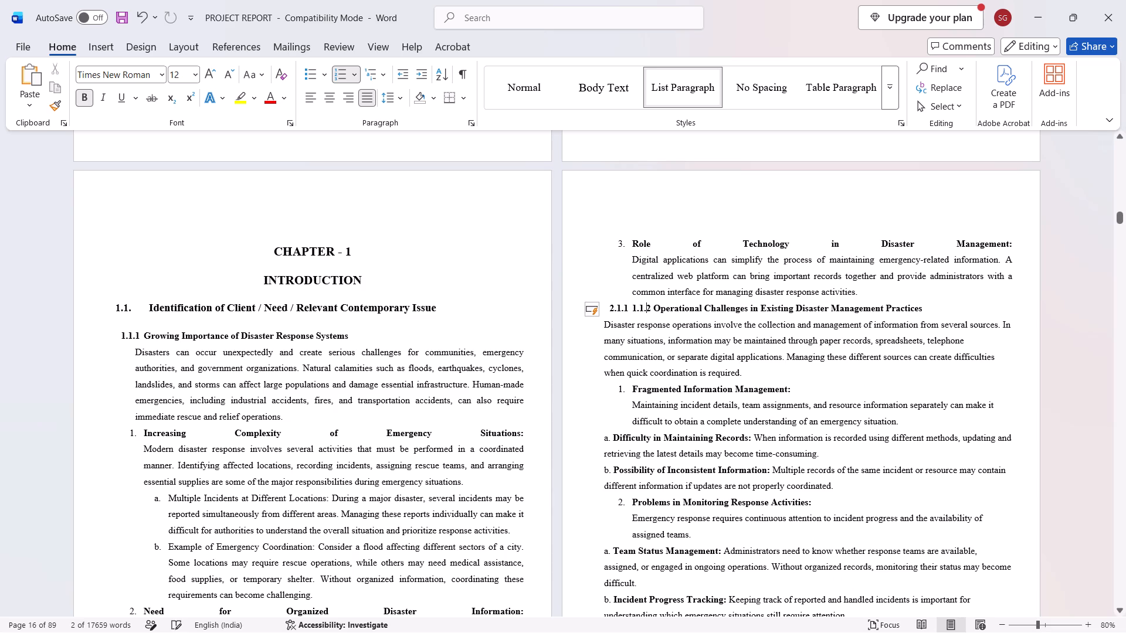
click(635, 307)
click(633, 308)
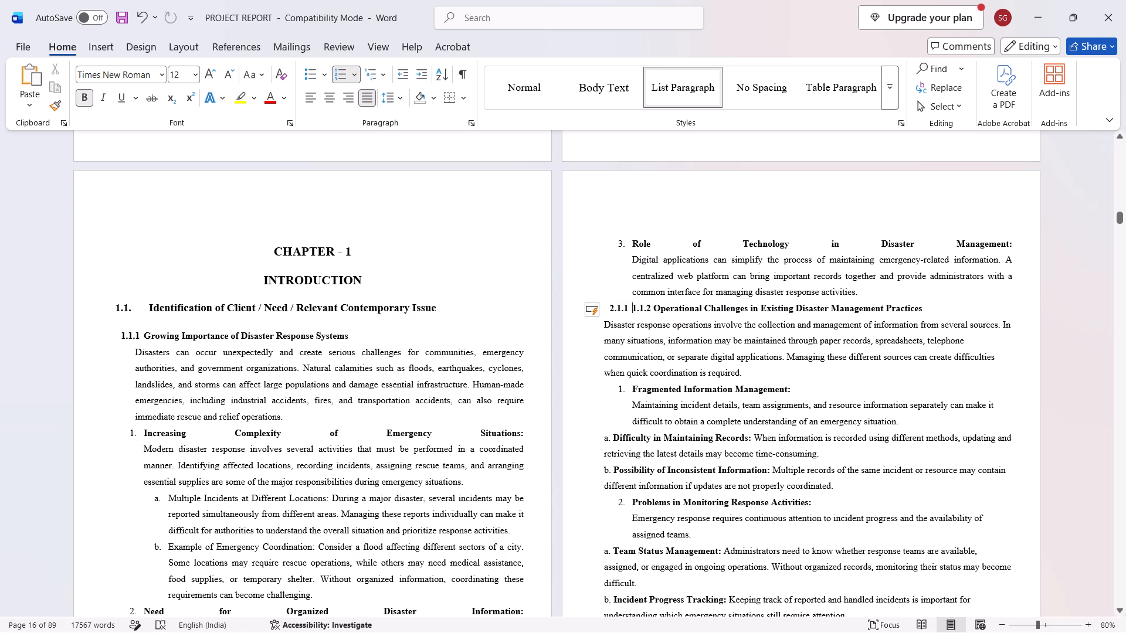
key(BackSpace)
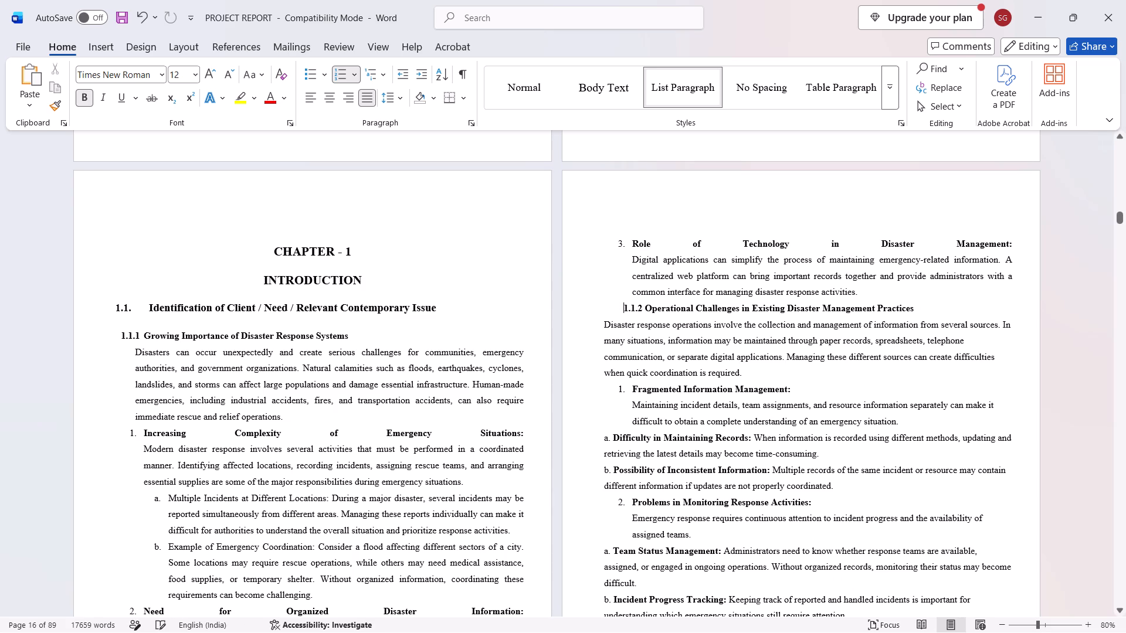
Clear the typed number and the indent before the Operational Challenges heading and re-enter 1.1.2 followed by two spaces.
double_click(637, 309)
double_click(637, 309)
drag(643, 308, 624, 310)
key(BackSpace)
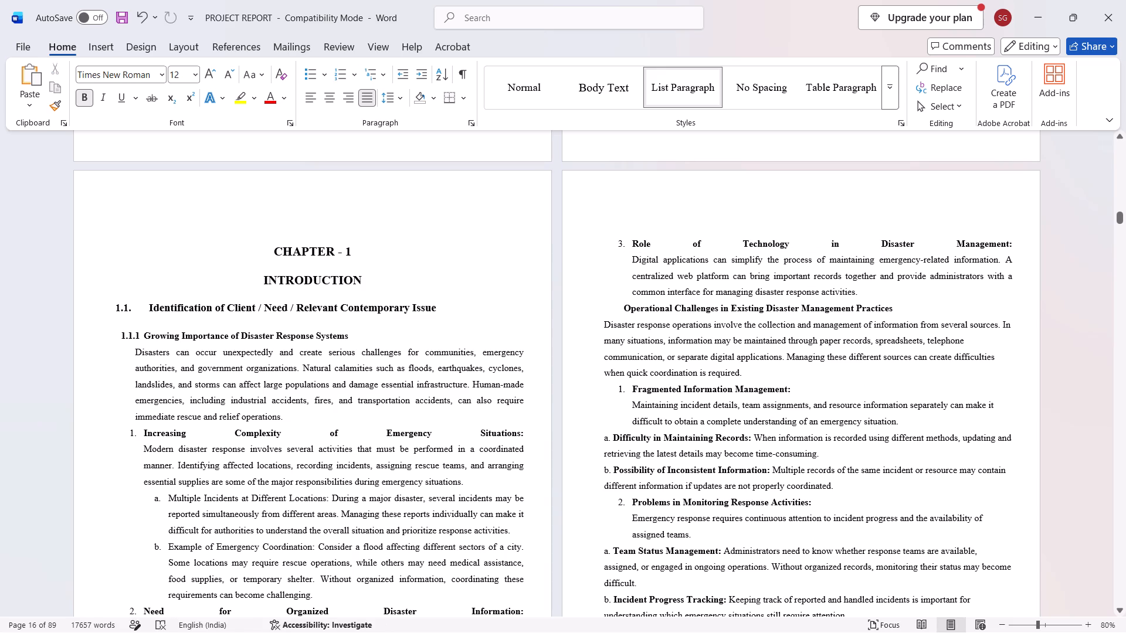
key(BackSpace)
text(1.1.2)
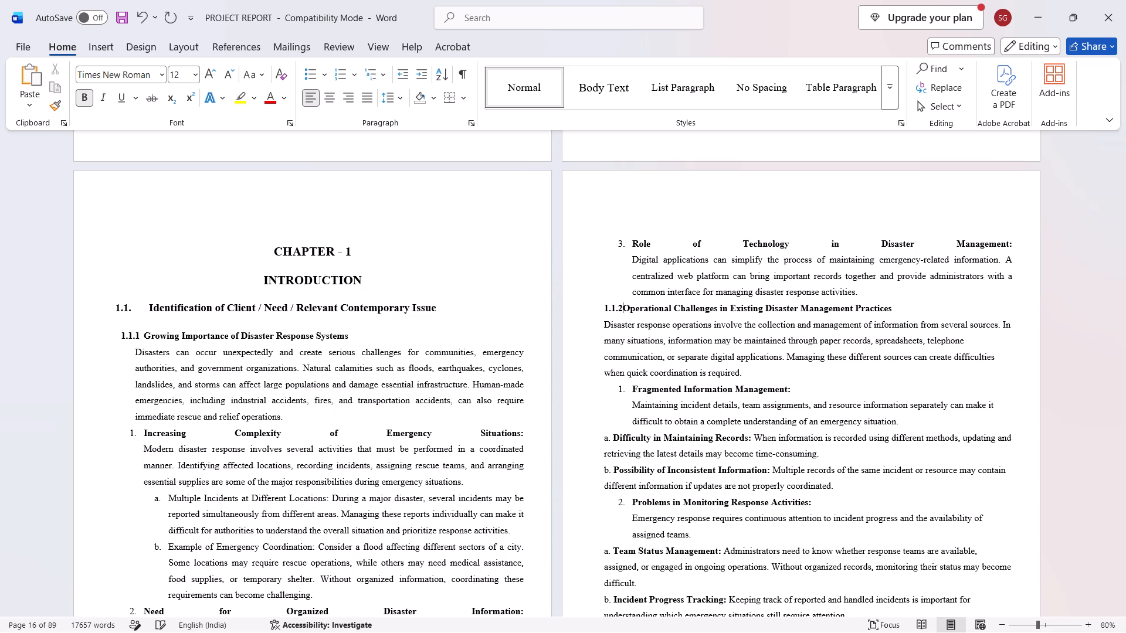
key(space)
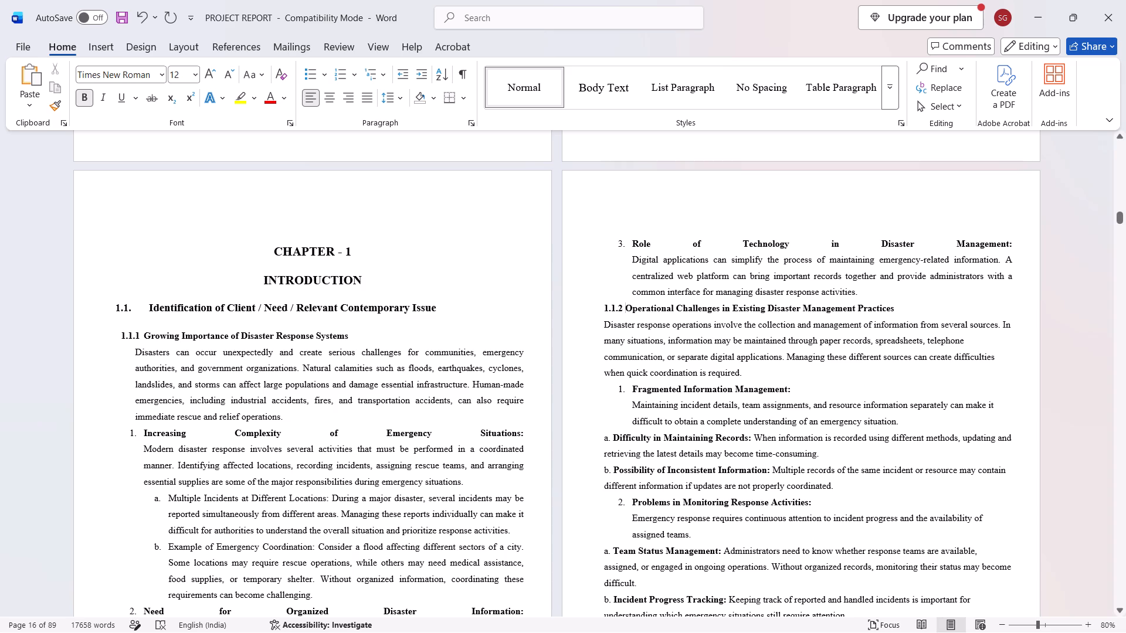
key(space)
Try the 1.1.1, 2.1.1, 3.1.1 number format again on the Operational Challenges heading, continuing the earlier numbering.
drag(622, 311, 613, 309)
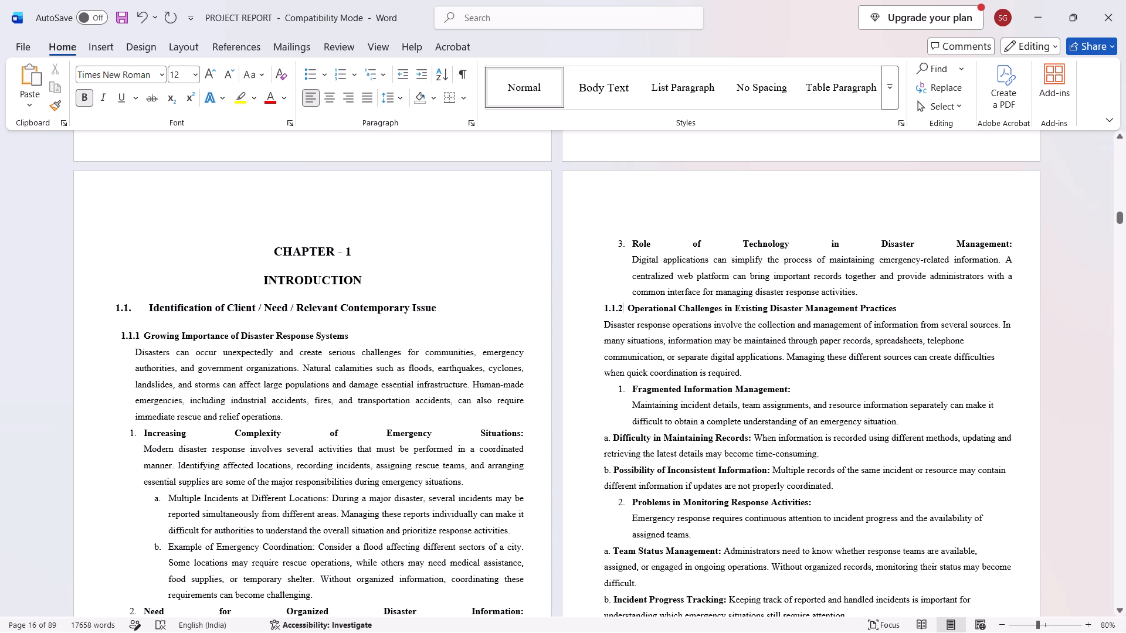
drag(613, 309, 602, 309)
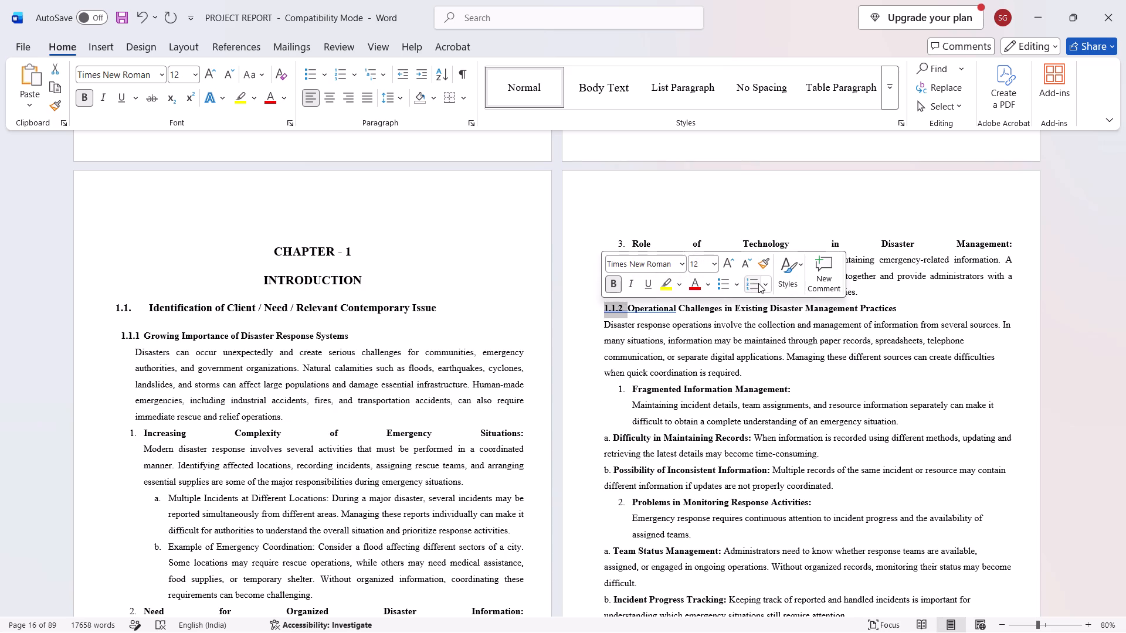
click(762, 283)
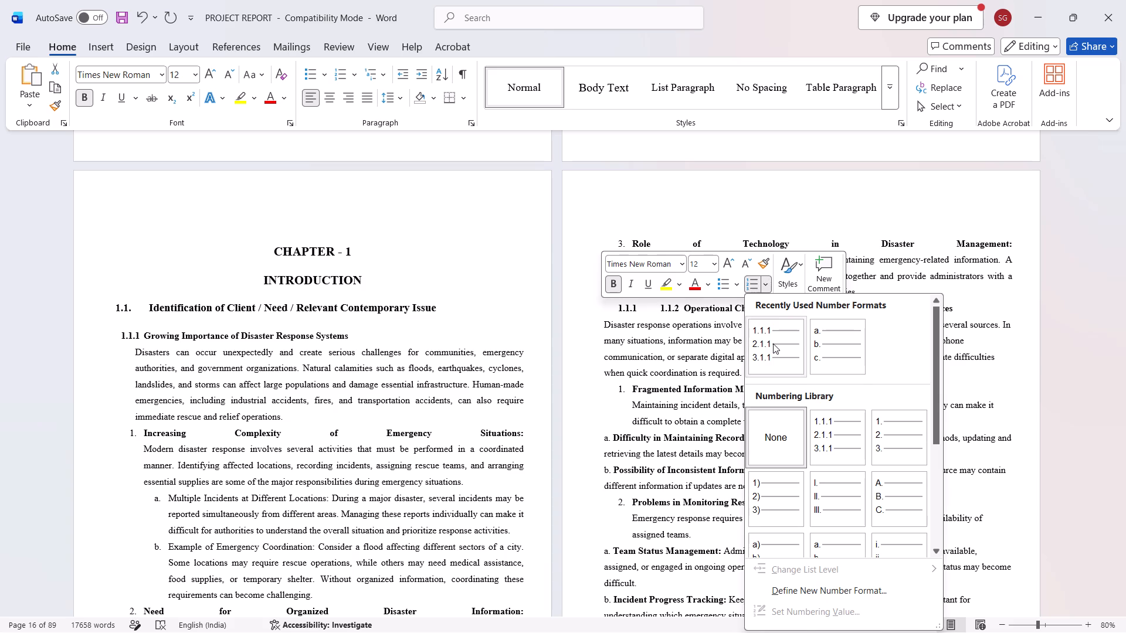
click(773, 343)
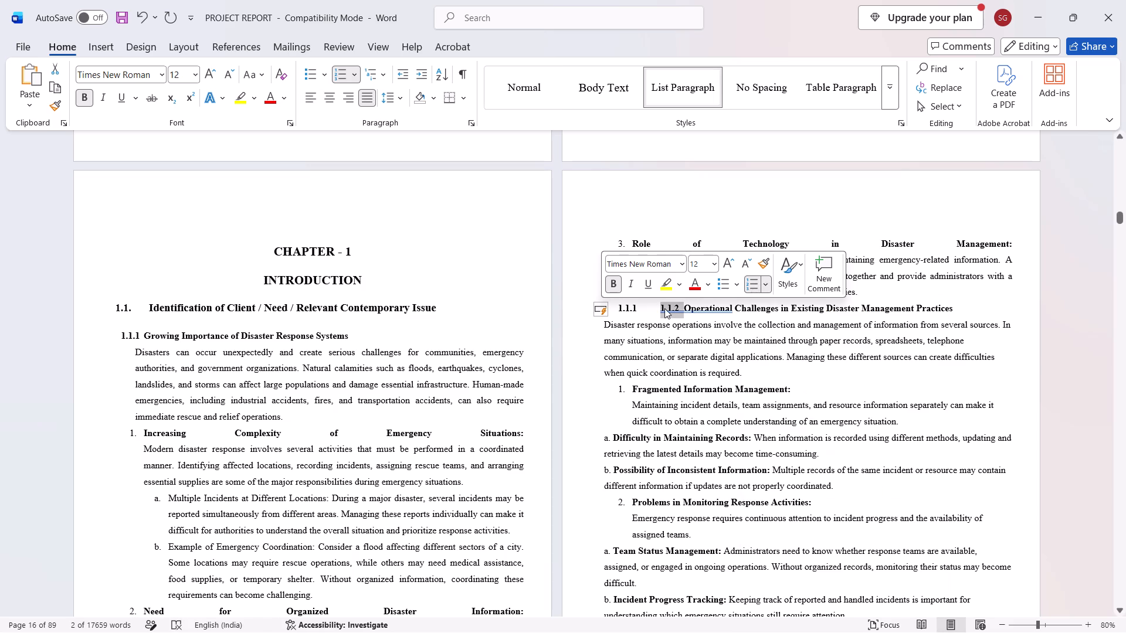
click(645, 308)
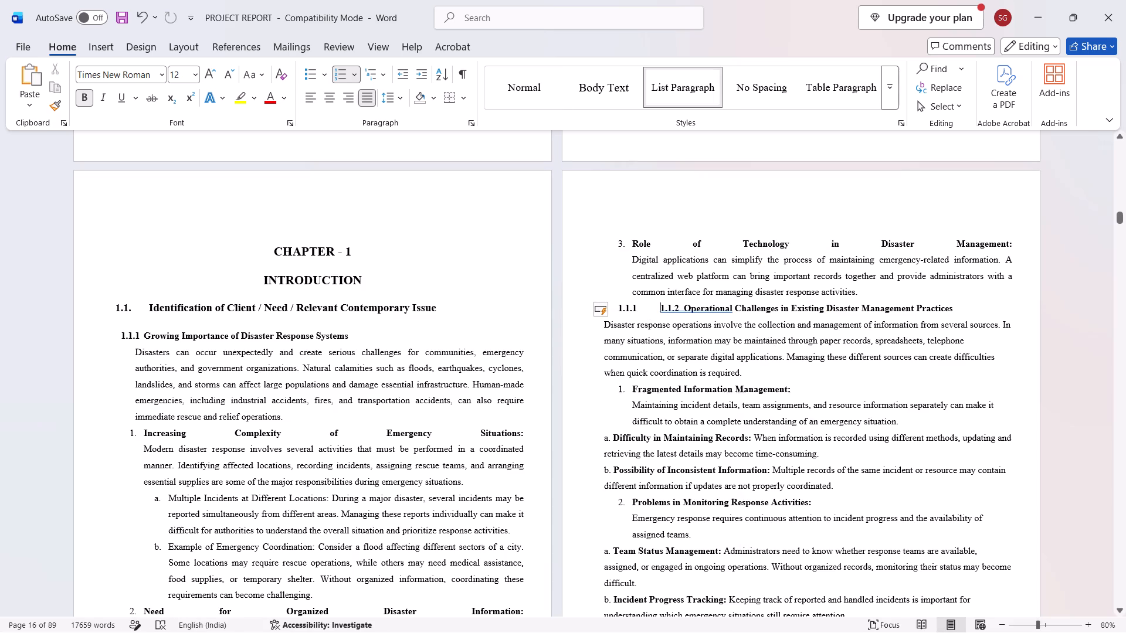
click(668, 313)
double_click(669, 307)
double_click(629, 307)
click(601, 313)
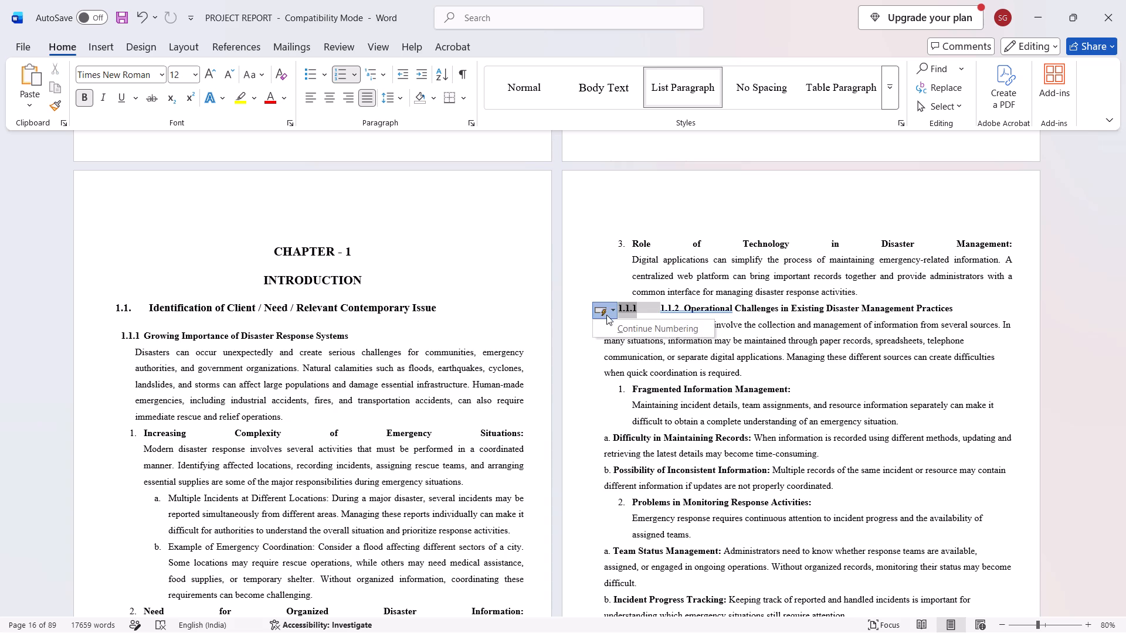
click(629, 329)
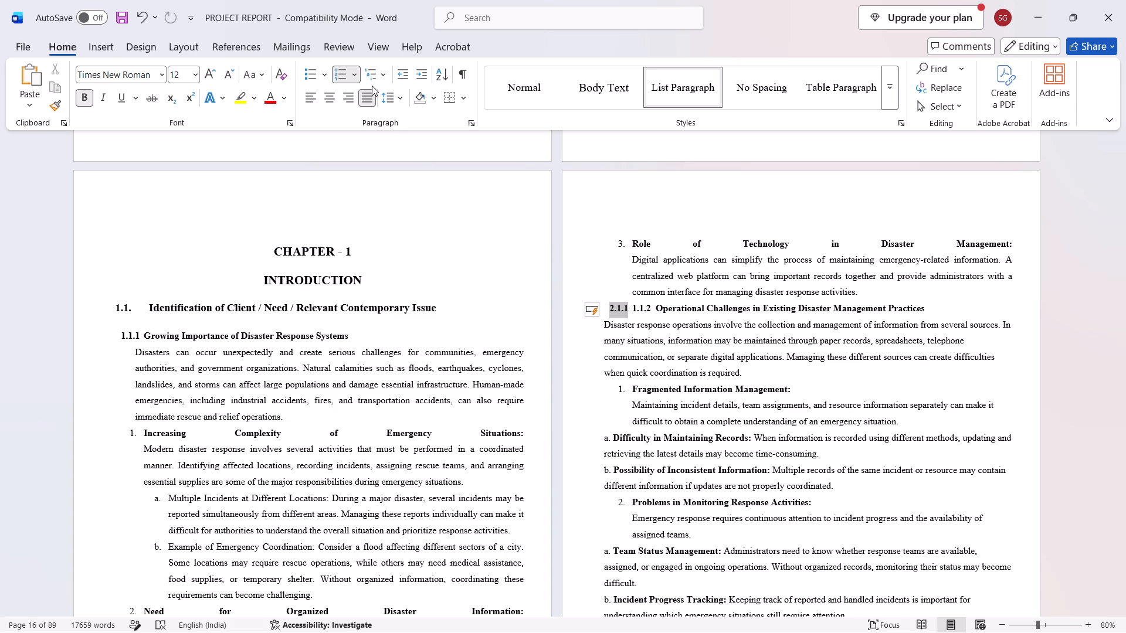
Delete the typed 1.1.2 and the automatic number in front of the Operational Challenges heading.
click(652, 309)
key(BackSpace)
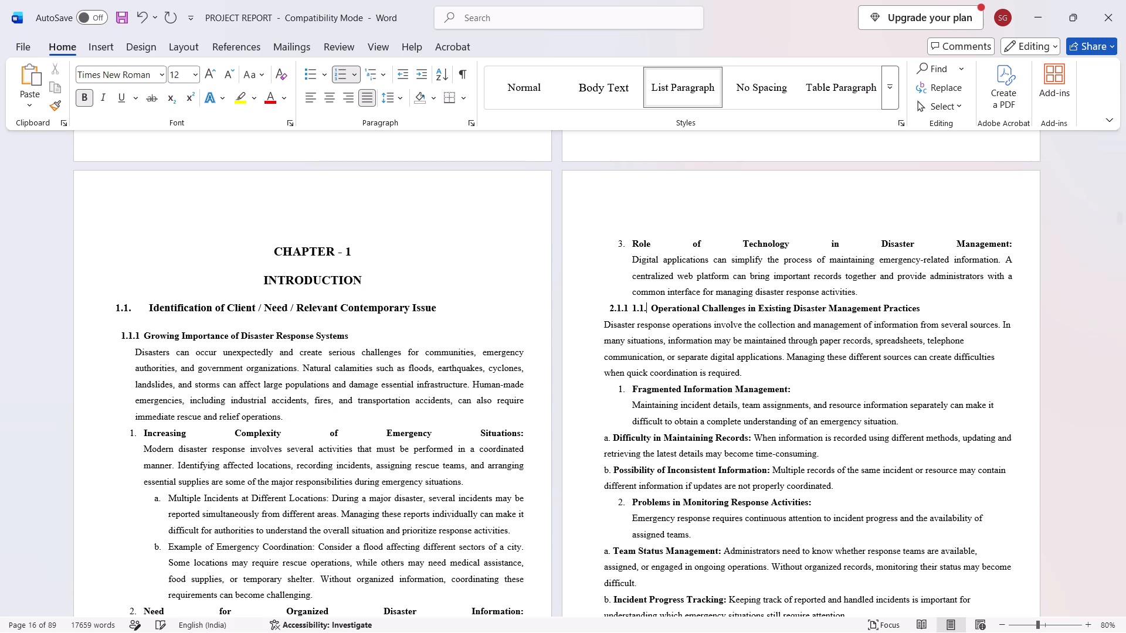
key(BackSpace)
key(BackSpace)
key(BackSpace)
key(BackSpace)
key(BackSpace)
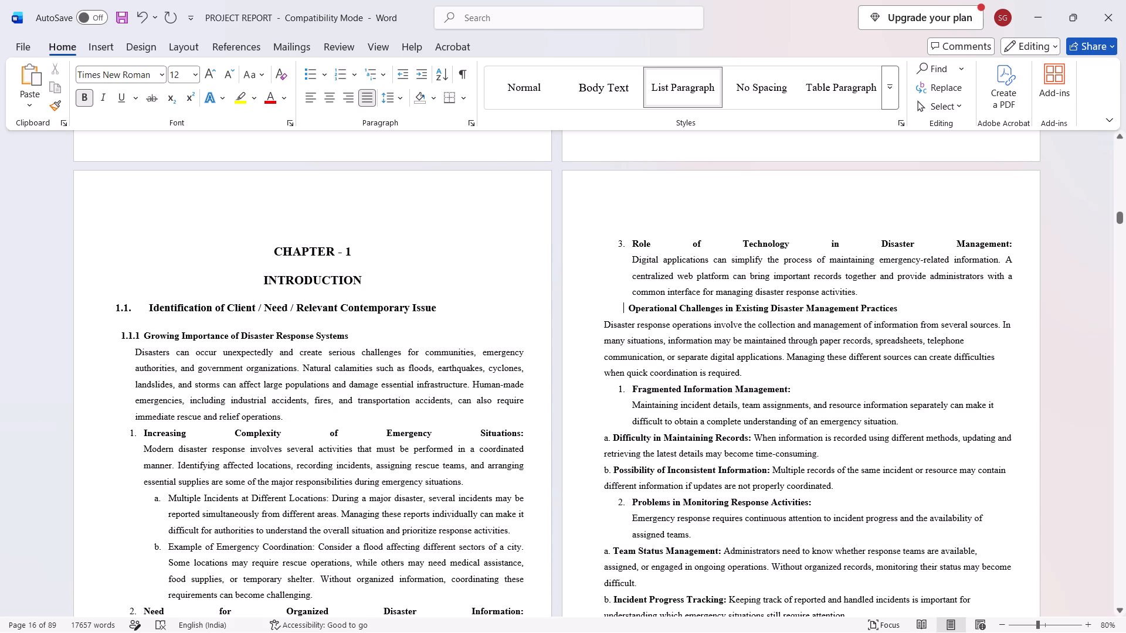
Remove the remaining list indent and one leading space before the Operational Challenges heading.
key(BackSpace)
click(613, 306)
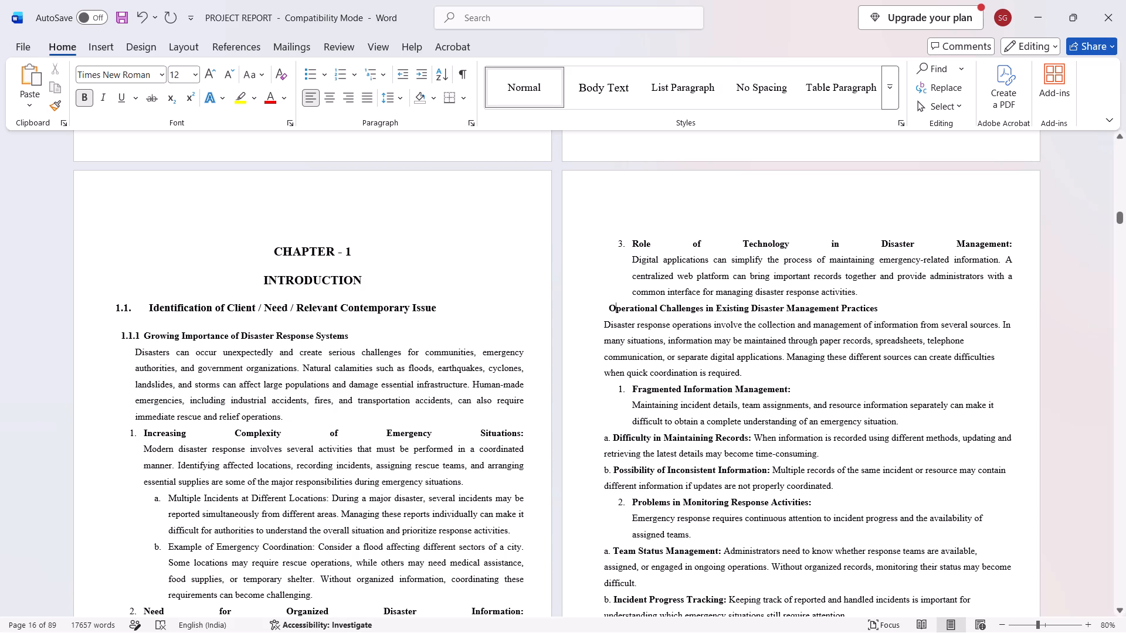
click(611, 304)
key(BackSpace)
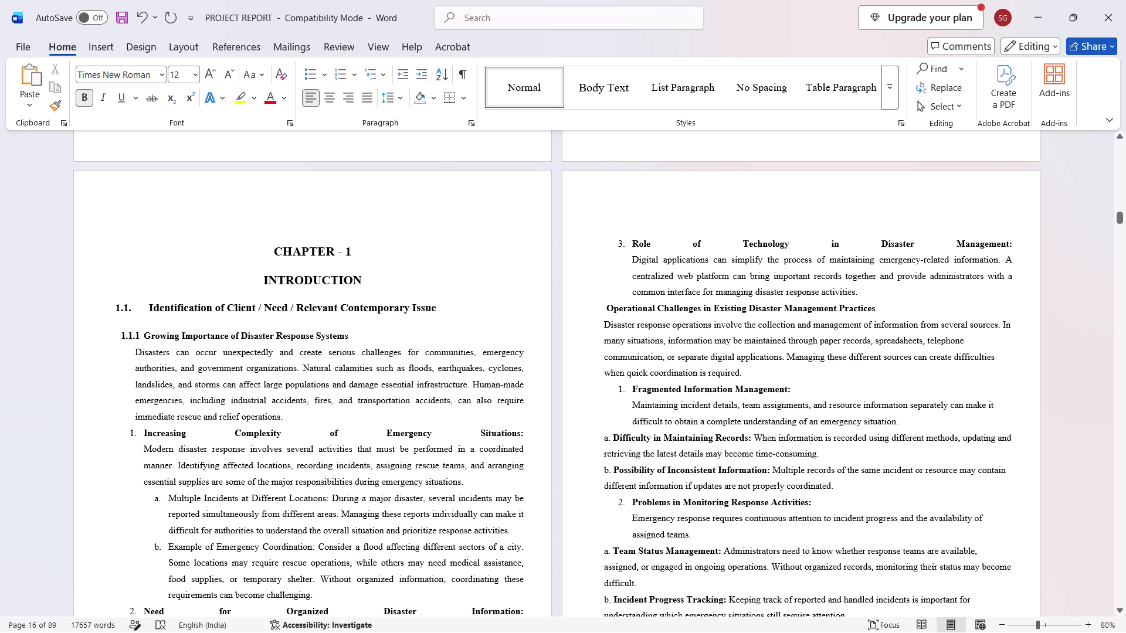
Open a new number format definition for the 1.1.1 heading number, with the 1, 2, 3 style and Right alignment.
double_click(131, 332)
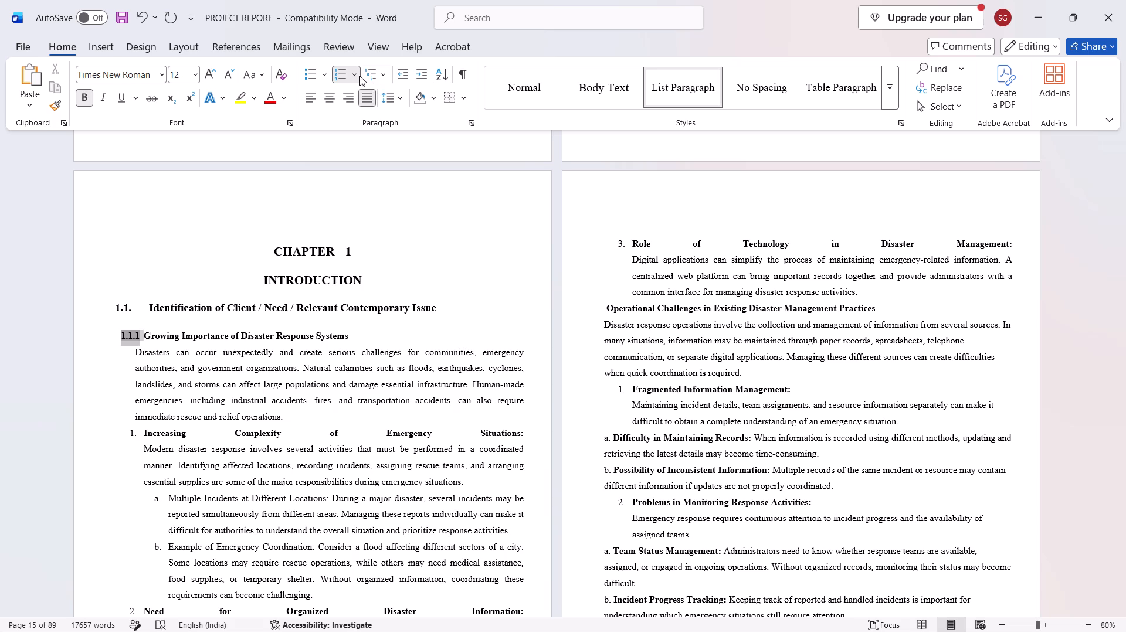
click(350, 72)
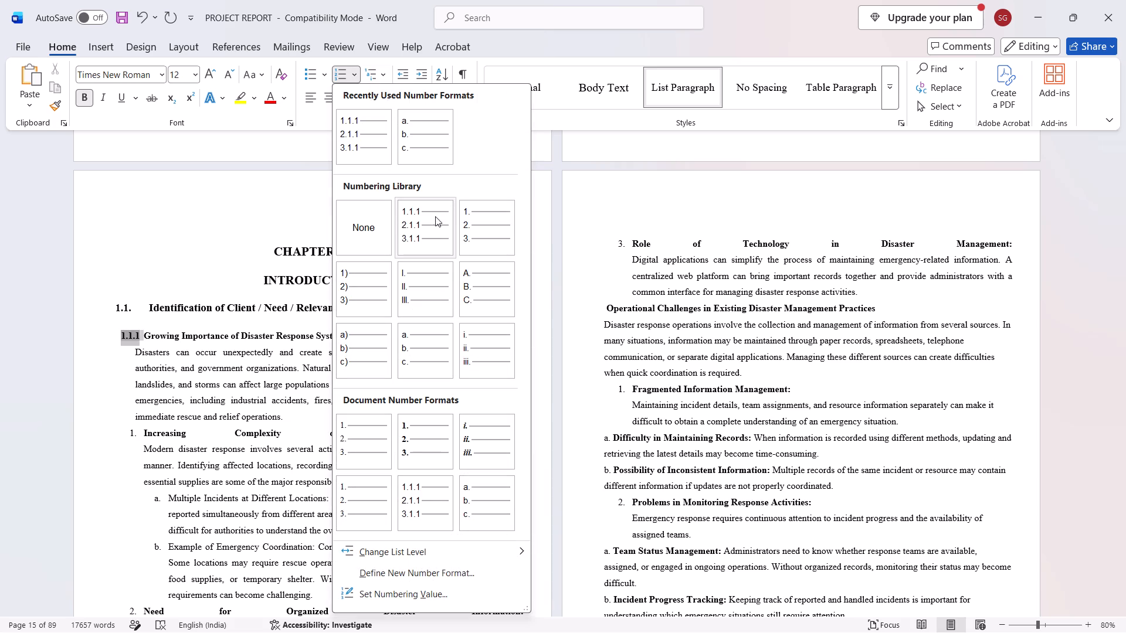
click(409, 574)
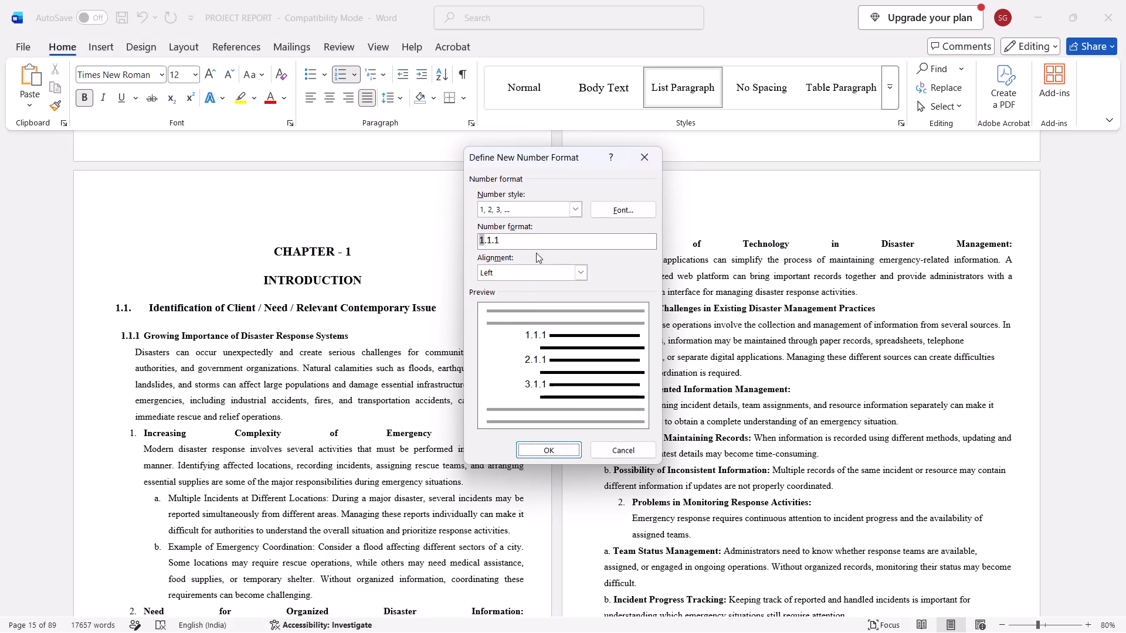
click(576, 274)
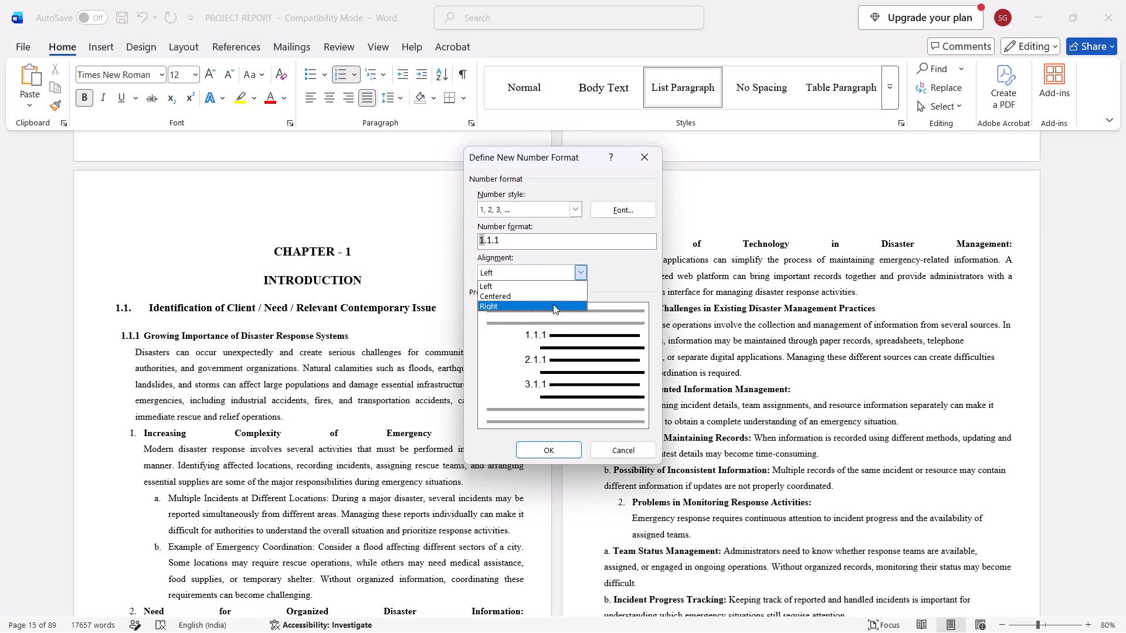
click(553, 304)
click(576, 270)
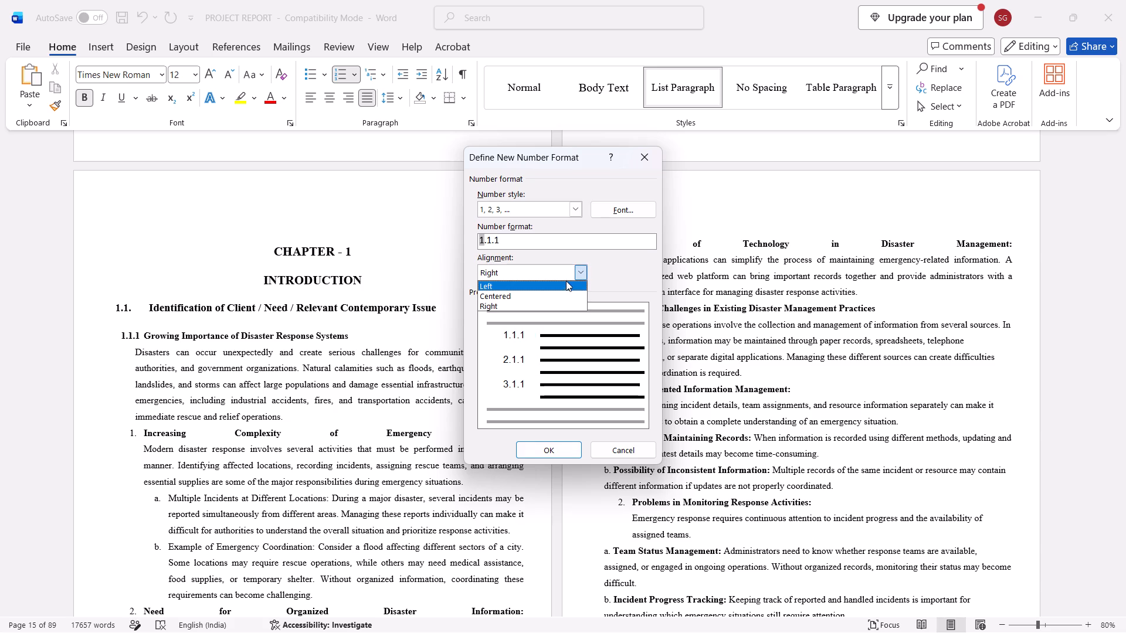
click(563, 284)
click(576, 270)
click(565, 294)
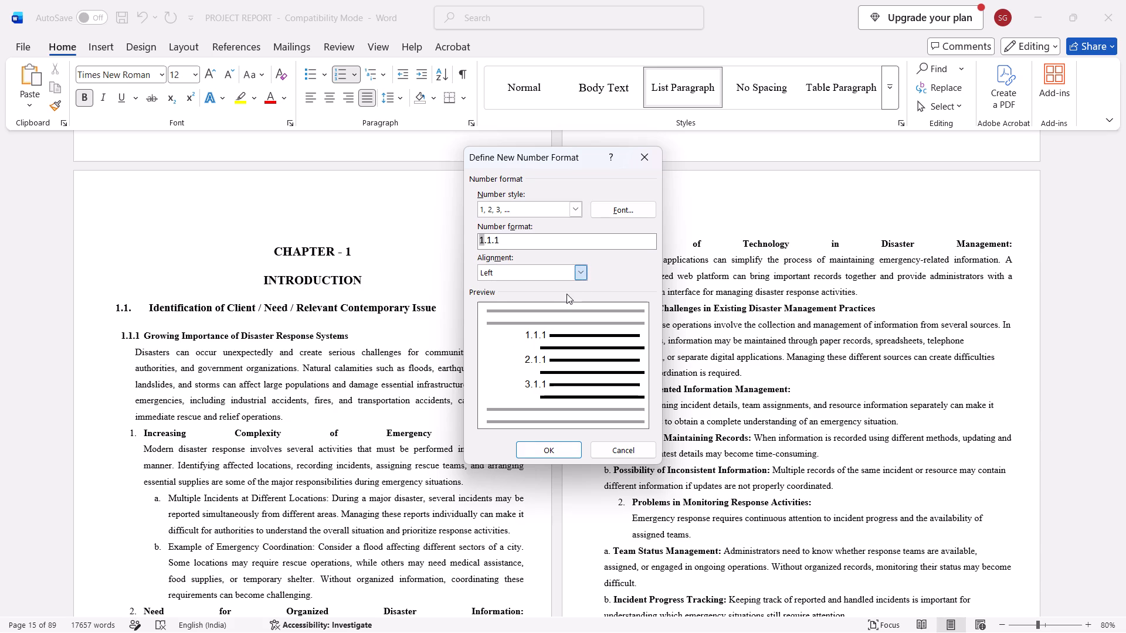
click(581, 271)
click(570, 305)
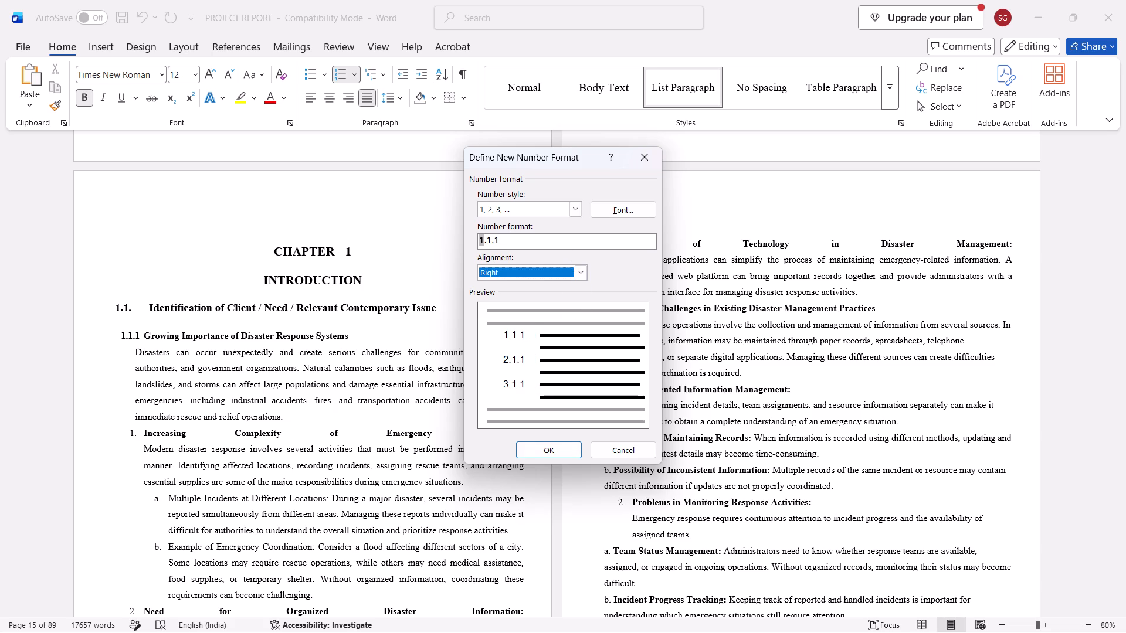
click(578, 212)
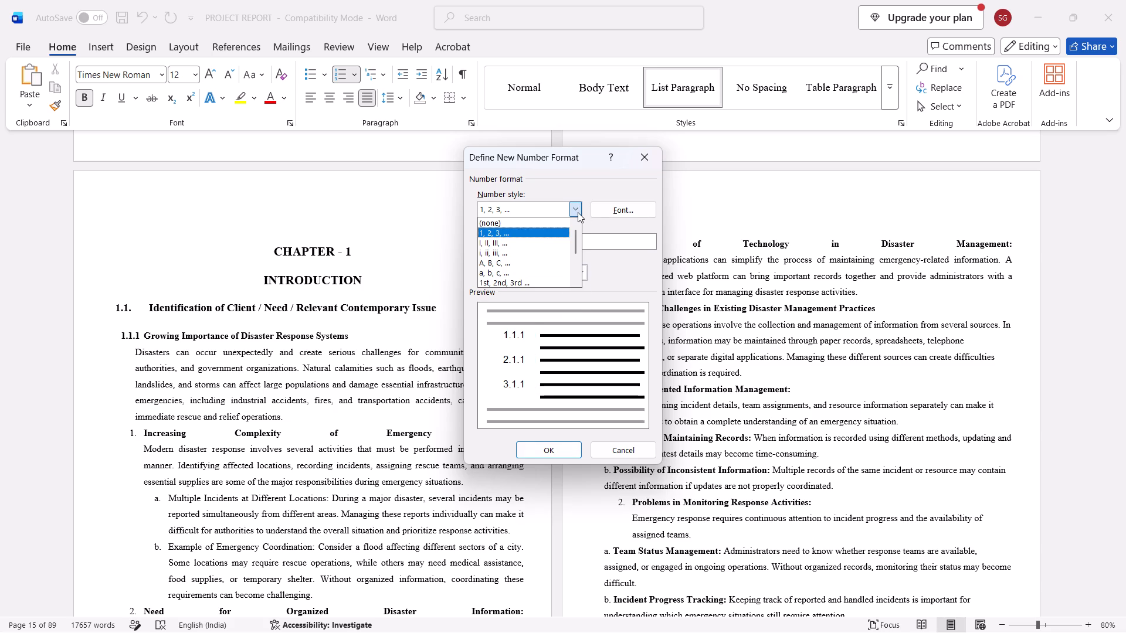
click(575, 213)
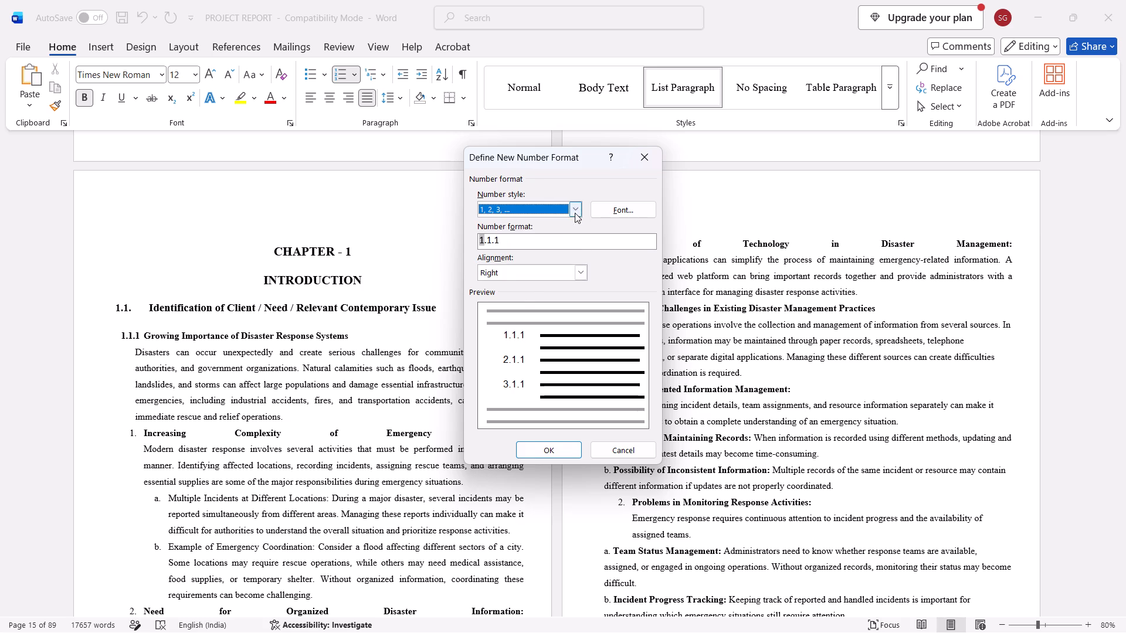
click(569, 236)
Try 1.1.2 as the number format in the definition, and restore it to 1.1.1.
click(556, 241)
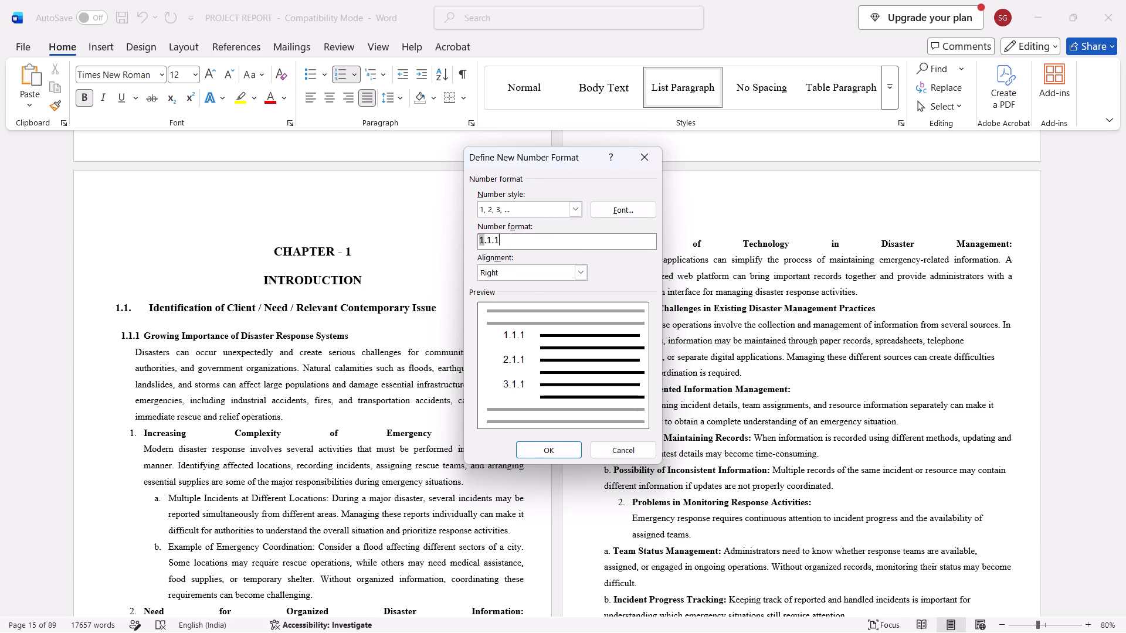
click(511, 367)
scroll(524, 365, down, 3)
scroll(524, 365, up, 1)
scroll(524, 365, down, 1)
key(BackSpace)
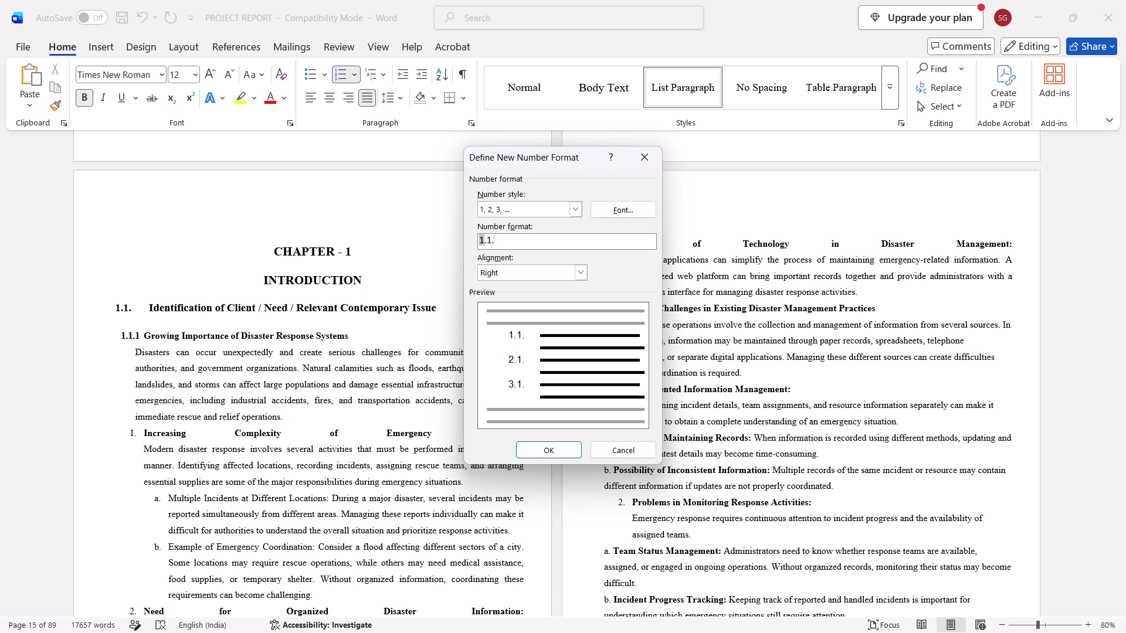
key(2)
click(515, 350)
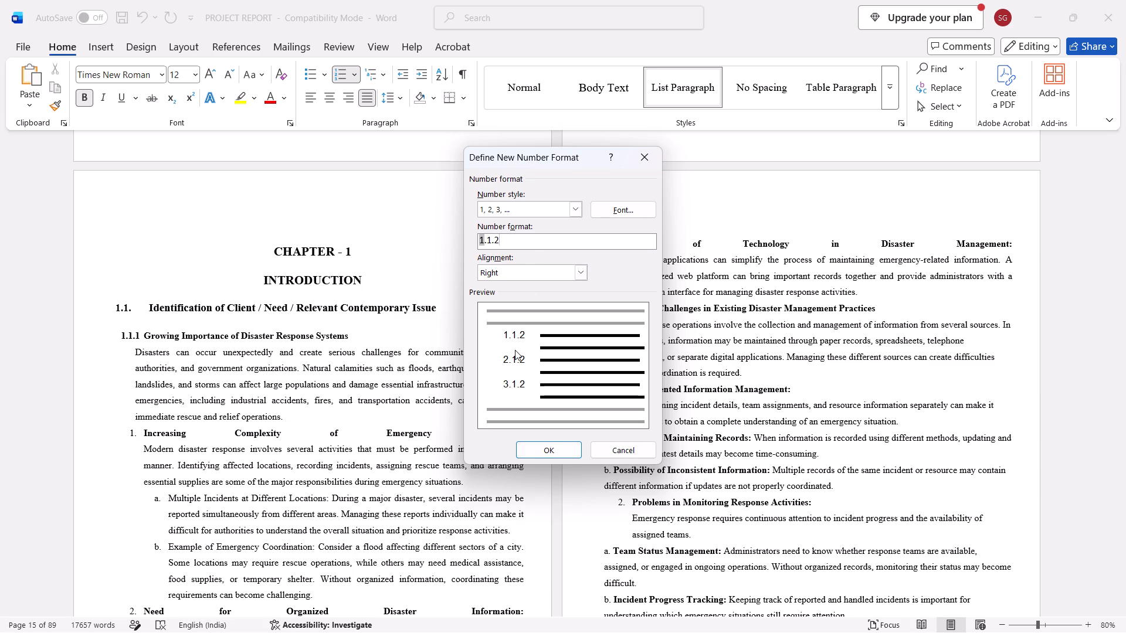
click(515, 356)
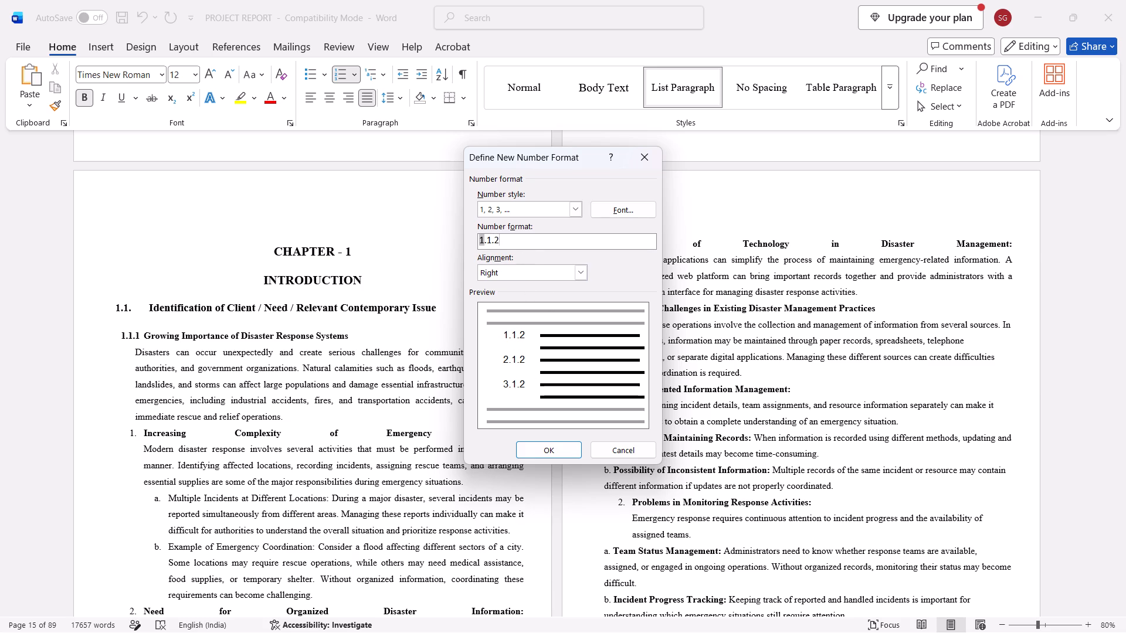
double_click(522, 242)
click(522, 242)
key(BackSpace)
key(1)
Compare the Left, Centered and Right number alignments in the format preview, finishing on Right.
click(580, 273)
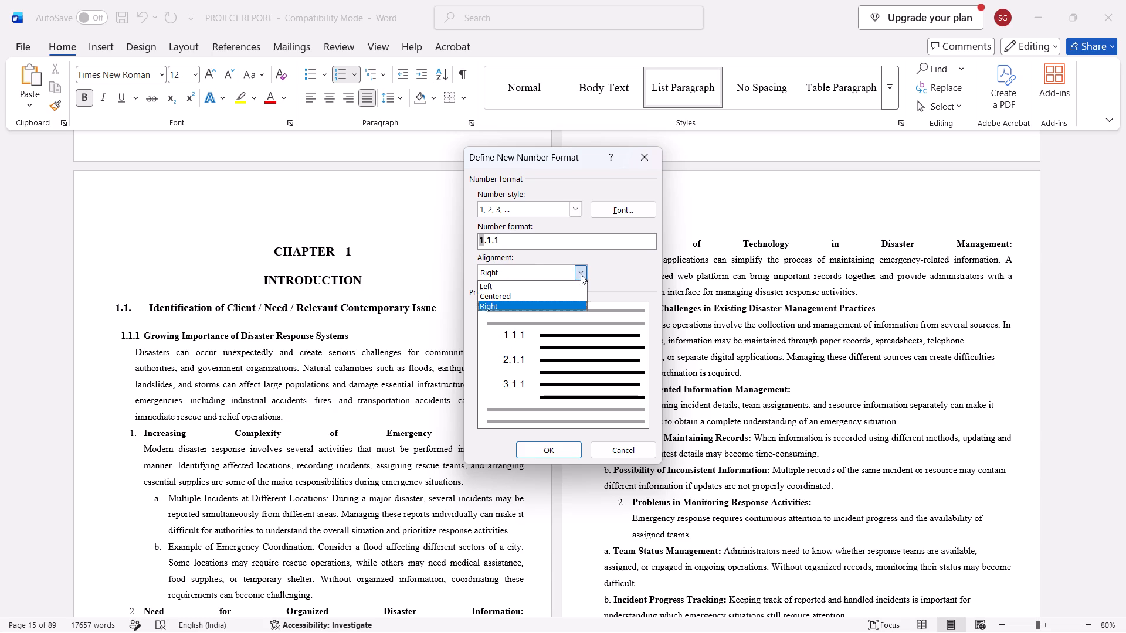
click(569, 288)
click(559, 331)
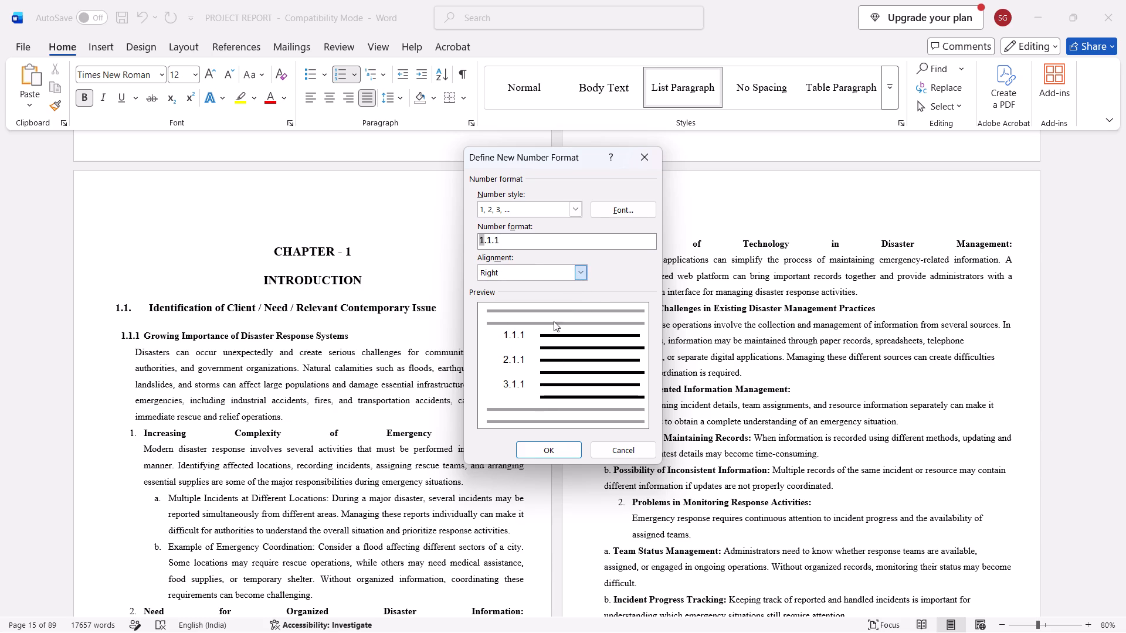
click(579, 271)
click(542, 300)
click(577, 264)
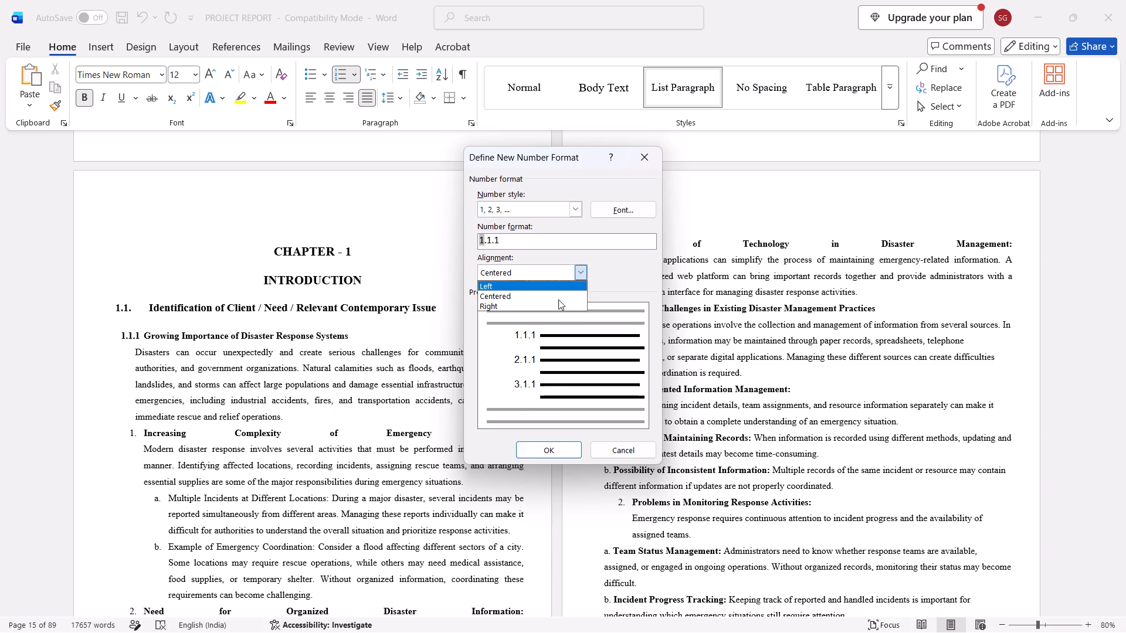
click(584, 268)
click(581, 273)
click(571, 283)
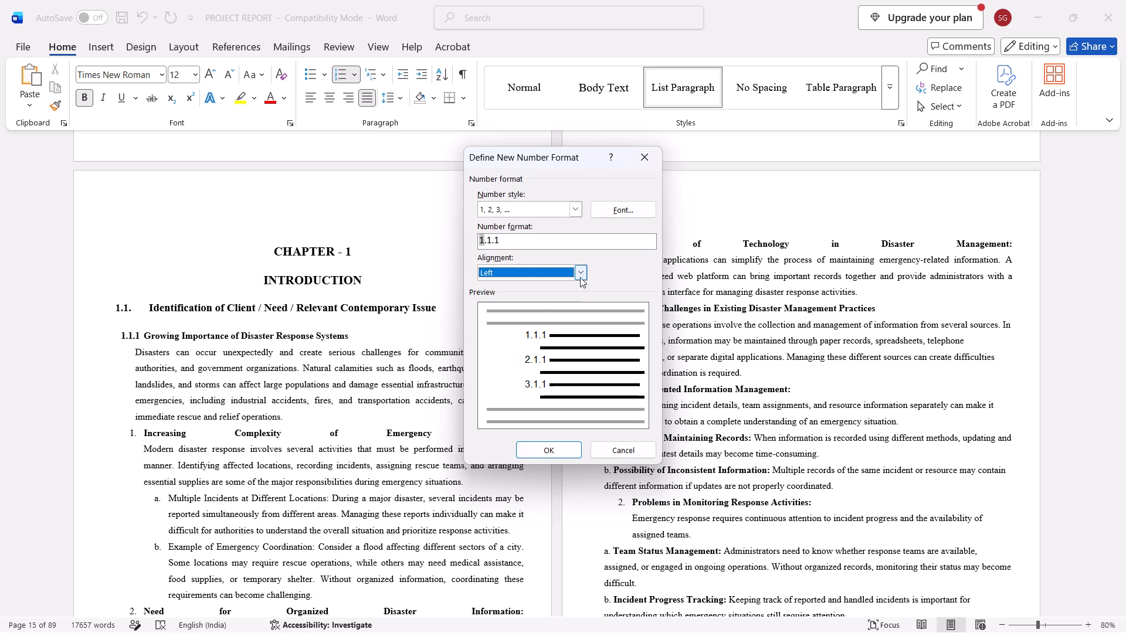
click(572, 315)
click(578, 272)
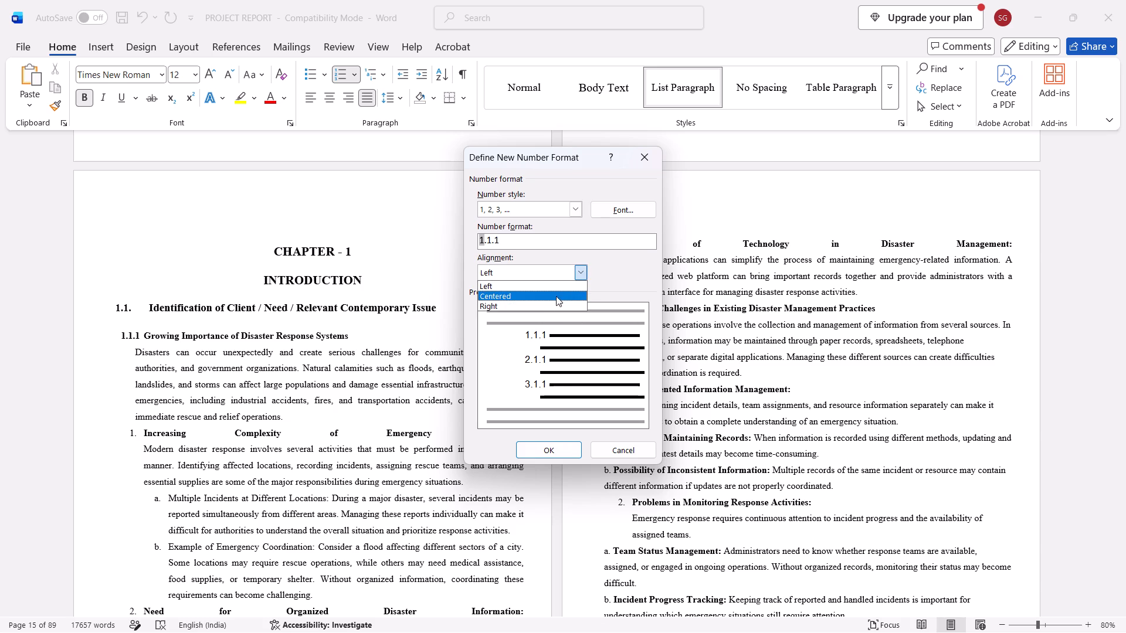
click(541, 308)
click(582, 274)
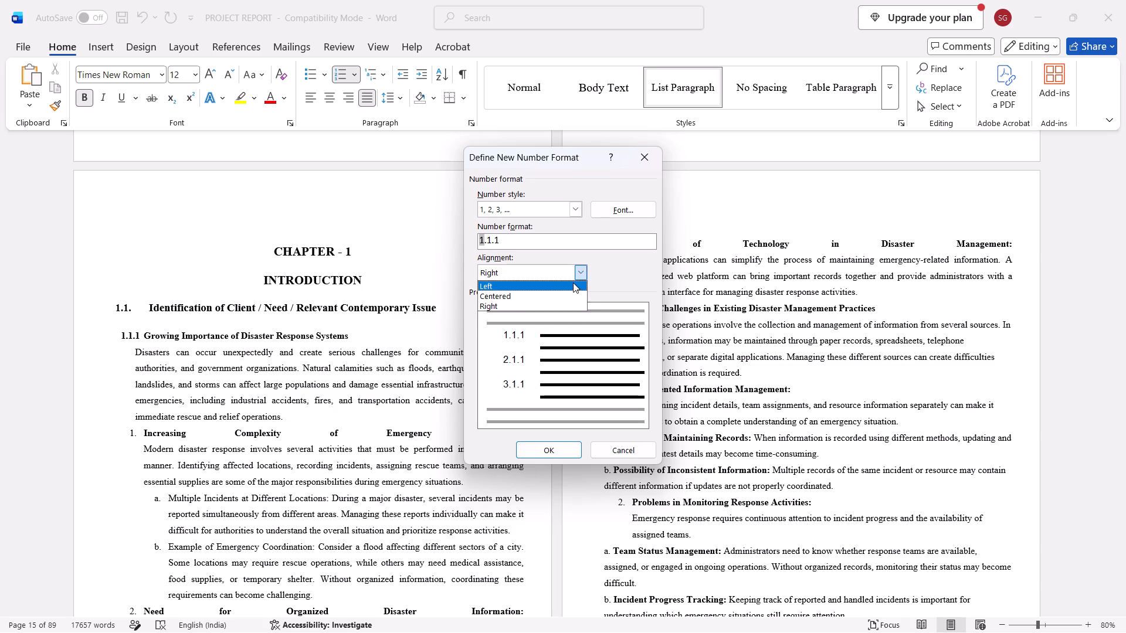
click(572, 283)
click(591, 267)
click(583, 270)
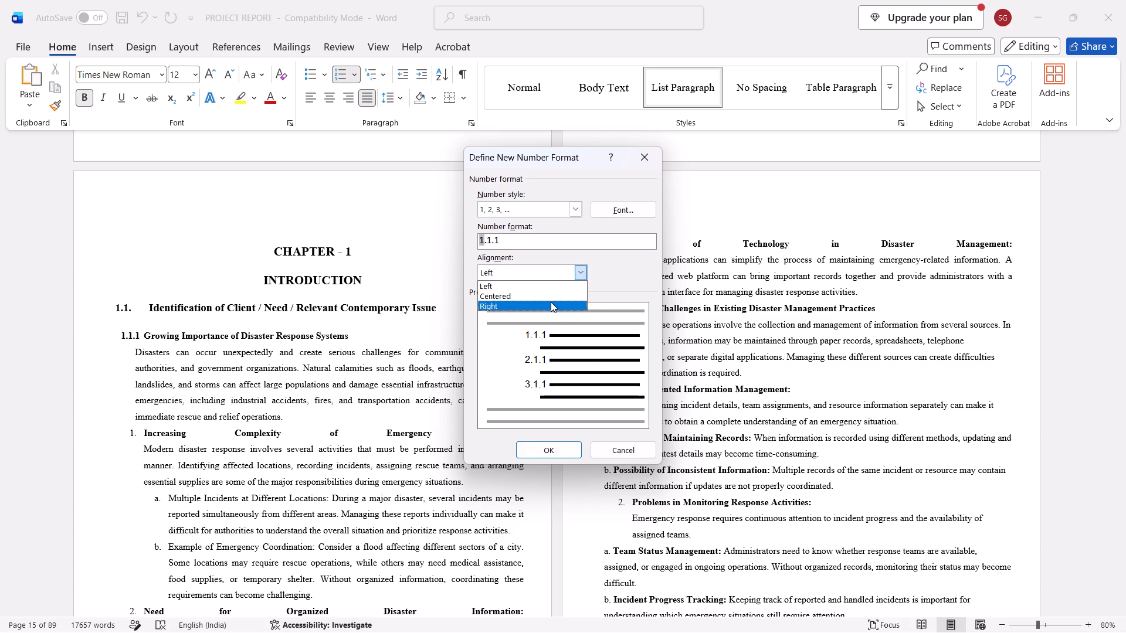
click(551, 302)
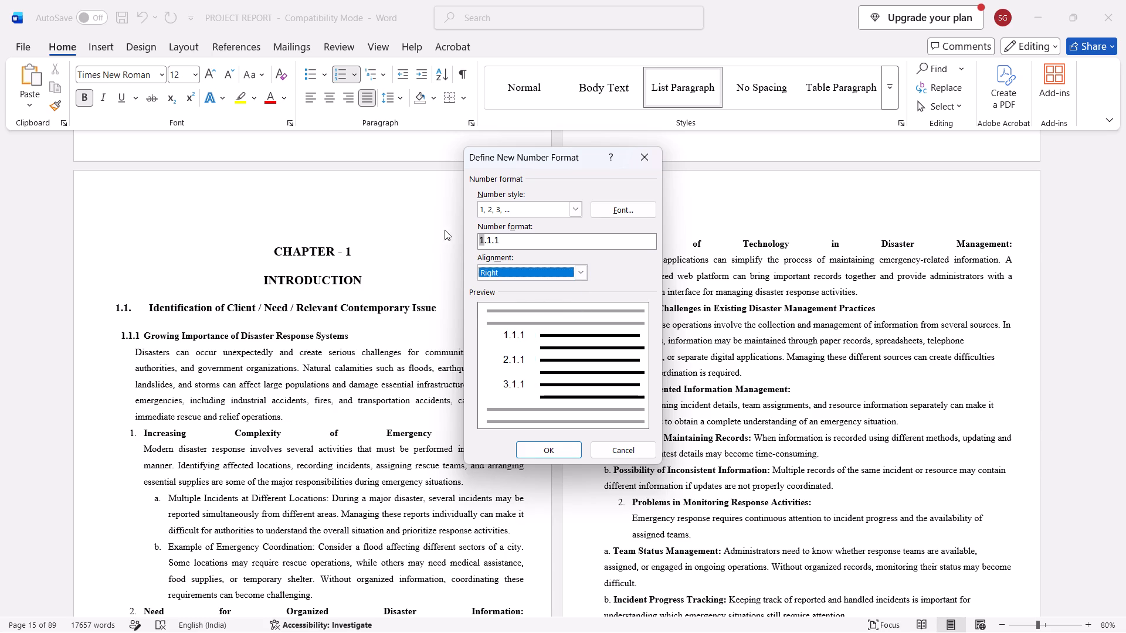
Examine the available number styles and the number's font settings, keeping the 1, 2, 3 style.
click(574, 212)
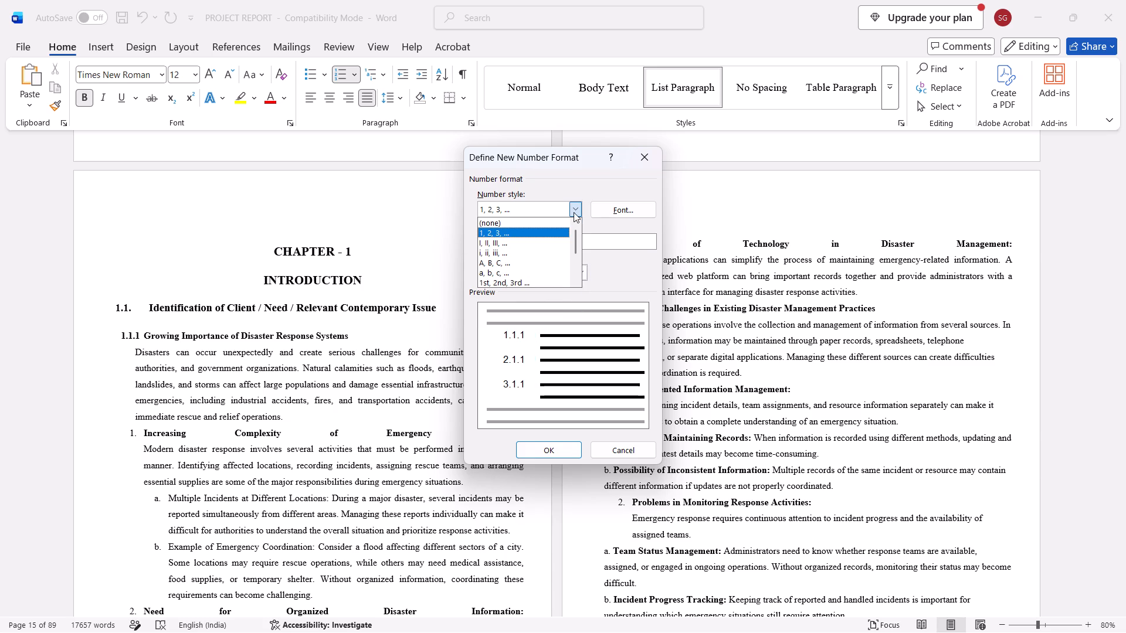
scroll(548, 253, down, 6)
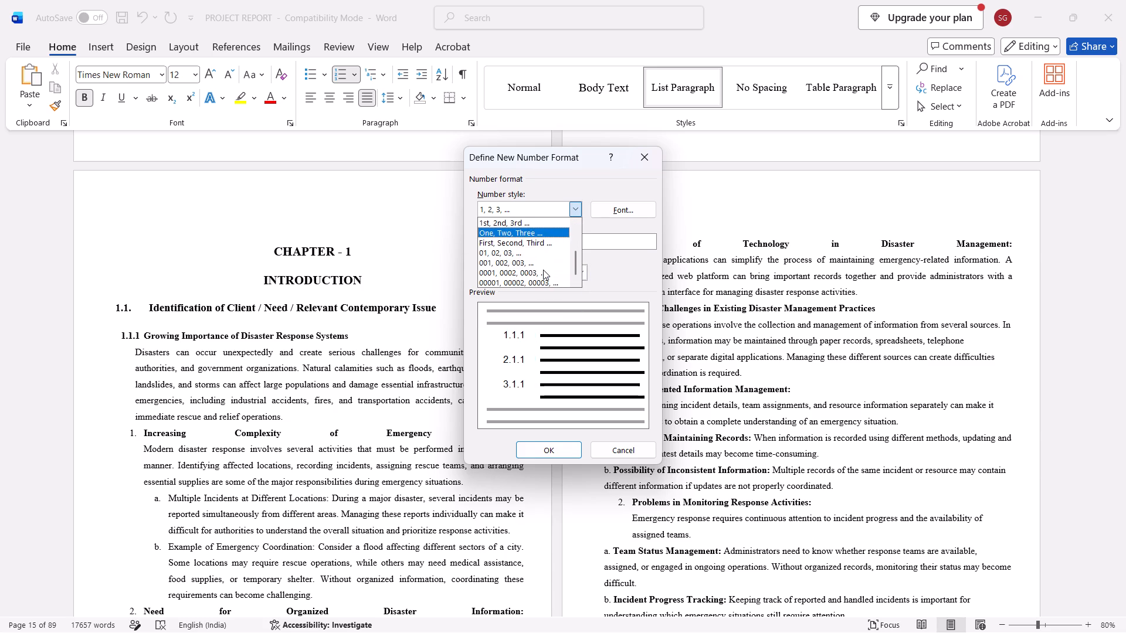
scroll(543, 270, down, 3)
scroll(552, 274, up, 3)
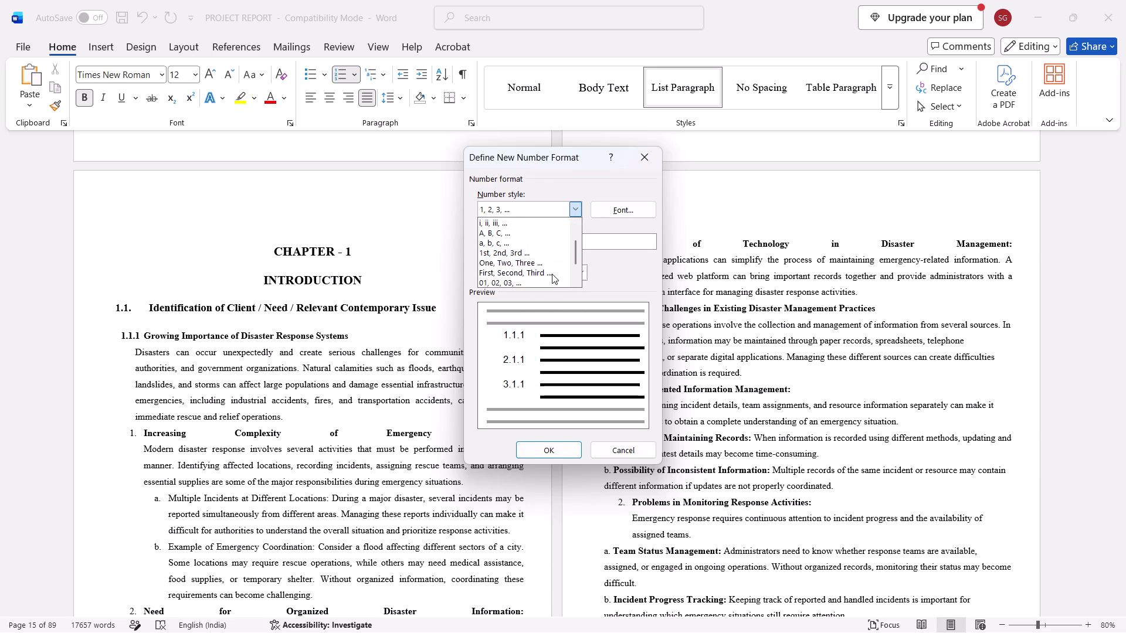
scroll(552, 274, up, 4)
scroll(531, 233, down, 1)
scroll(531, 233, up, 2)
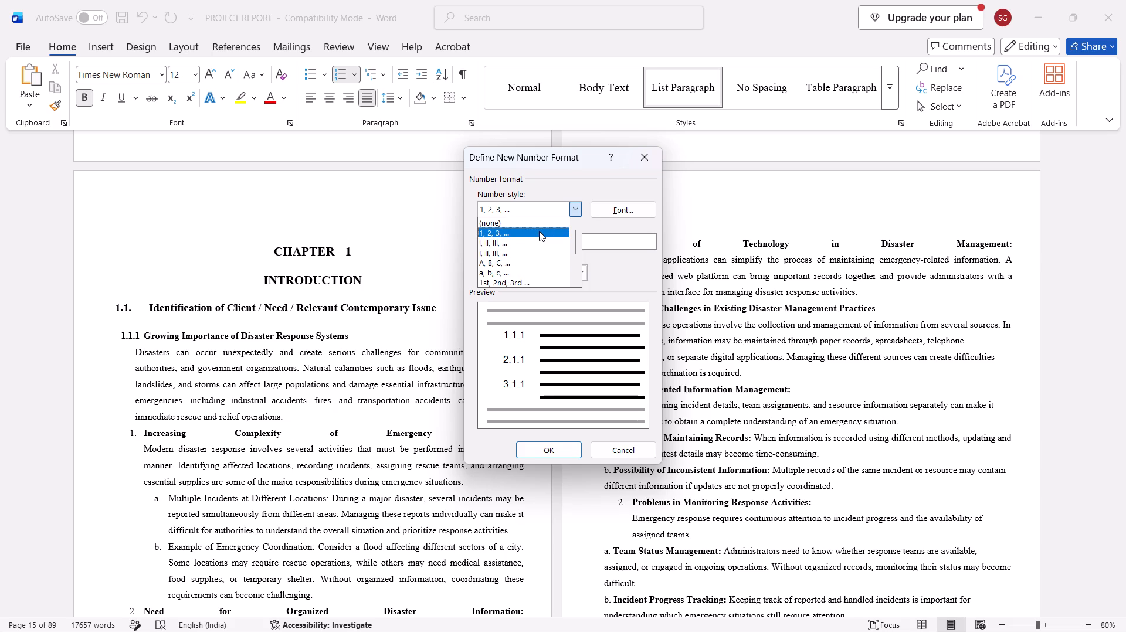
click(539, 231)
click(619, 207)
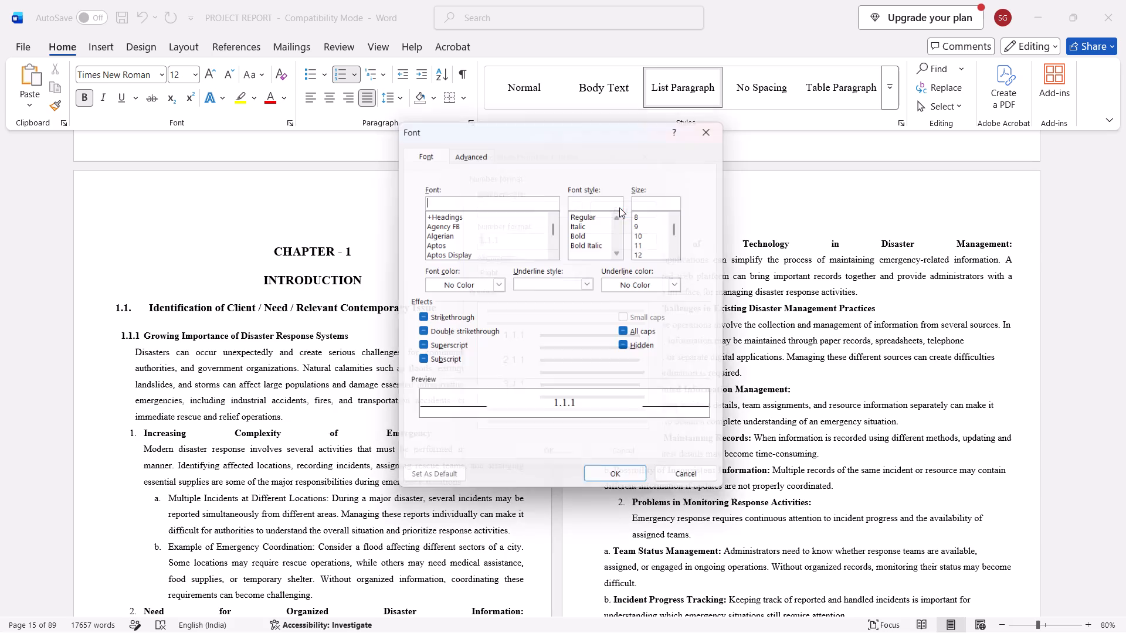
click(723, 131)
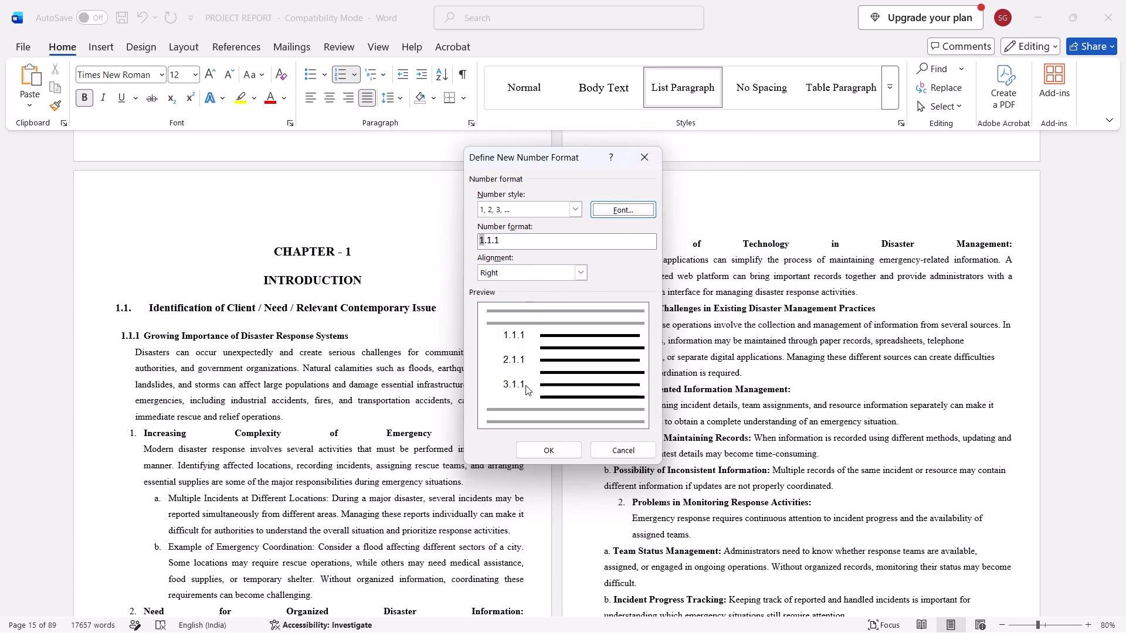
Capture a screenshot of the Define New Number Format dialog and switch to the ChatGPT chat in the browser.
key(Print)
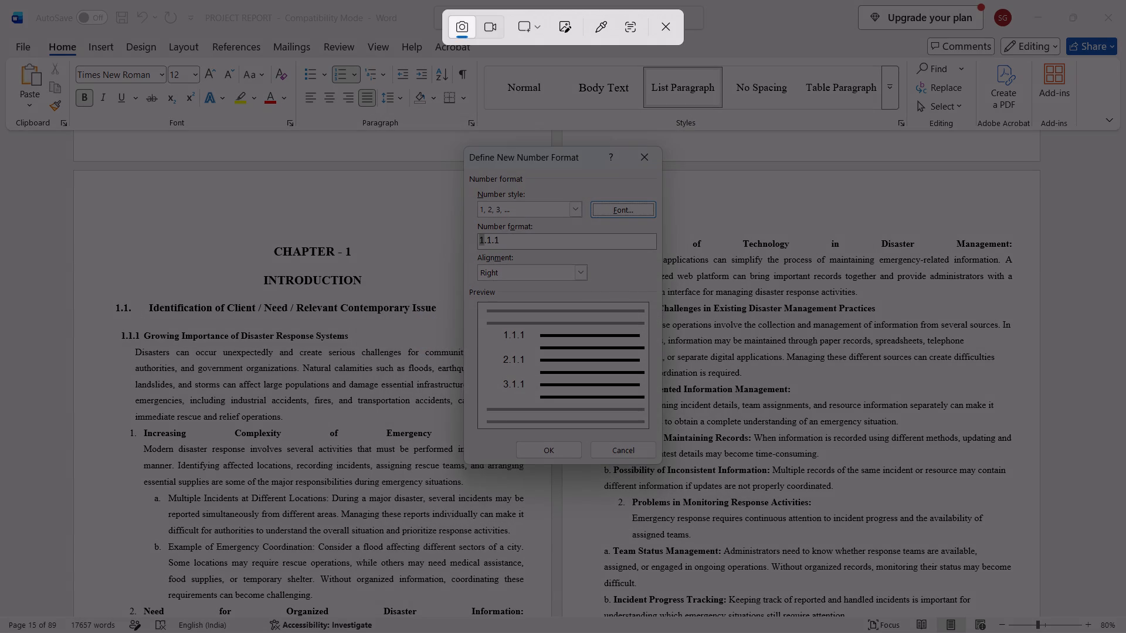
drag(450, 141, 695, 496)
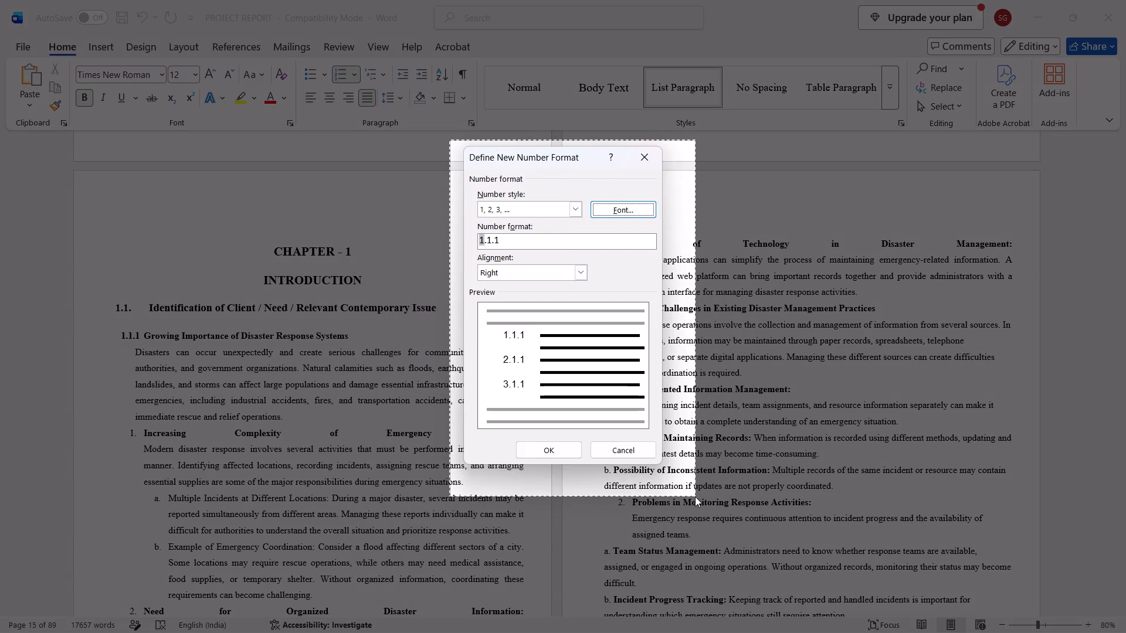
drag(695, 496, 682, 478)
key(alt+Tab)
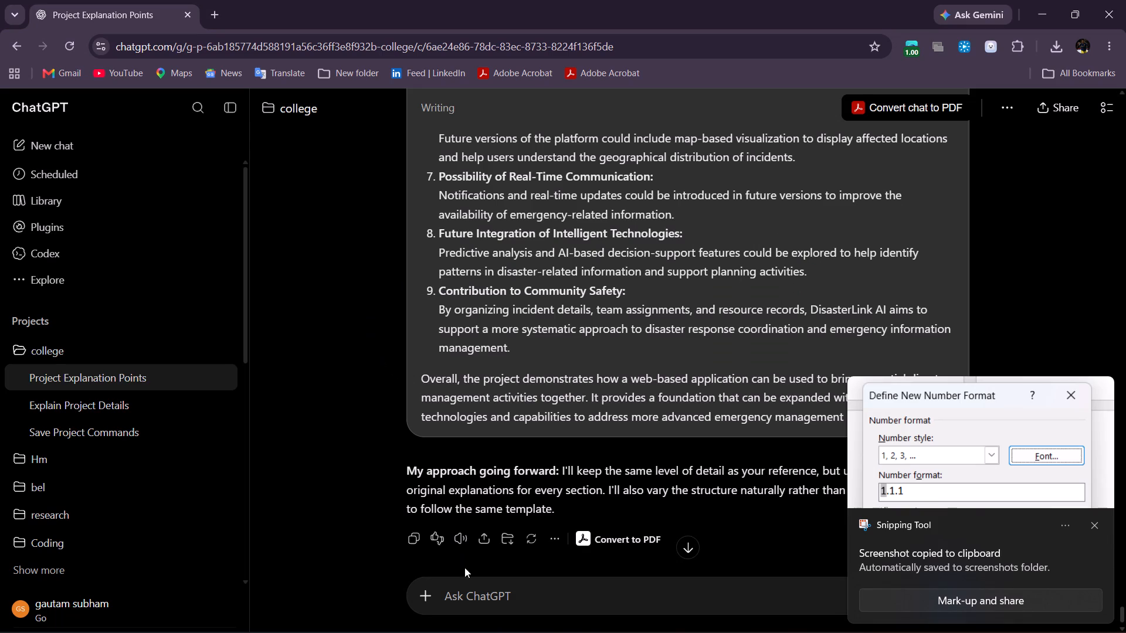
Send ChatGPT the pasted screenshot with the message "i want 1.1.1", "1.1.2", "and so on" on separate lines.
click(492, 610)
key(ctrl+v)
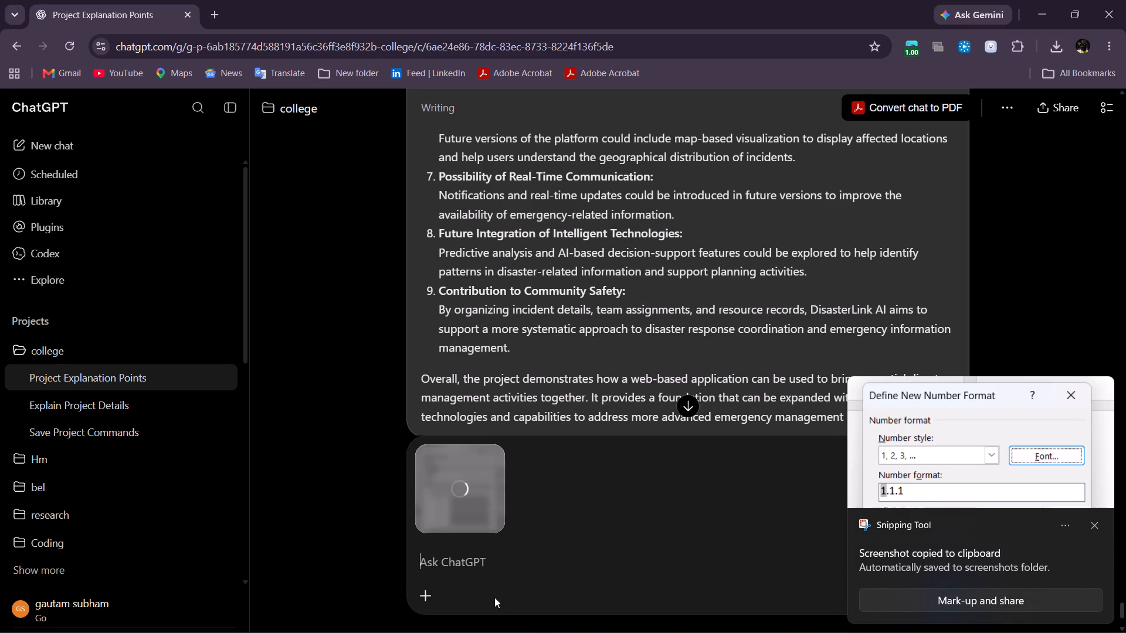
text(i want 1.1.1)
key(shift+Return)
text(1.1.2)
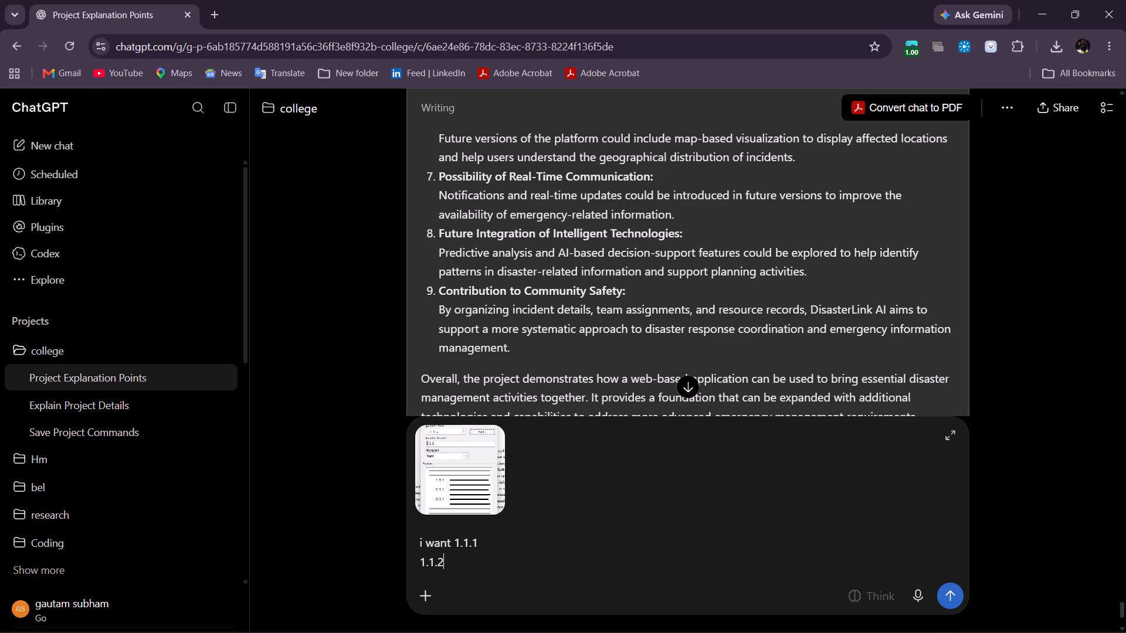
key(shift+Return)
text(and so on)
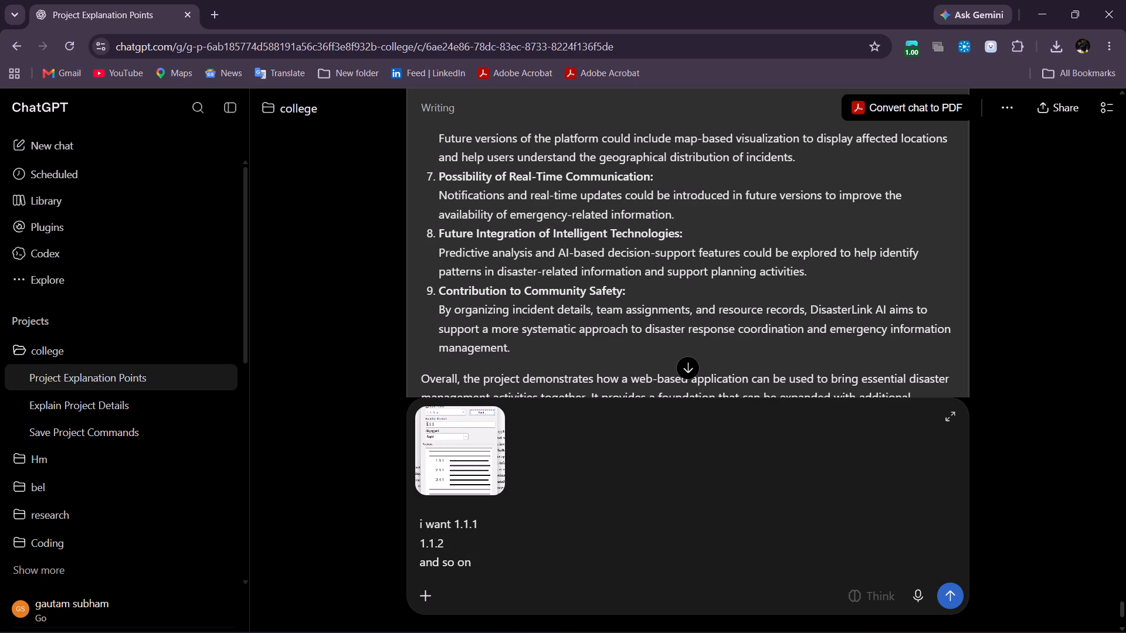
key(Return)
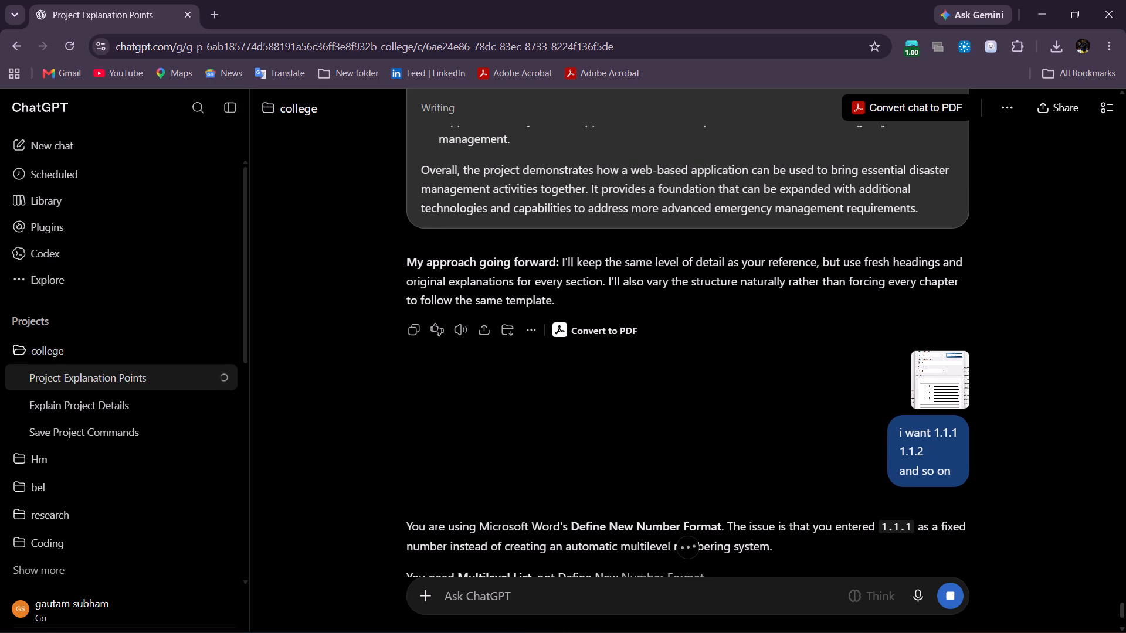
Read ChatGPT's numbering instructions, switch to Word and cancel the Define New Number Format dialog.
scroll(609, 510, down, 3)
scroll(628, 457, down, 1)
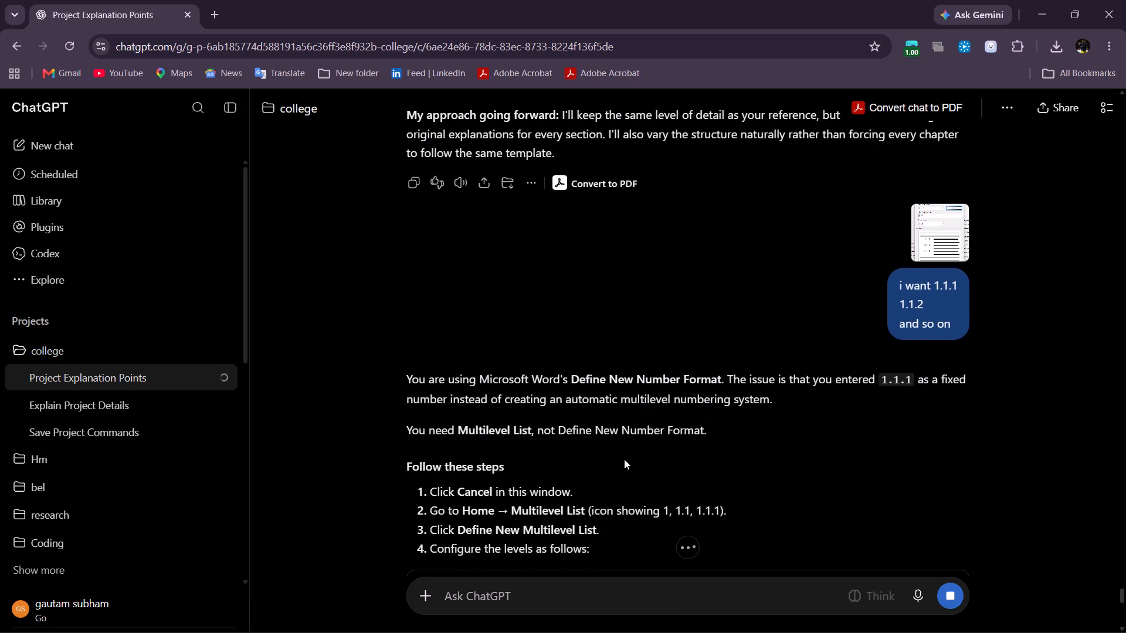
scroll(624, 459, down, 2)
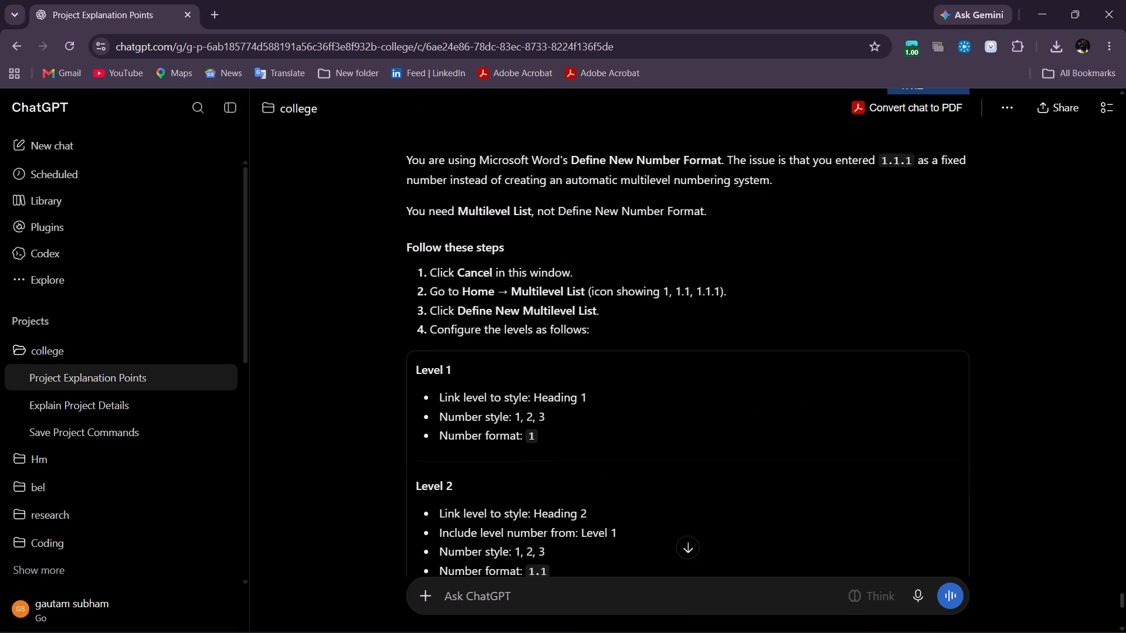
key(alt+Tab)
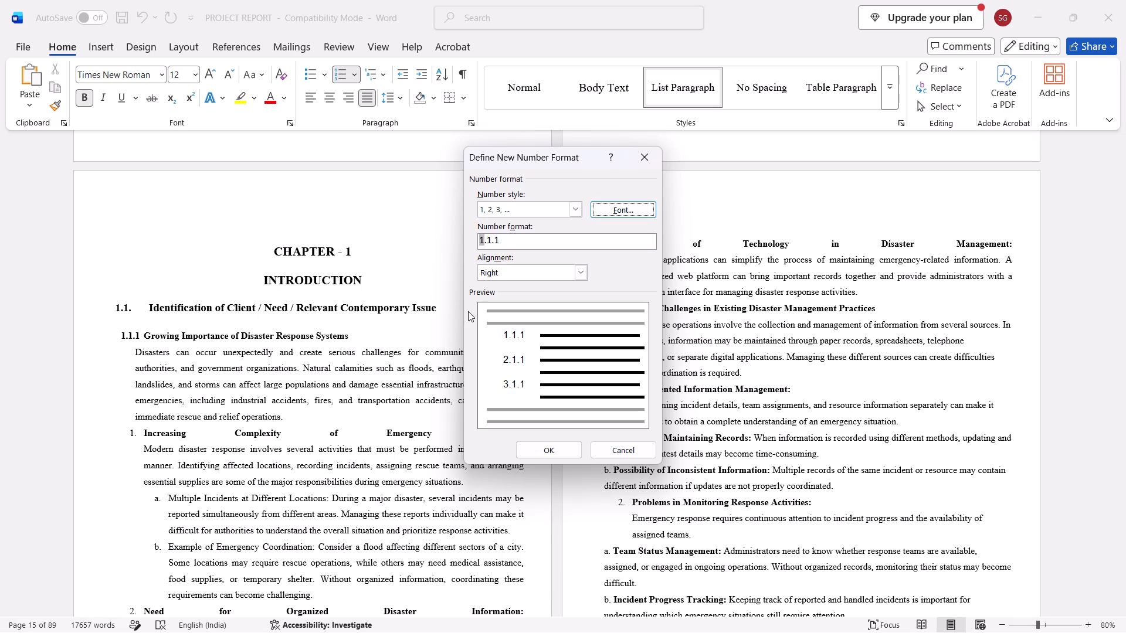
click(607, 445)
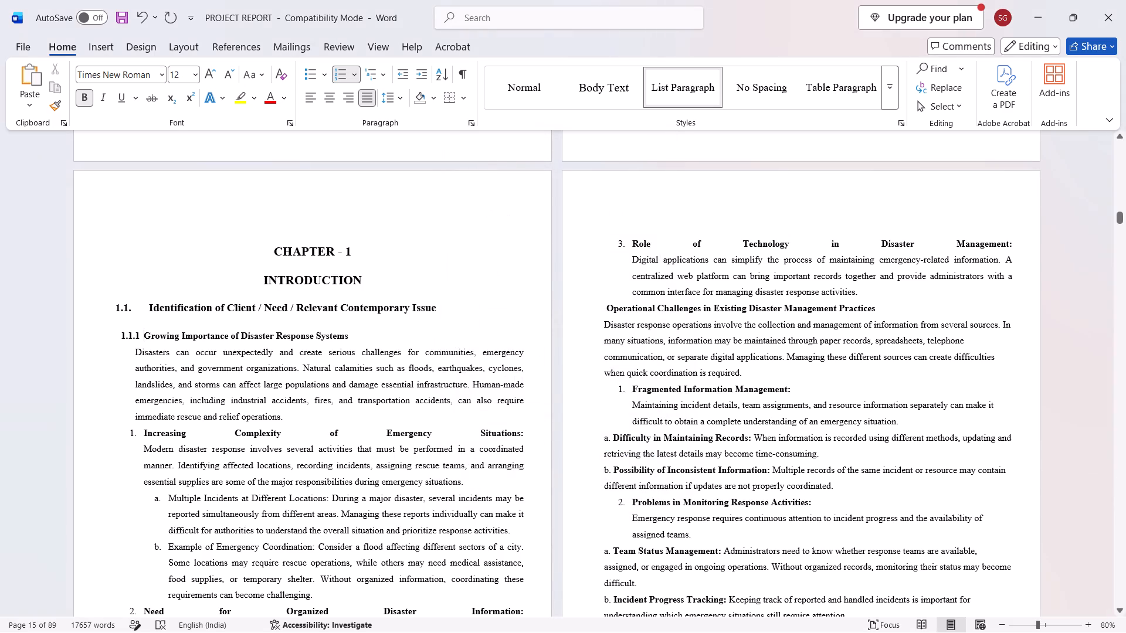
Recheck ChatGPT's instructions and look through Word's numbering and bullet libraries for the multilevel list option.
key(alt+Tab)
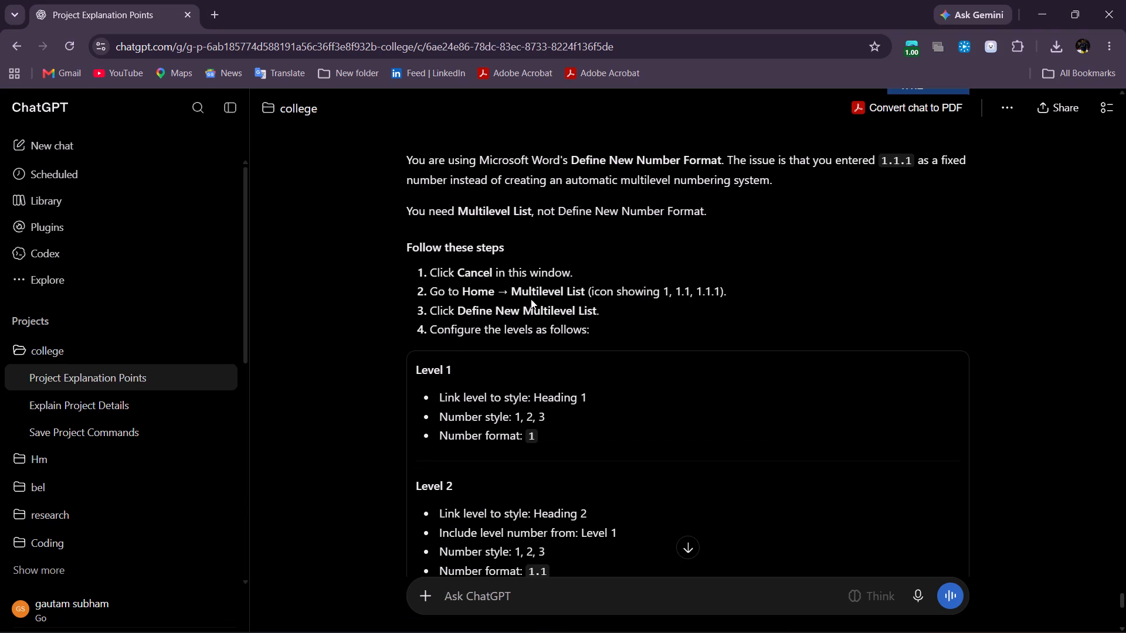
key(alt+Tab)
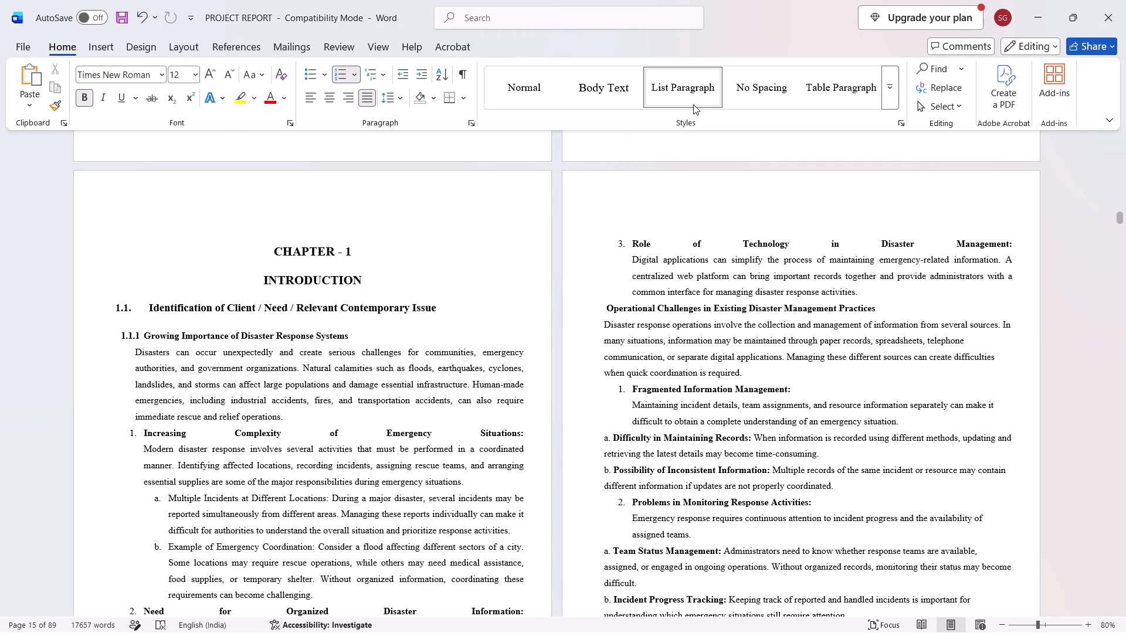
key(alt+Tab)
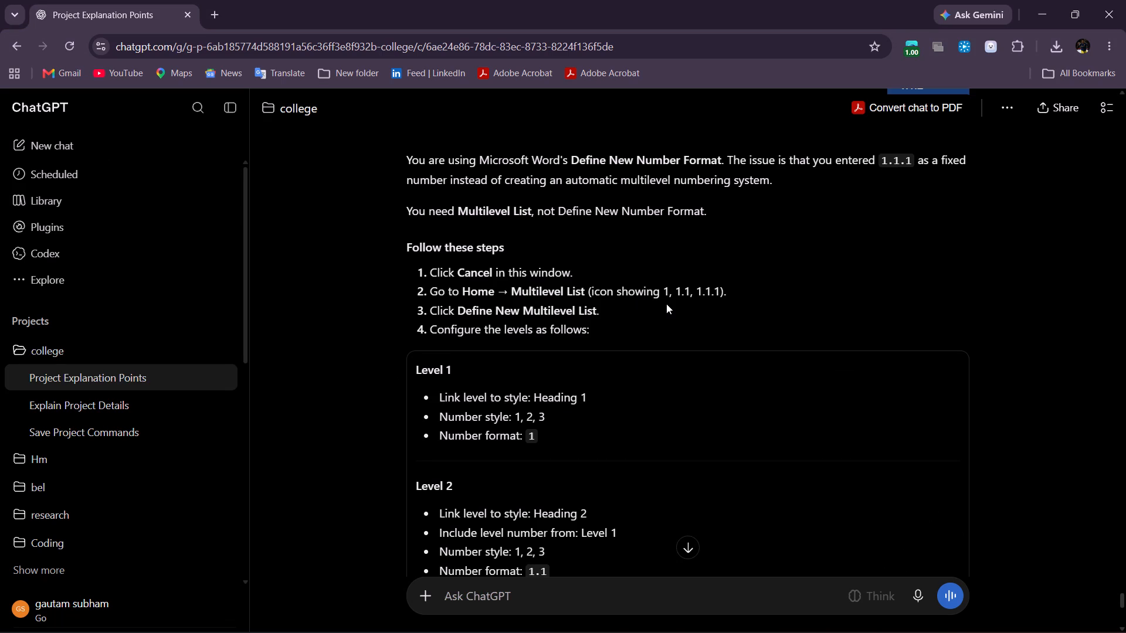
key(alt+Tab)
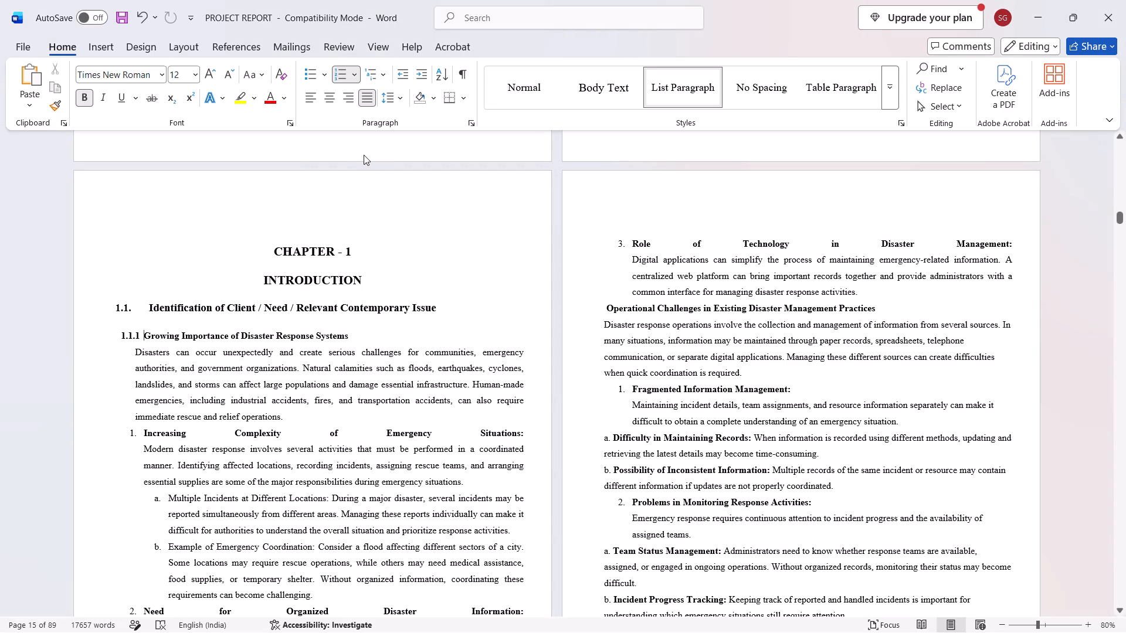
click(359, 75)
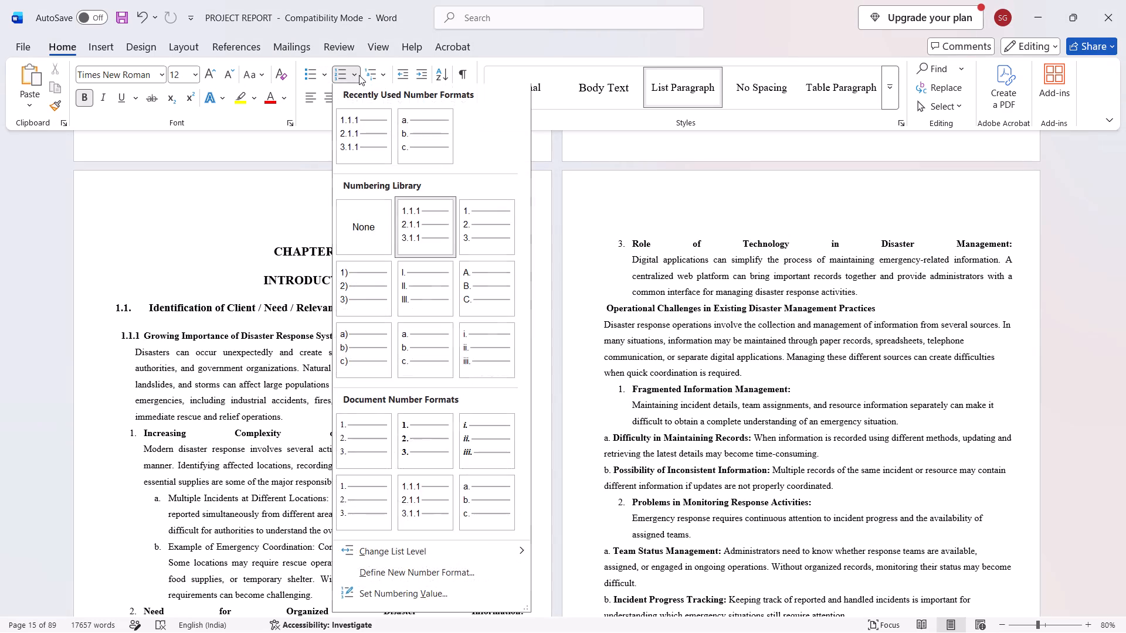
key(alt+Tab)
key(alt+Tab)
click(359, 75)
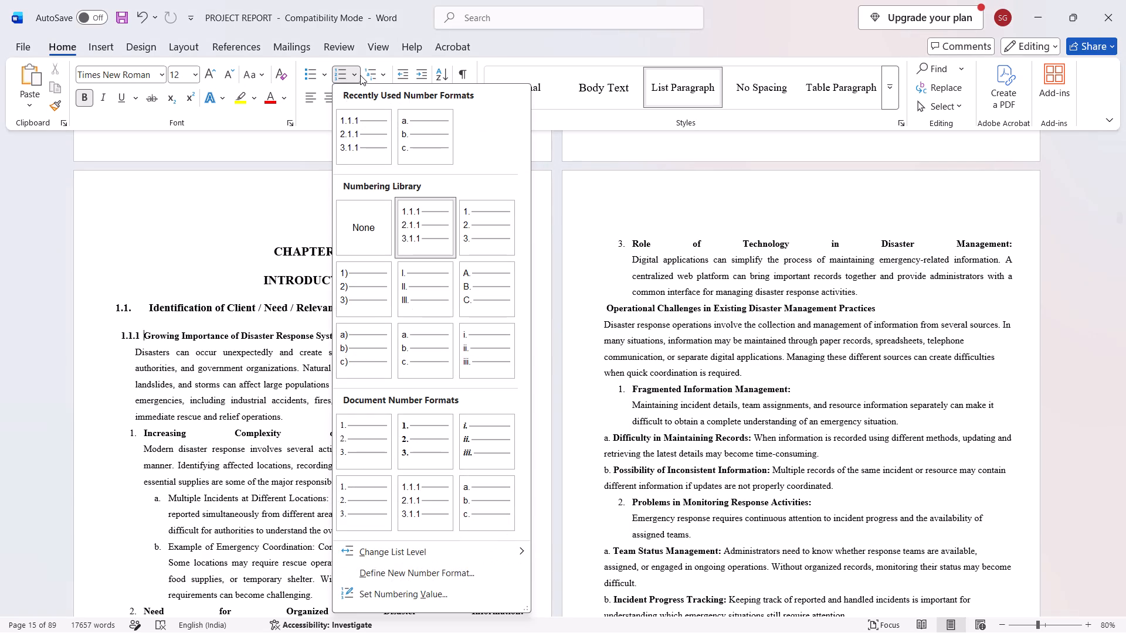
click(360, 75)
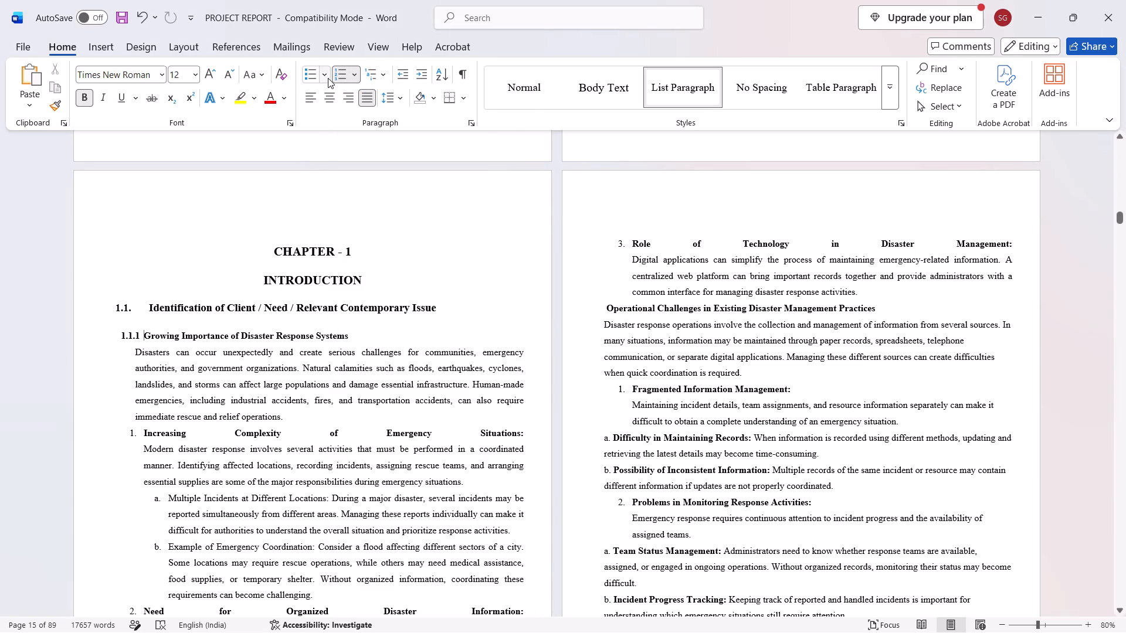
click(324, 76)
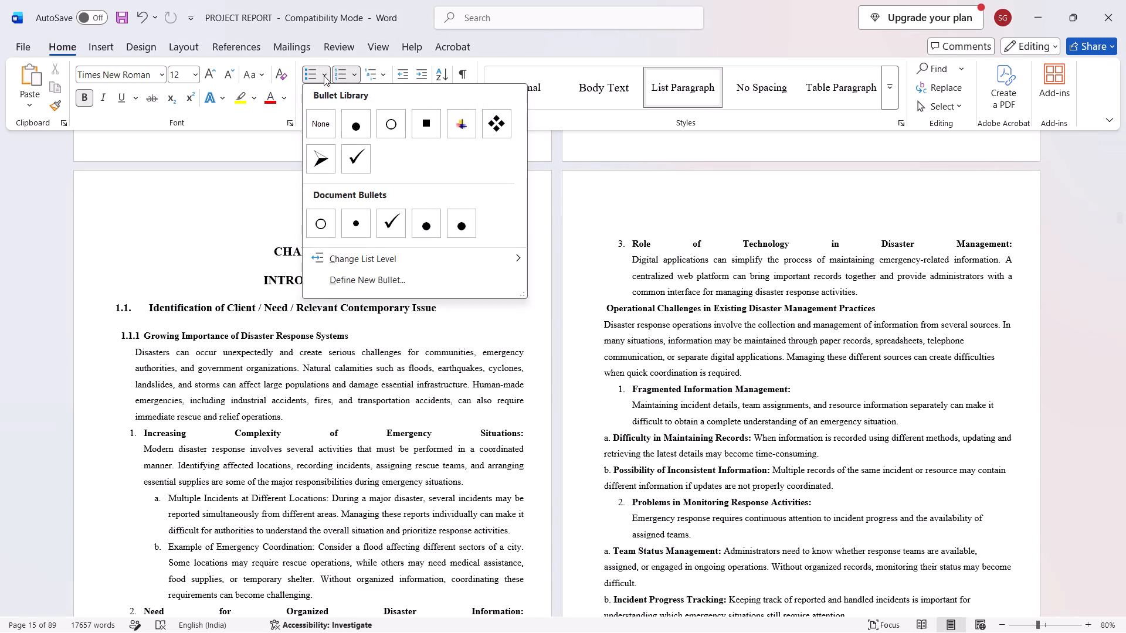
click(324, 76)
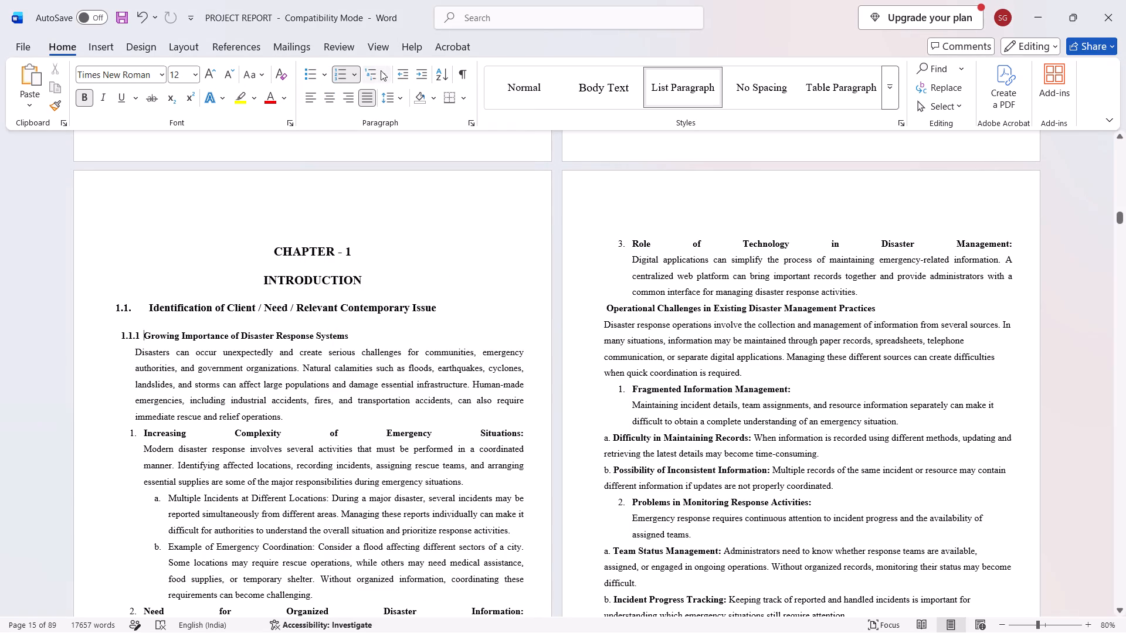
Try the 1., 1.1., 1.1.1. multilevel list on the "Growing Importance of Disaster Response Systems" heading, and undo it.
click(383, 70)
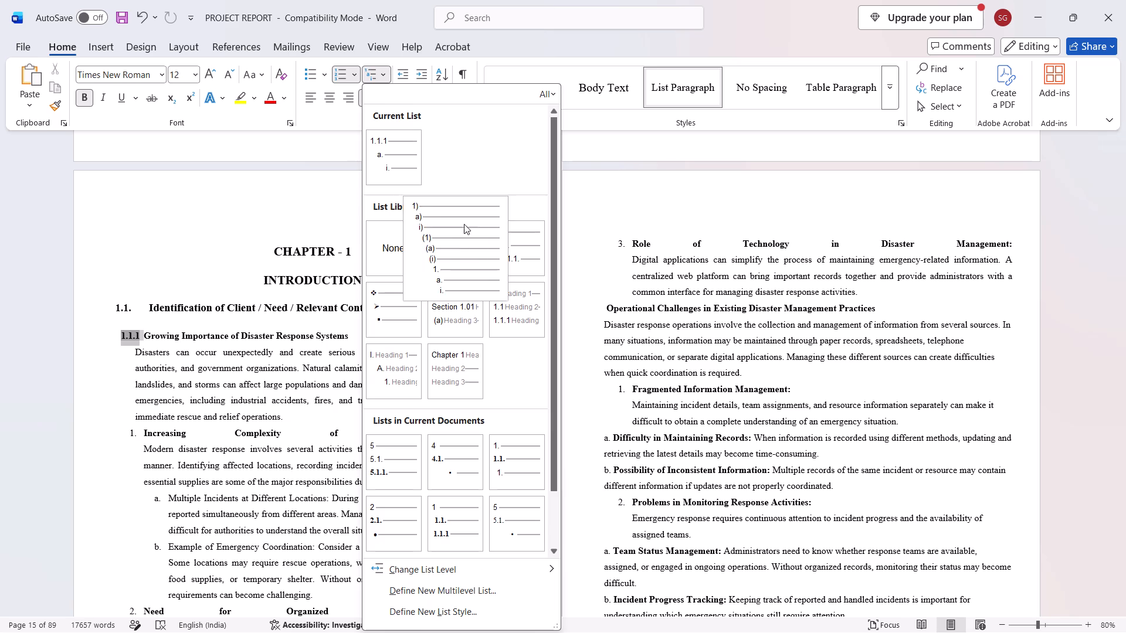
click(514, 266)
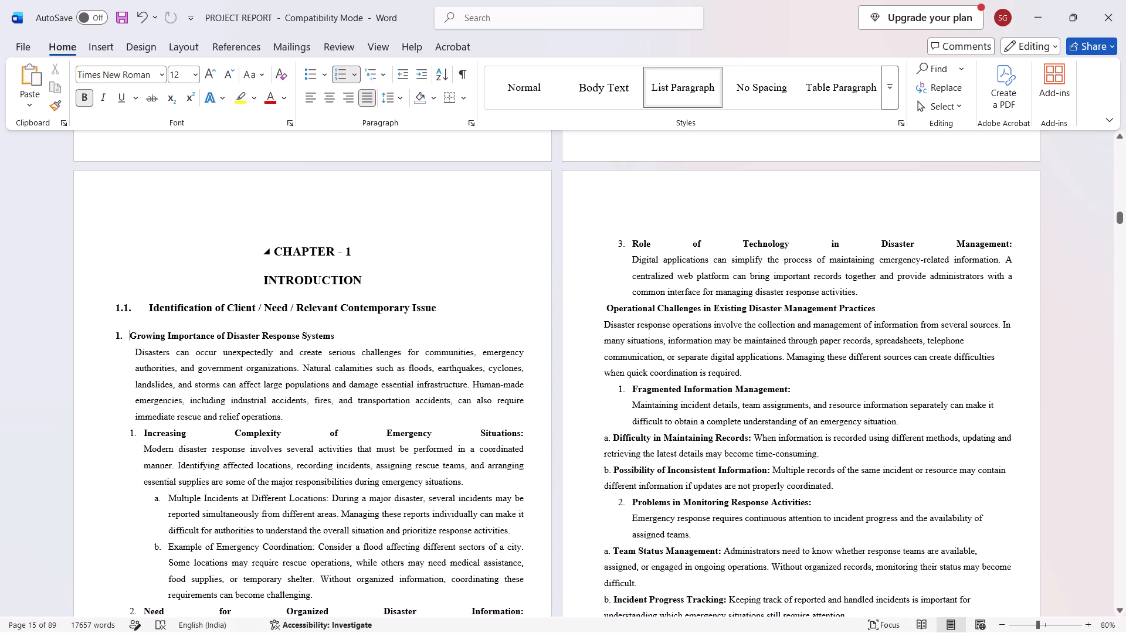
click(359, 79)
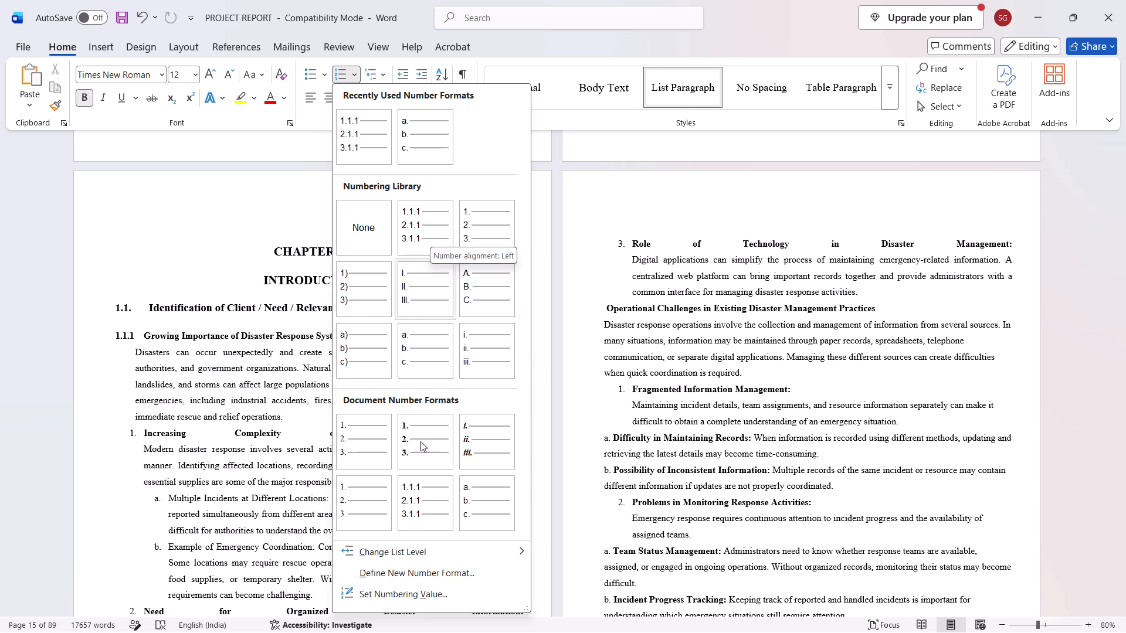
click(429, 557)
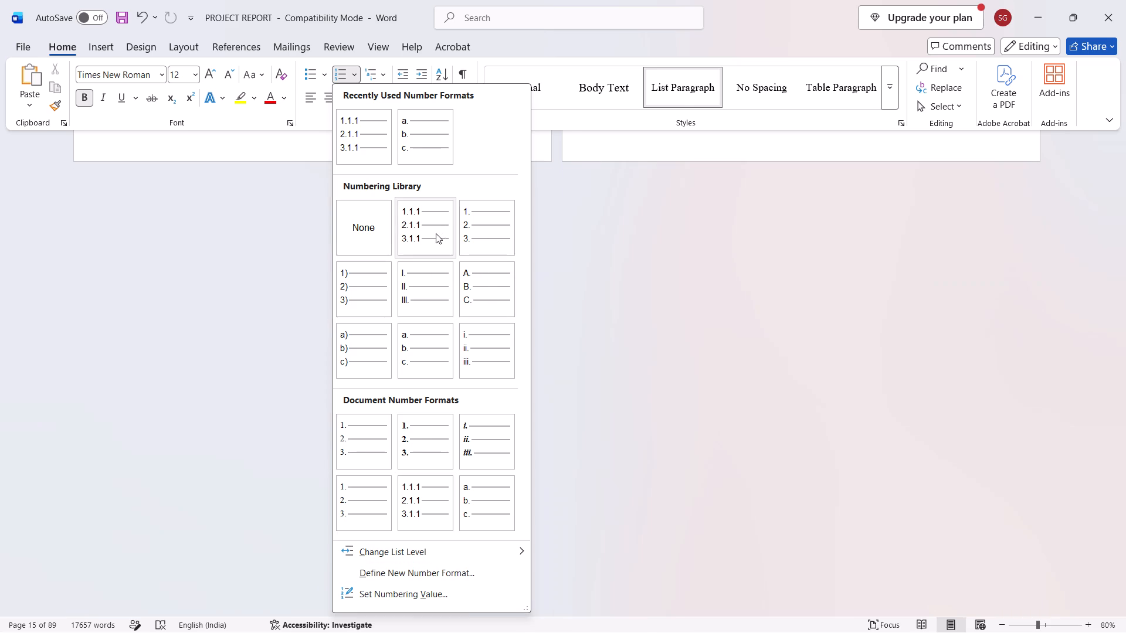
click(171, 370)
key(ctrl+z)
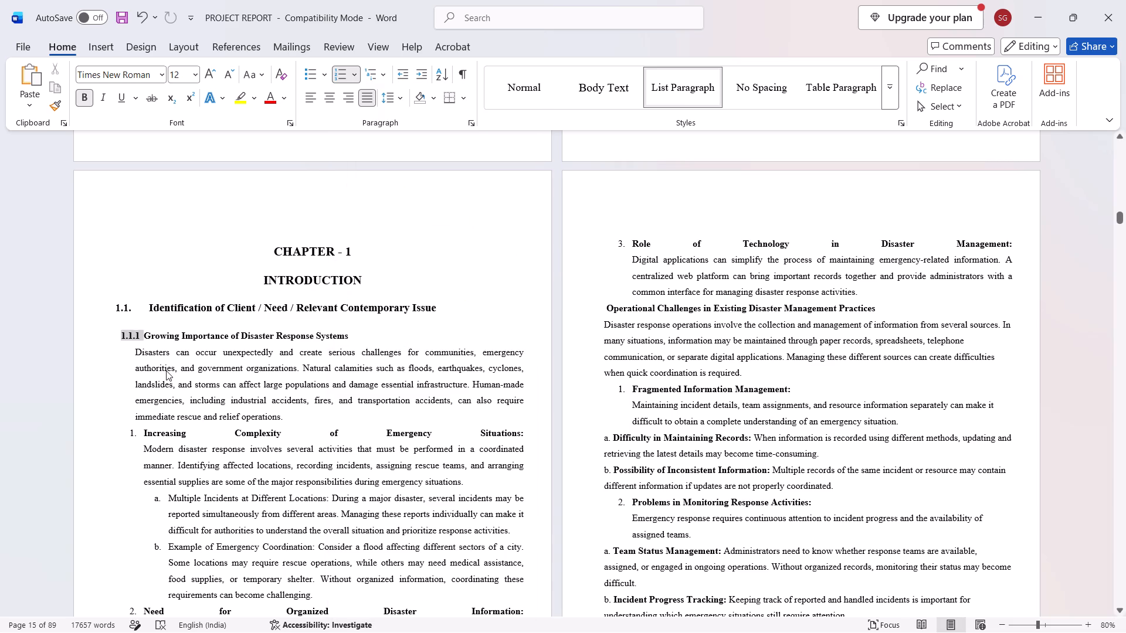
key(alt+Tab)
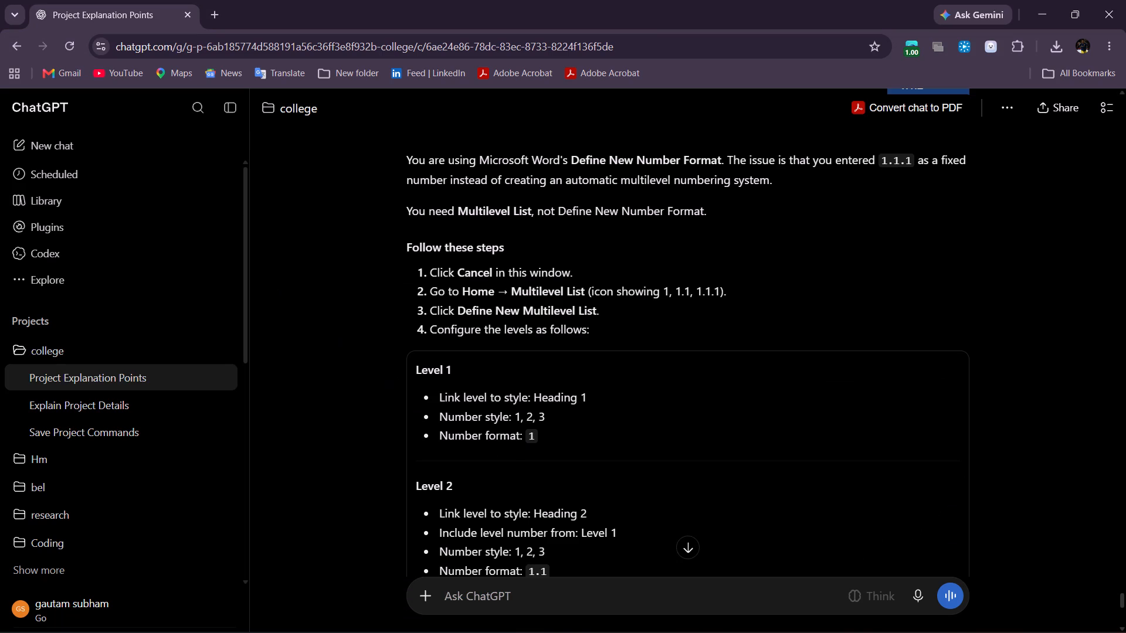
key(alt+Tab)
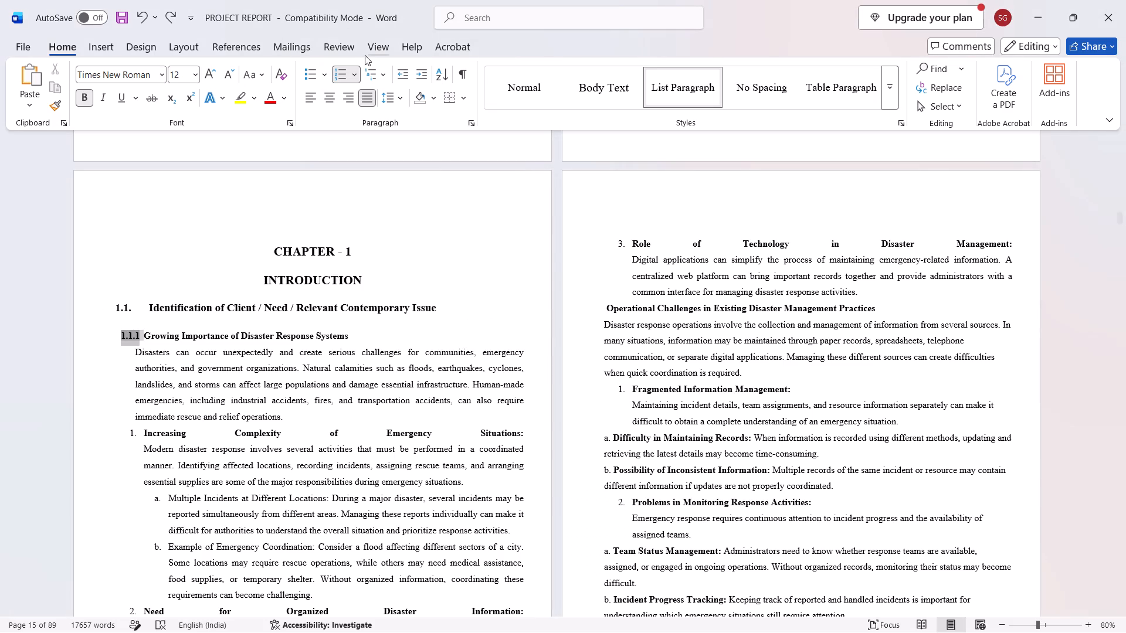
click(357, 72)
click(357, 72)
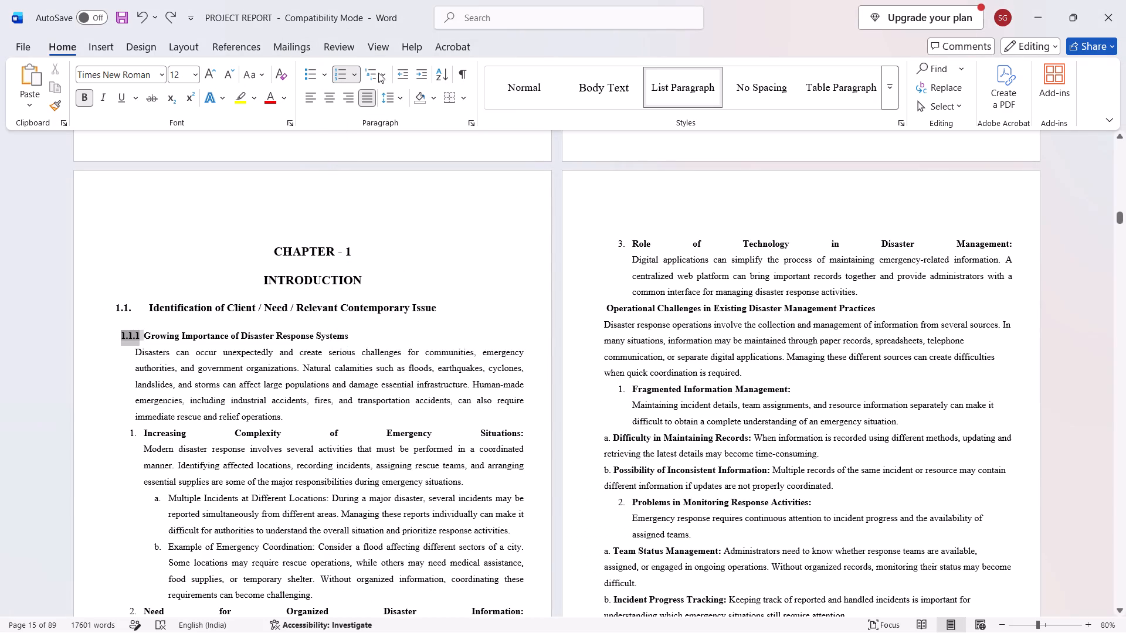
click(379, 73)
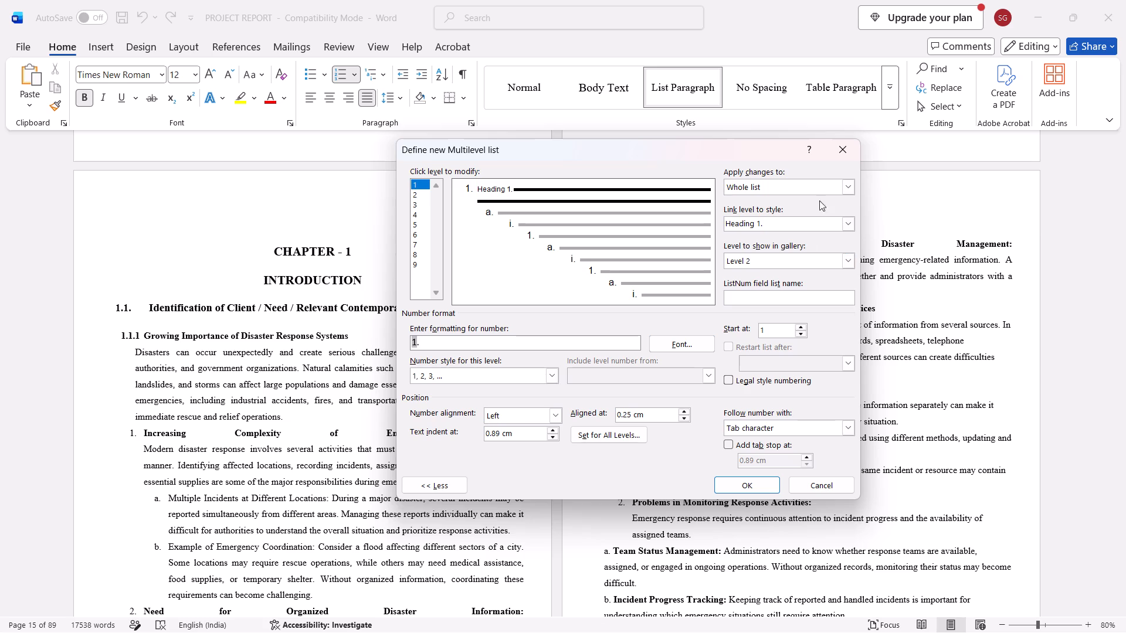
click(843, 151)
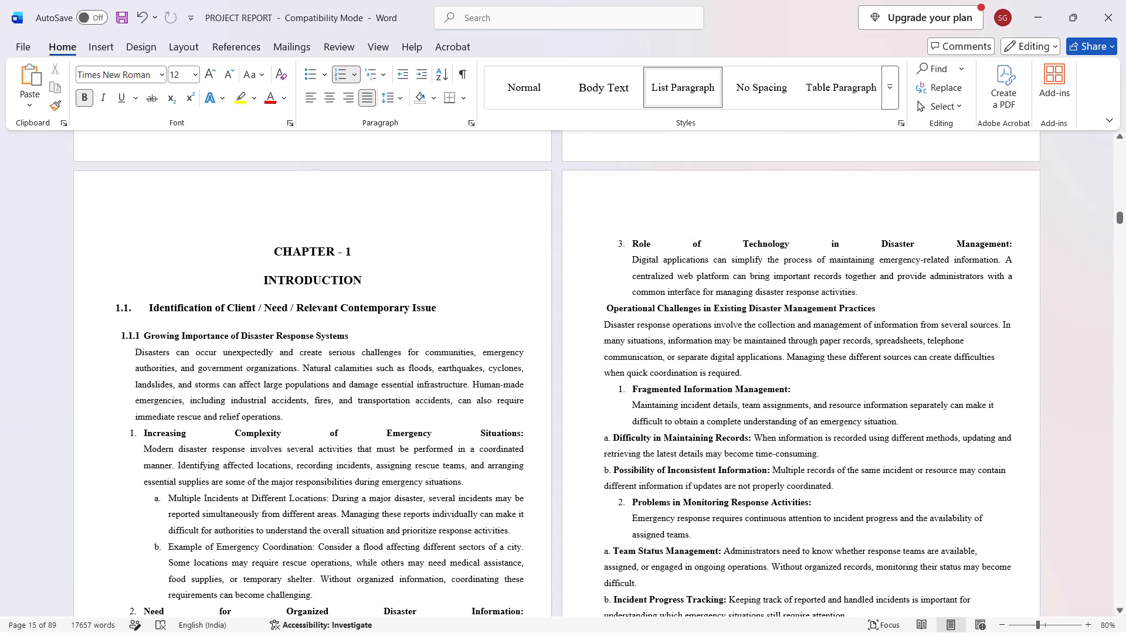
Undo the recent numbering edits on the "Operational Challenges in Existing Disaster Management Practices" heading back to its plain-text 1.1.2 number.
click(602, 305)
click(610, 308)
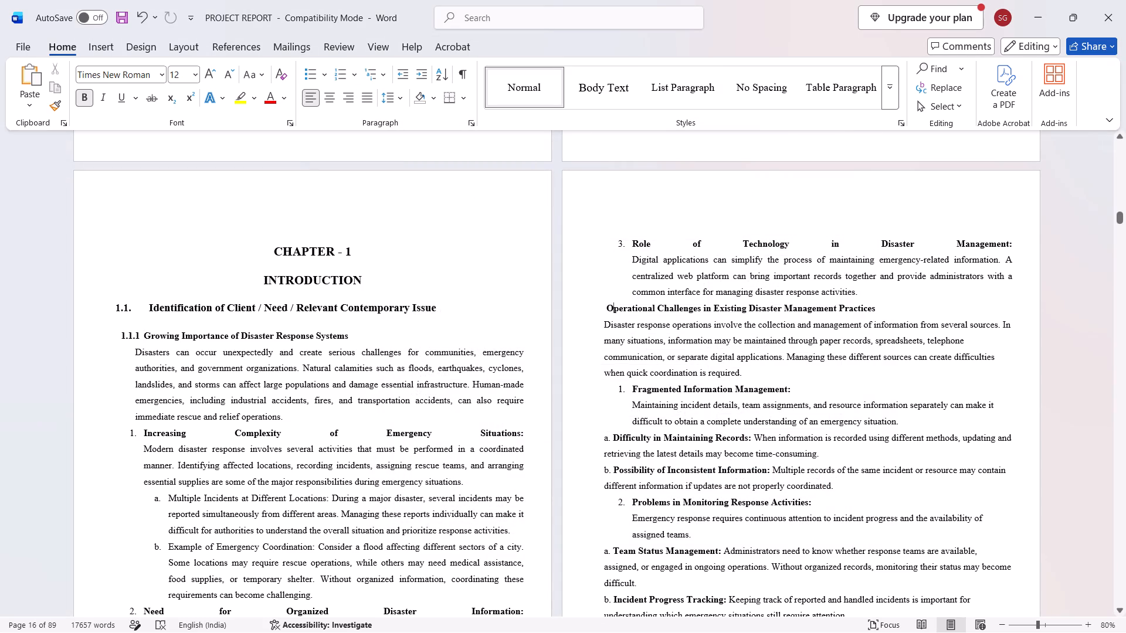
click(605, 305)
key(ctrl+z)
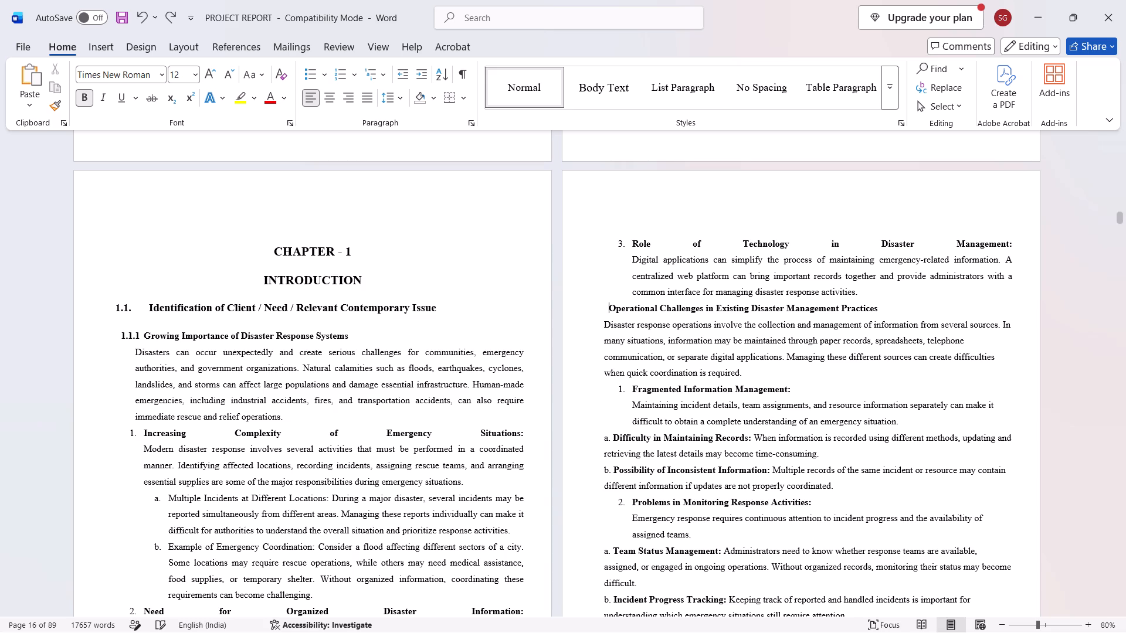
key(ctrl+z)
key(ctrl+z)
key(ctrl+z)
key(ctrl+z)
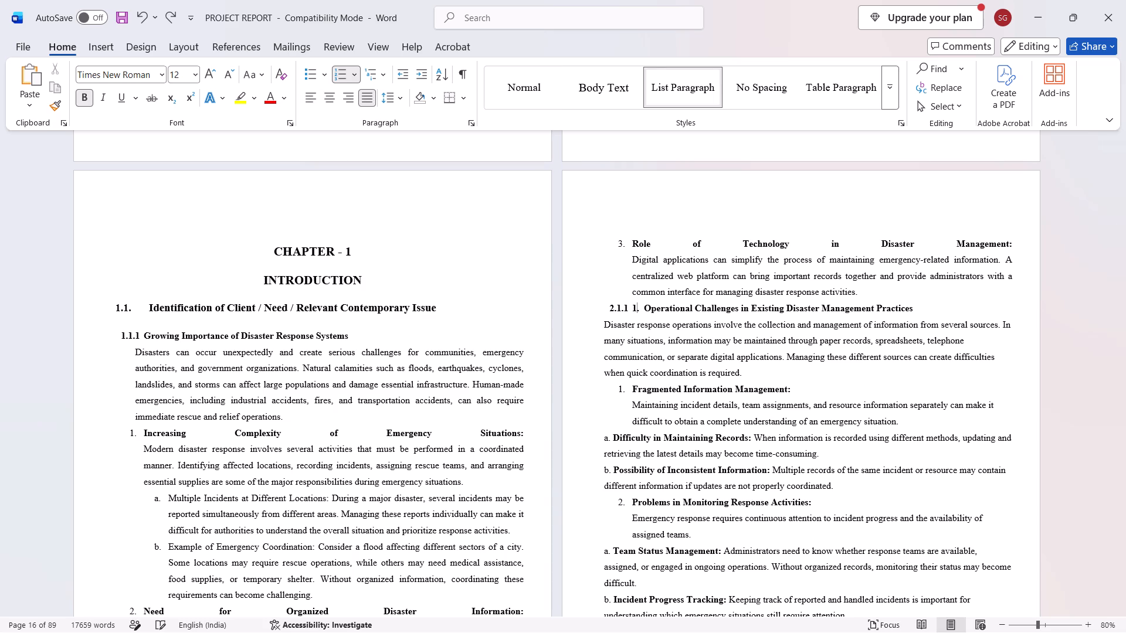
key(ctrl+z)
key(ctrl+z)
key(ctrl+z)
key(ctrl+z)
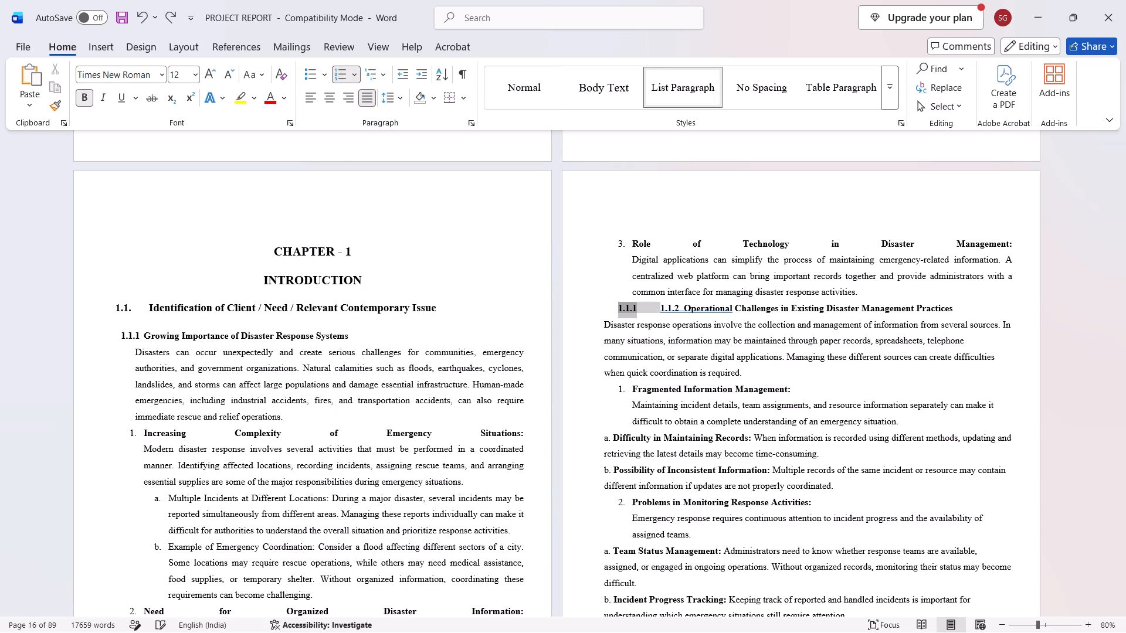
key(ctrl+z)
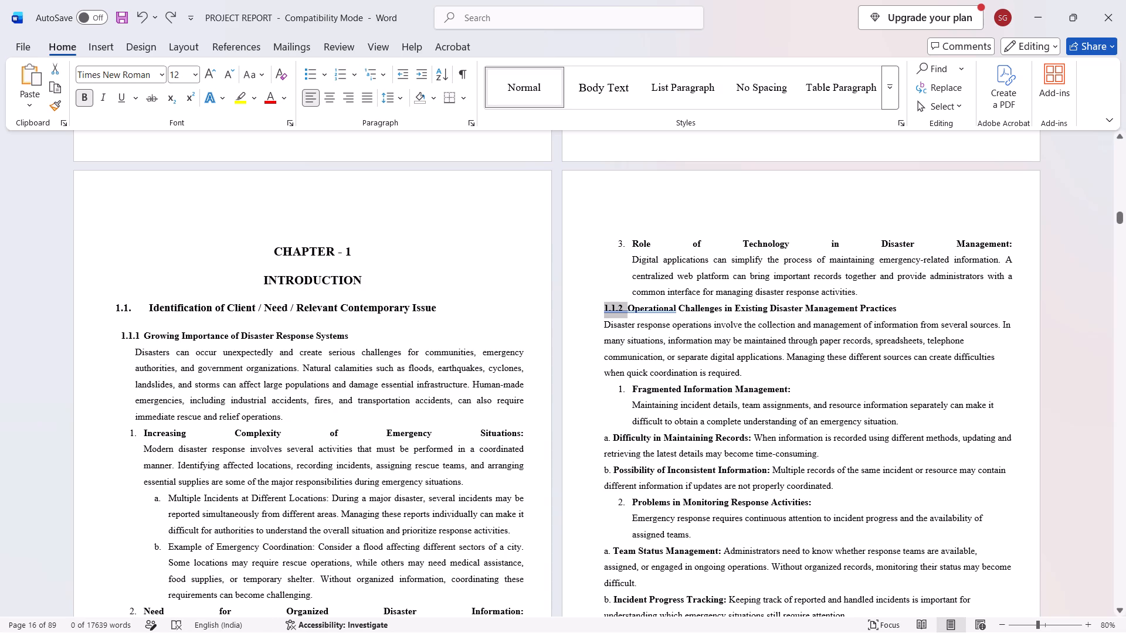
Indent the 1.1.2 "Operational Challenges in Existing Disaster Management Practices" heading slightly by adding three spaces before its number.
click(610, 312)
triple_click(612, 307)
click(614, 307)
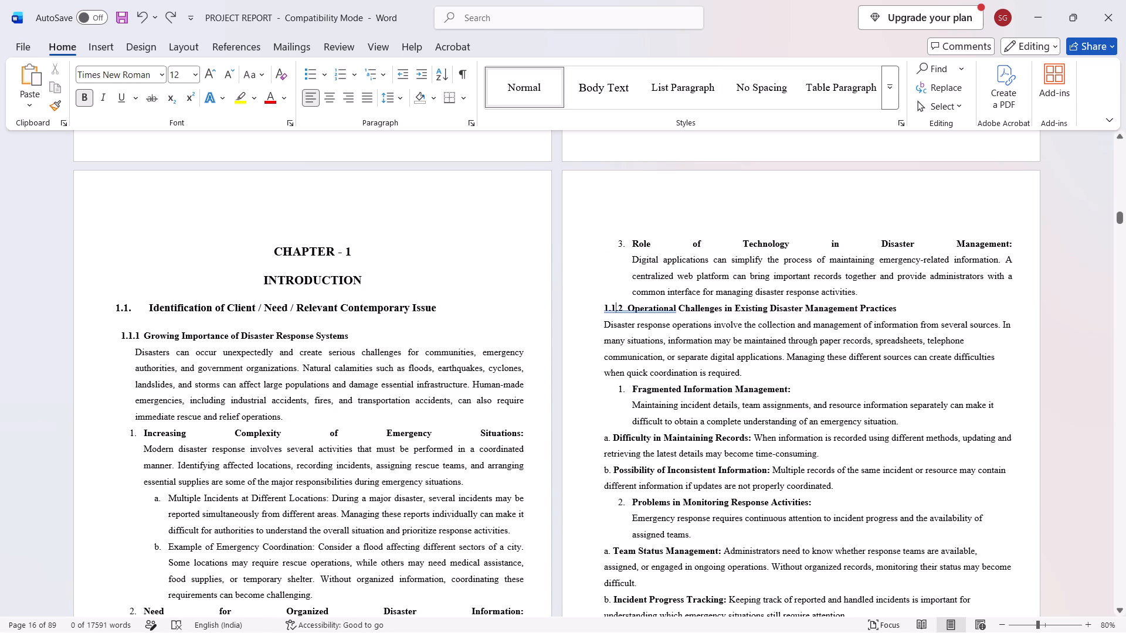
drag(623, 308, 601, 309)
click(600, 309)
key(space)
key(space)
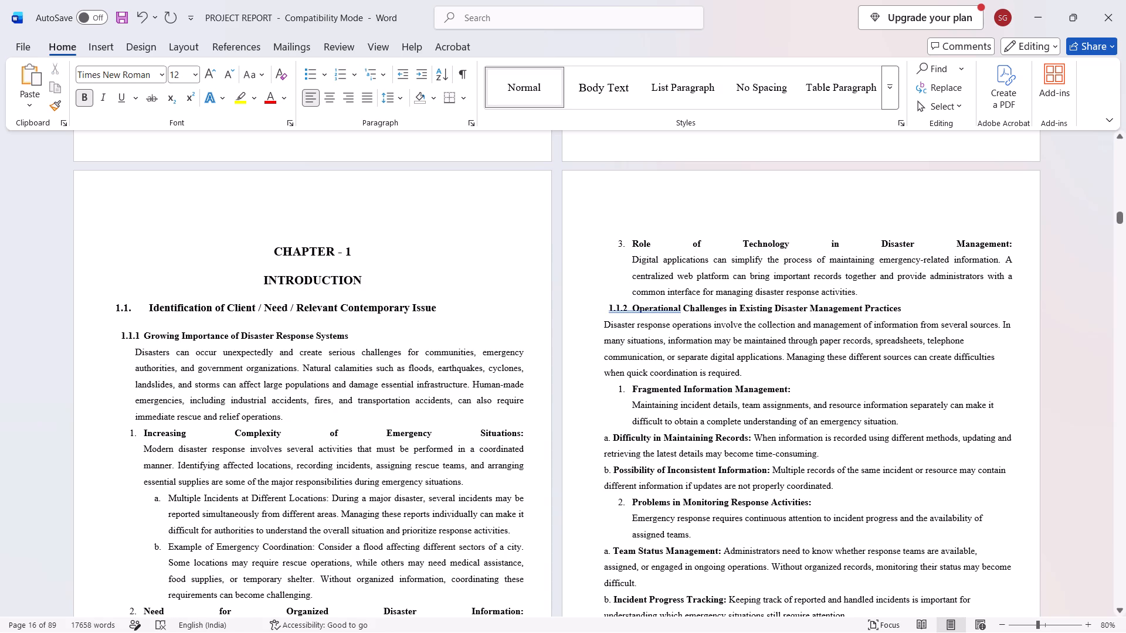
key(space)
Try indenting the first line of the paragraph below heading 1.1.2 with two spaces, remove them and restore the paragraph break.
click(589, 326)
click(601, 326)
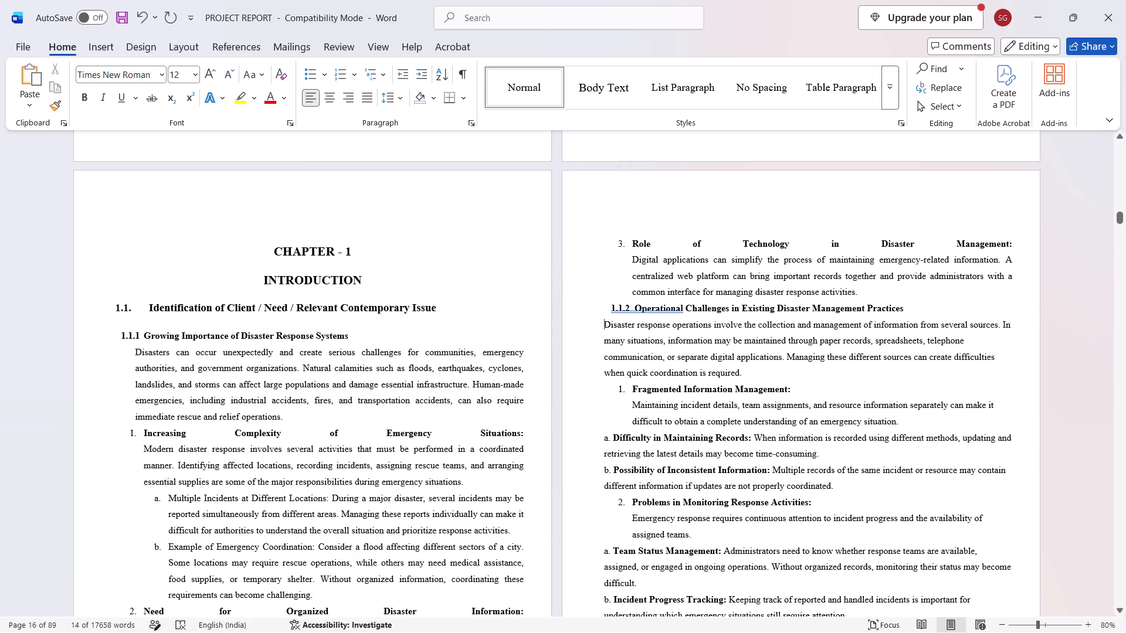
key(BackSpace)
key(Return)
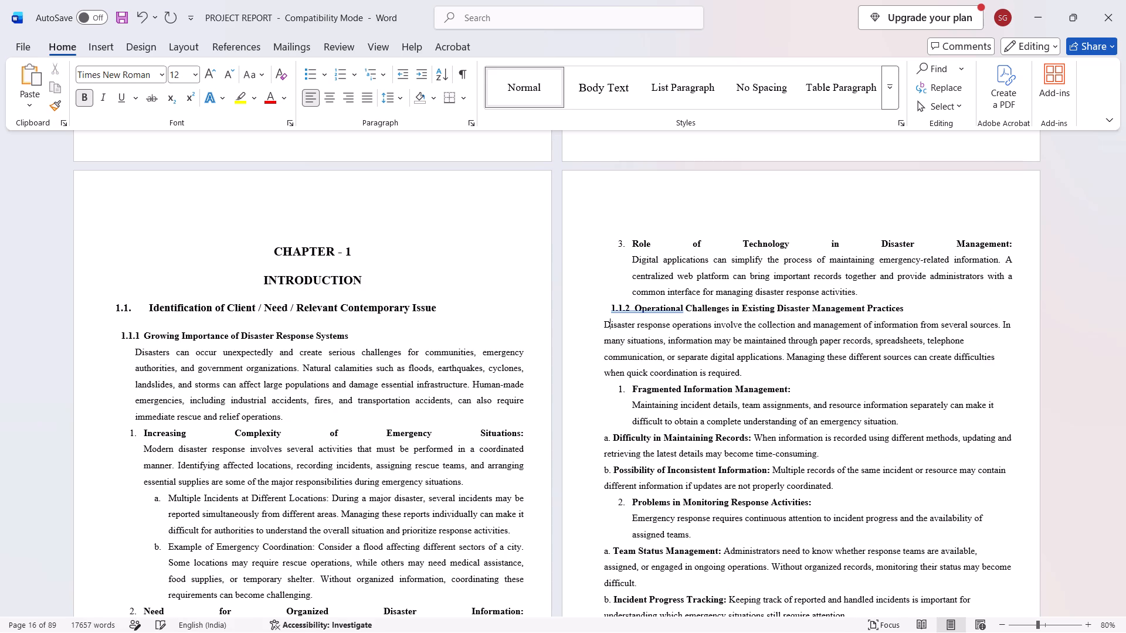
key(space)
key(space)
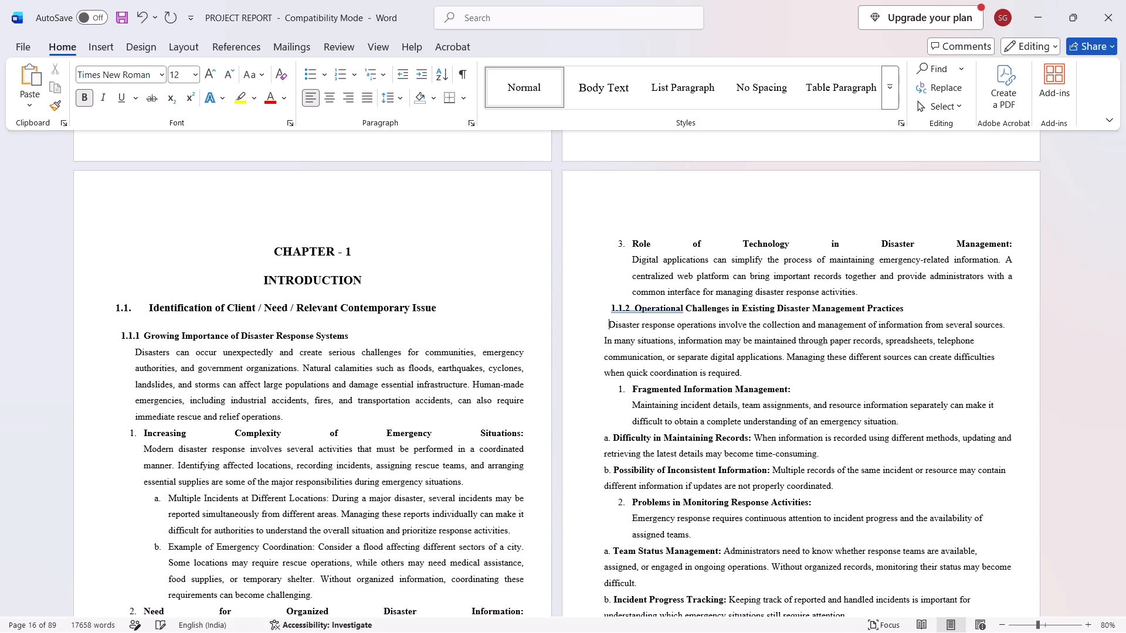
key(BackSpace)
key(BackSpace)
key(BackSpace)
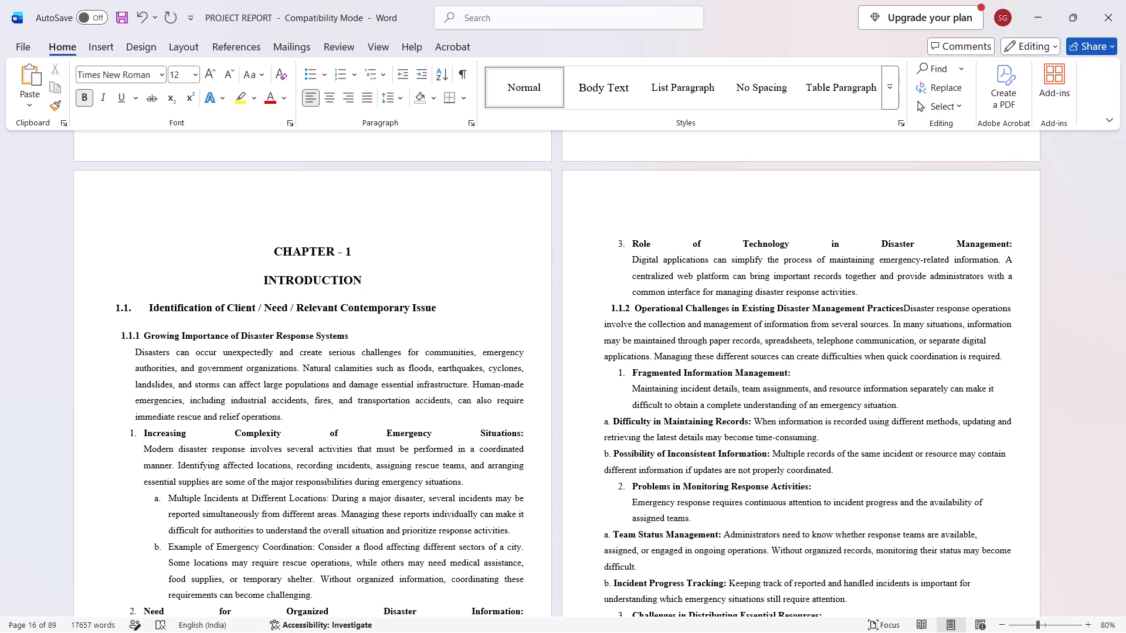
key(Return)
Indent the whole "Disaster response operations" paragraph under heading 1.1.2 so all its lines start at the first line's indent.
key(Tab)
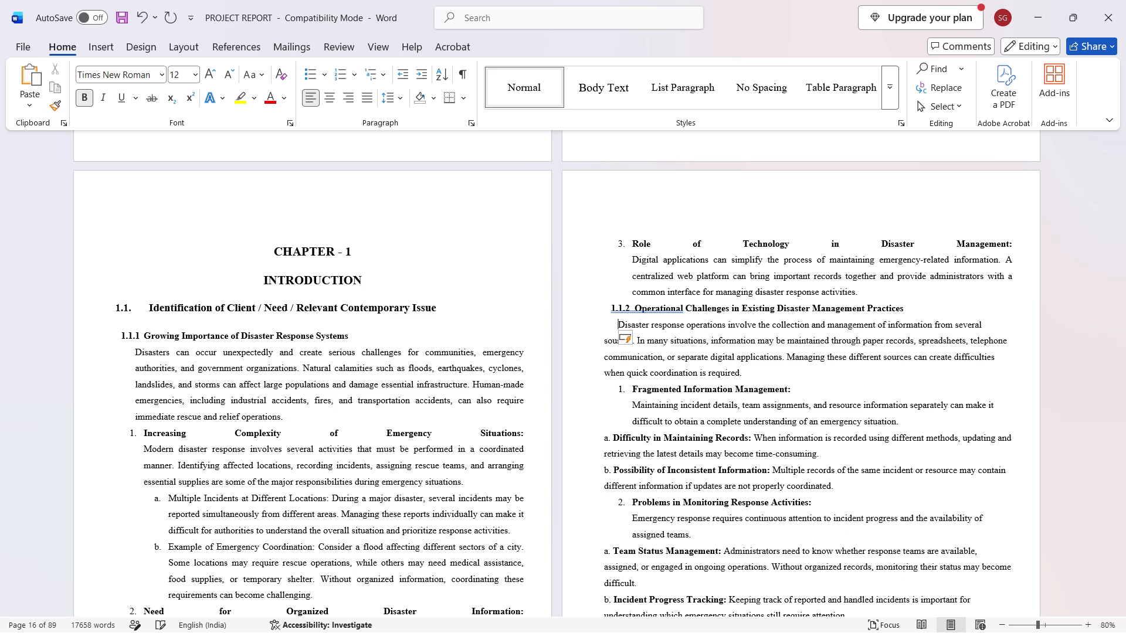
click(623, 336)
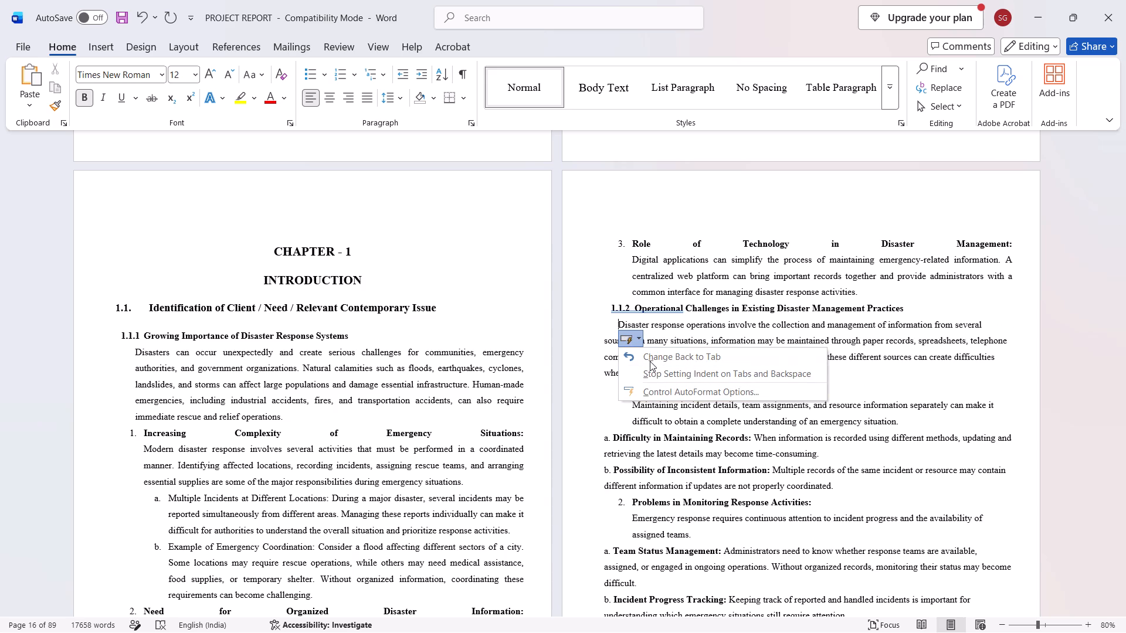
click(650, 361)
click(606, 339)
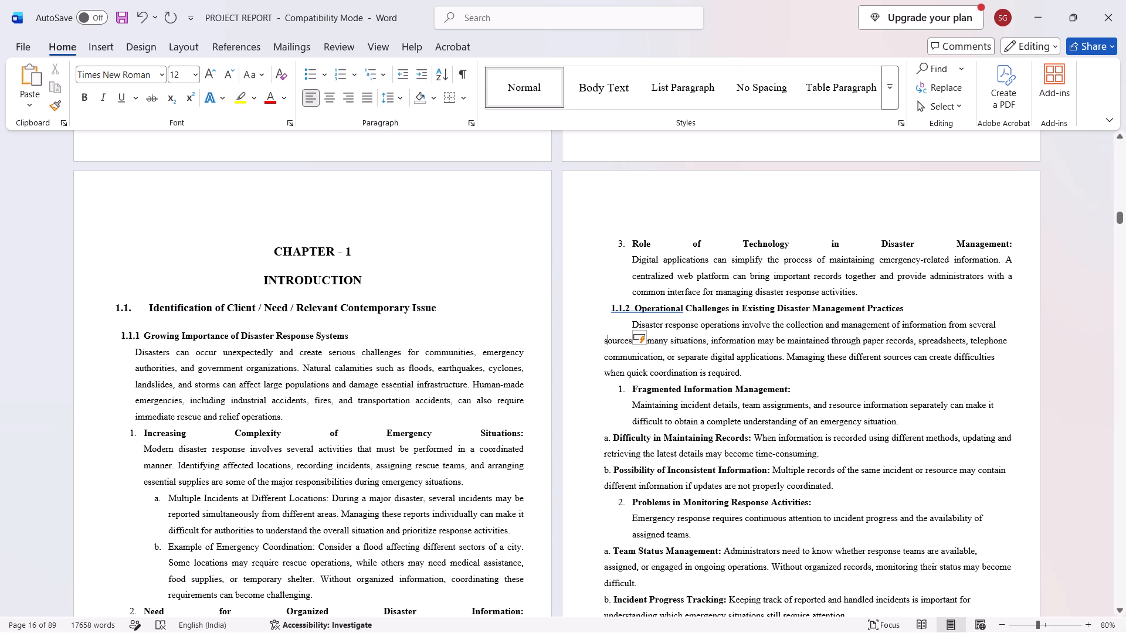
key(Tab)
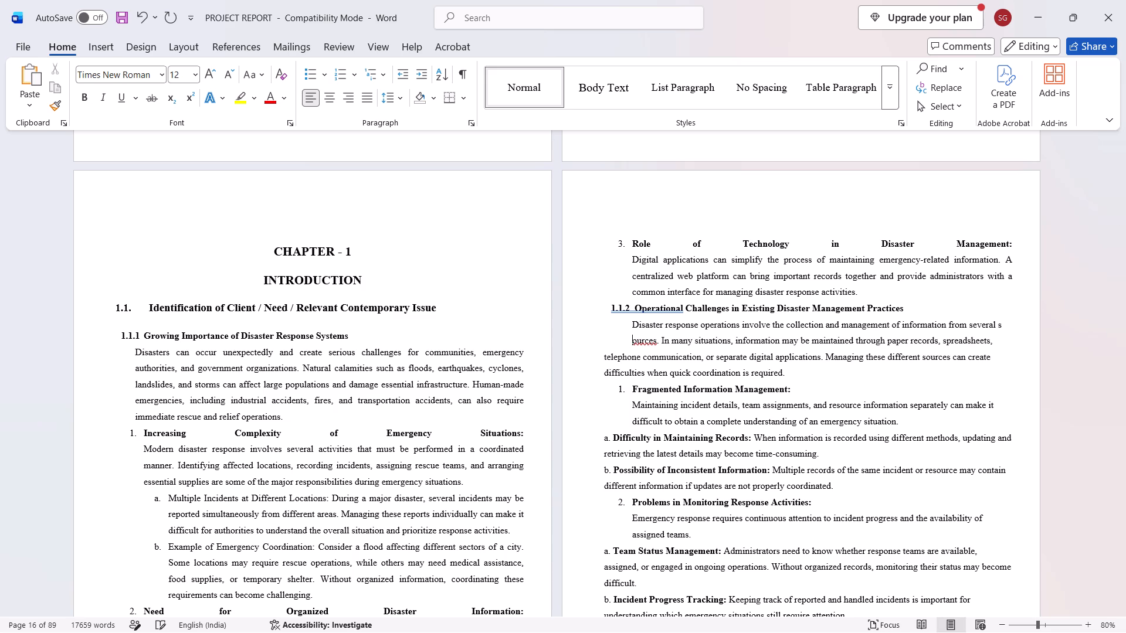
key(ctrl+z)
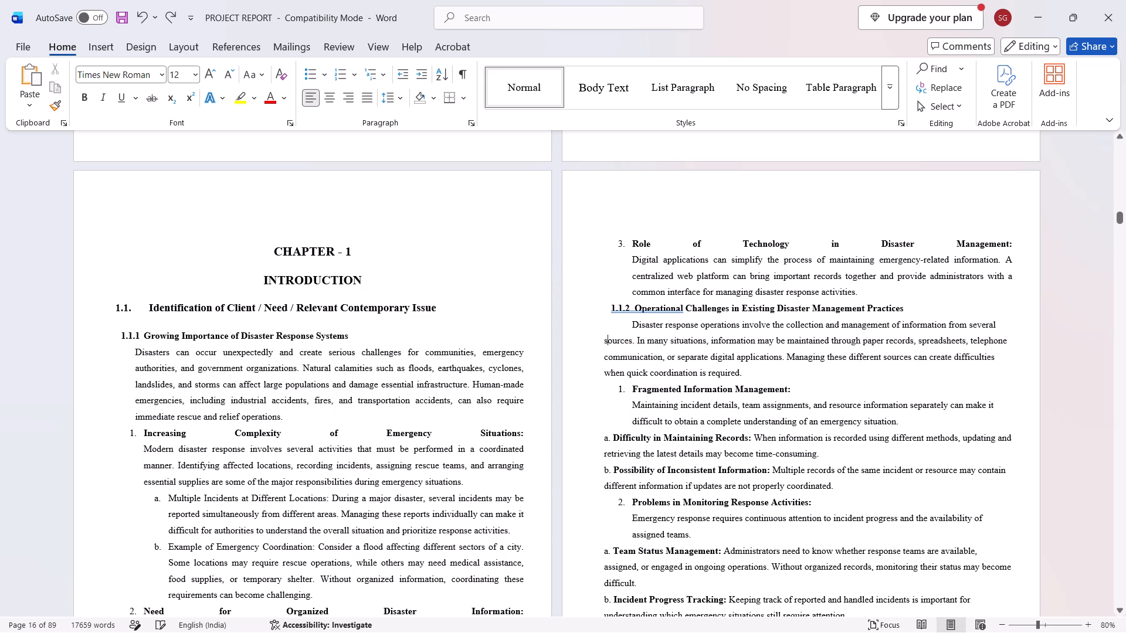
click(603, 341)
key(Tab)
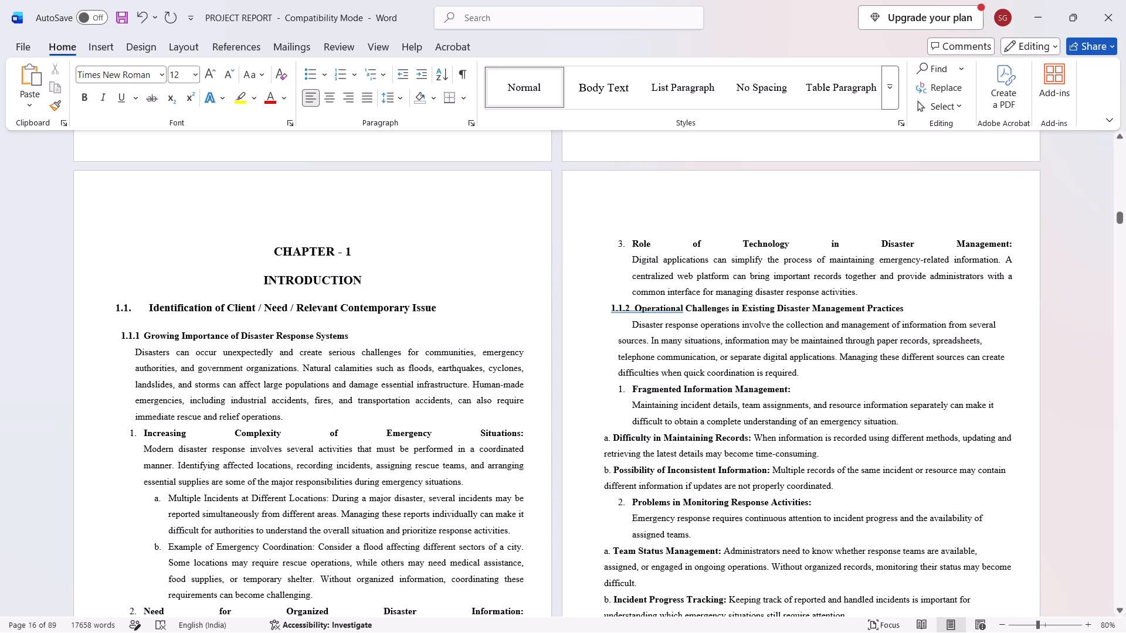
key(Tab)
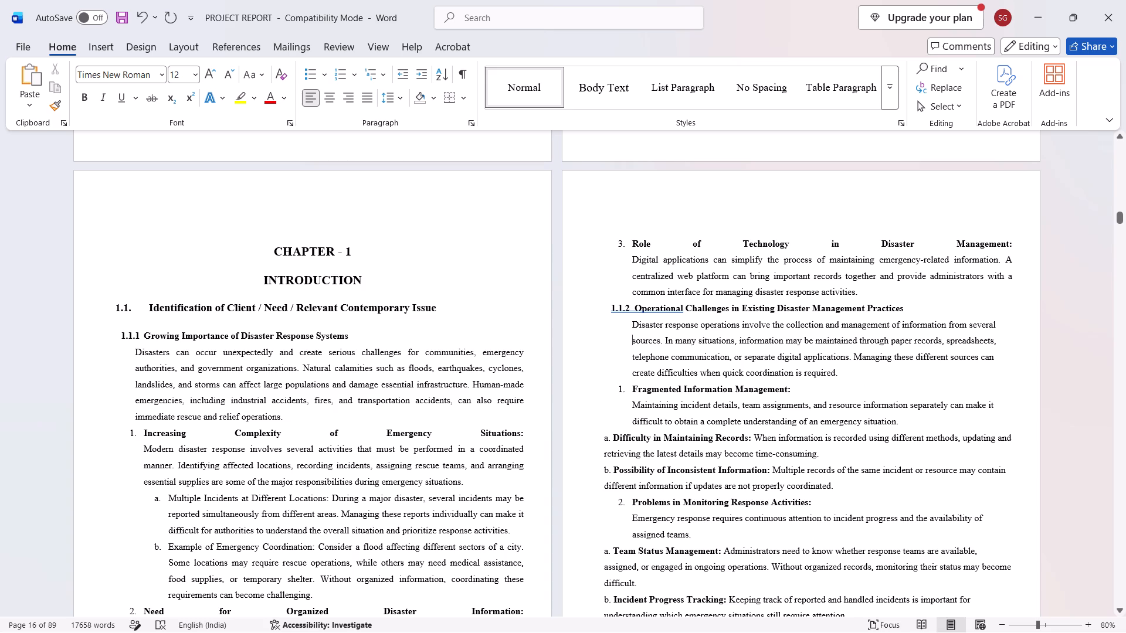
Shift the numbered list starting with "Fragmented Information Management" inward to align its numbers with the indented paragraph above.
click(618, 392)
double_click(619, 388)
drag(619, 388, 633, 388)
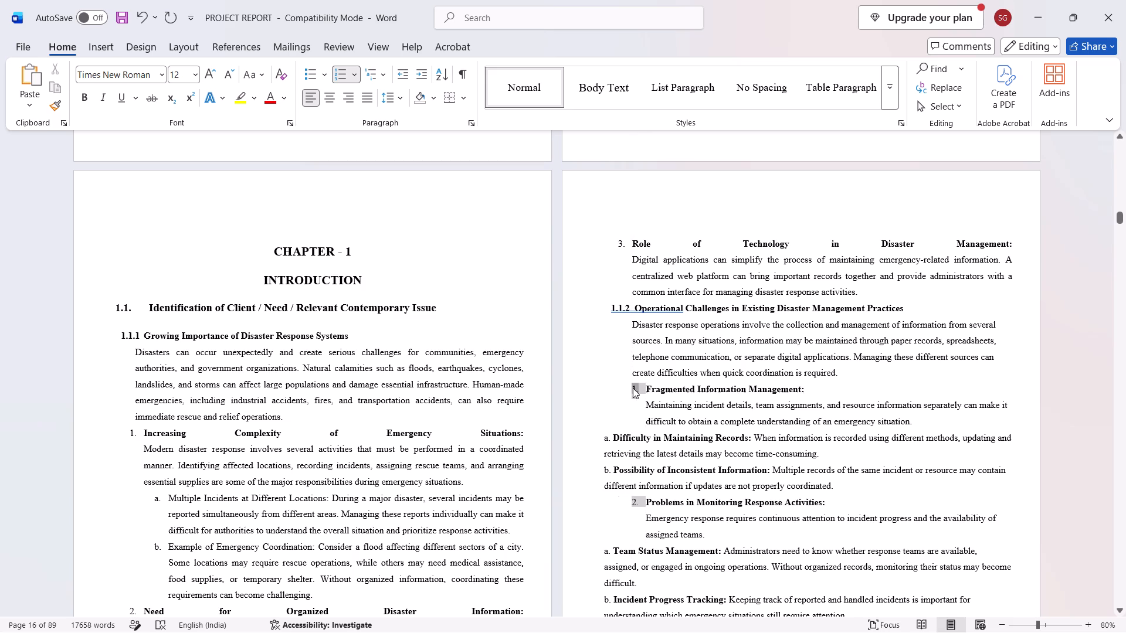
click(610, 398)
Fine-tune the indent of the numbered list starting with "Increasing Complexity of Emergency Situations" to sit near the paragraph edge above.
click(130, 431)
drag(130, 431, 140, 431)
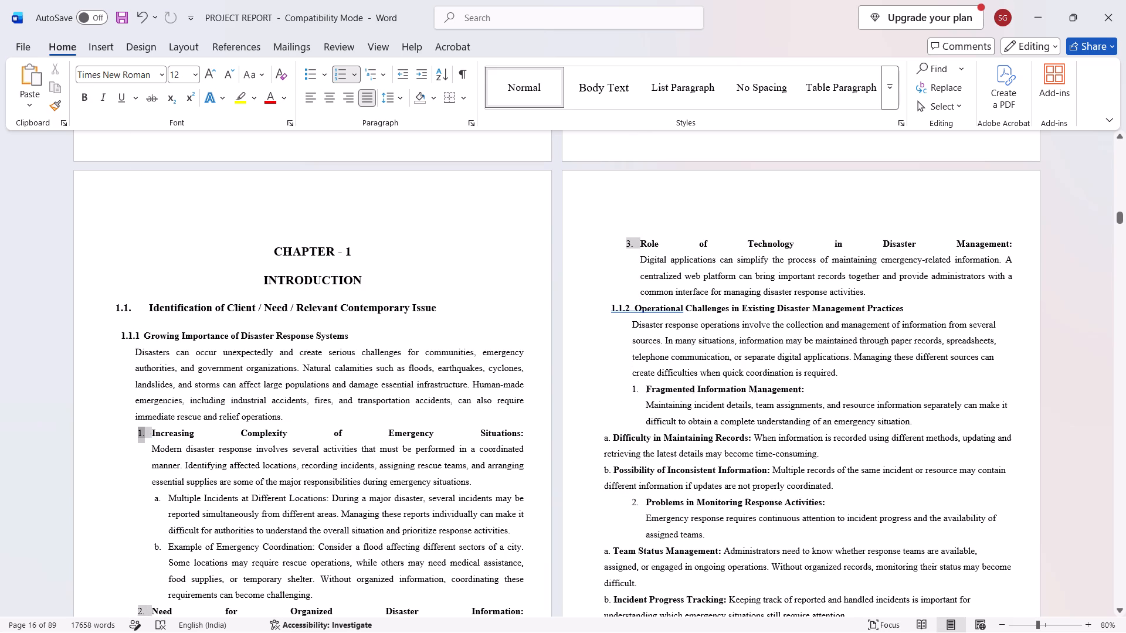
click(476, 397)
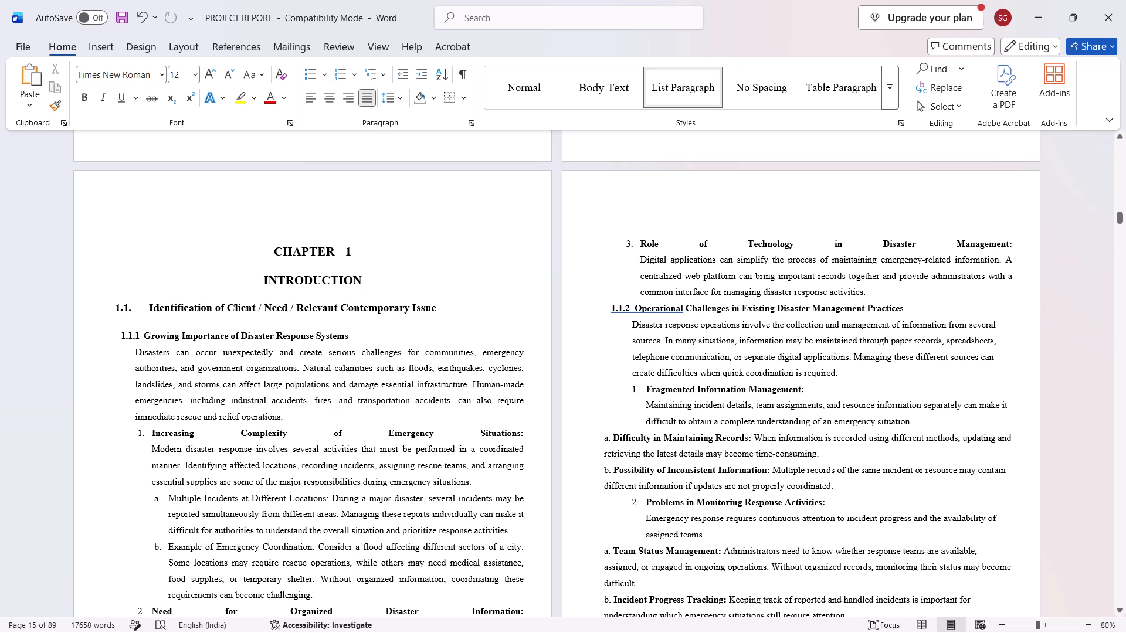
click(140, 428)
drag(140, 428, 135, 430)
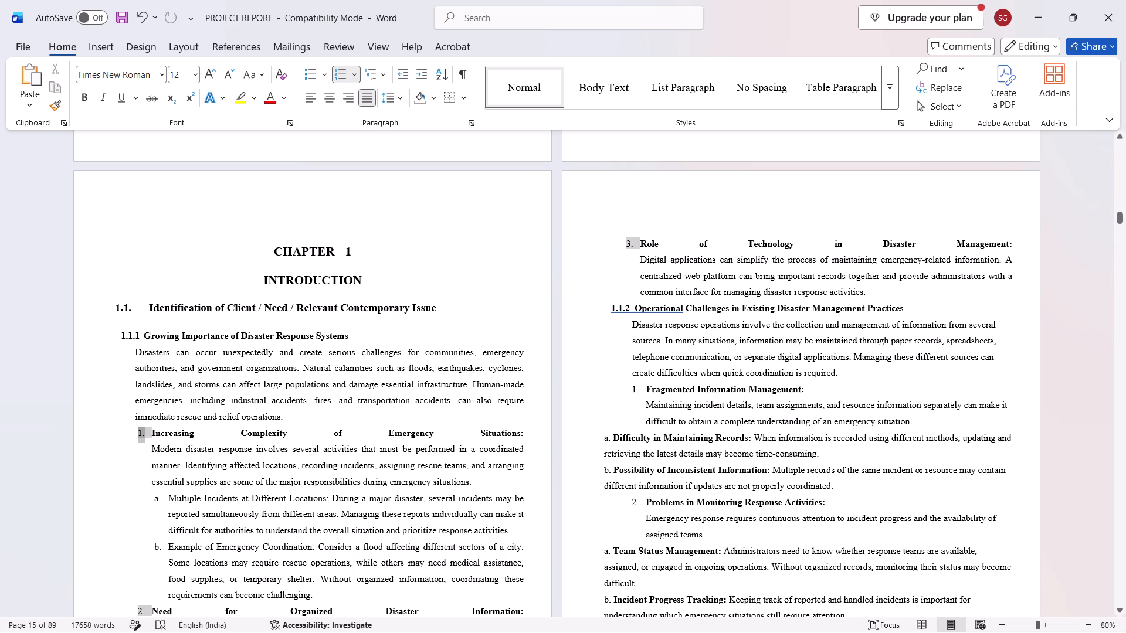
drag(135, 430, 136, 433)
drag(136, 433, 139, 442)
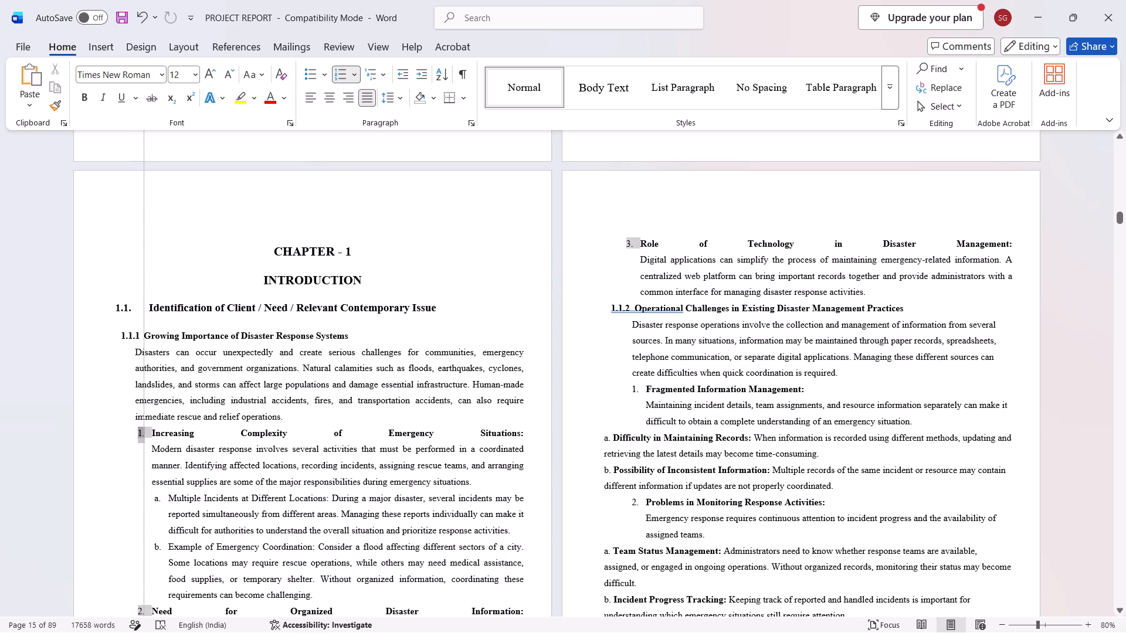
drag(139, 442, 134, 446)
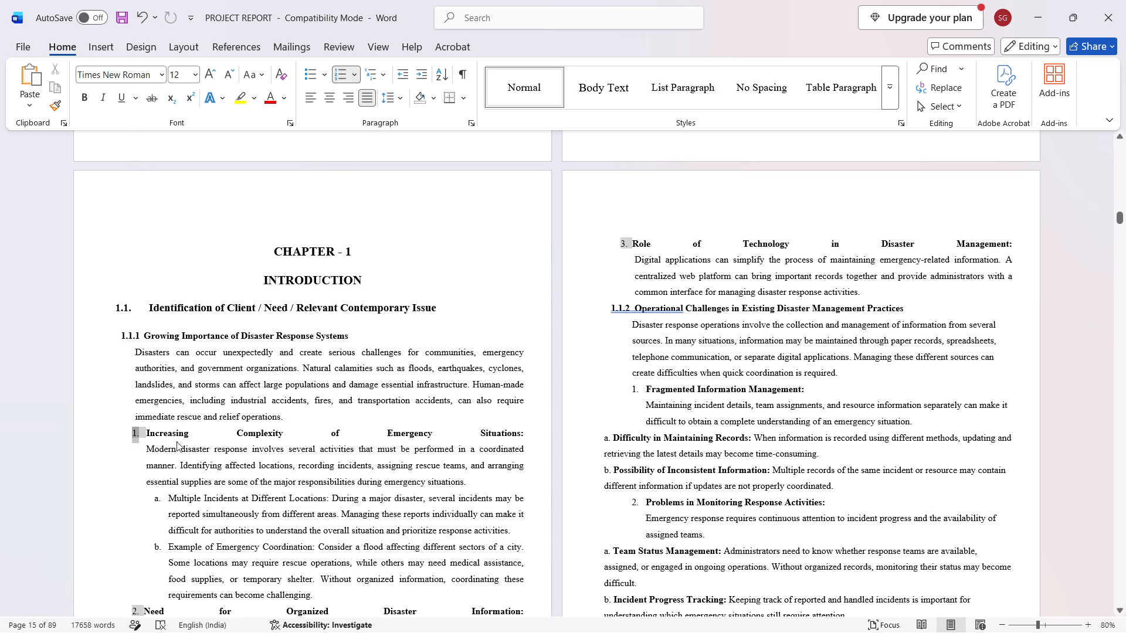
click(409, 424)
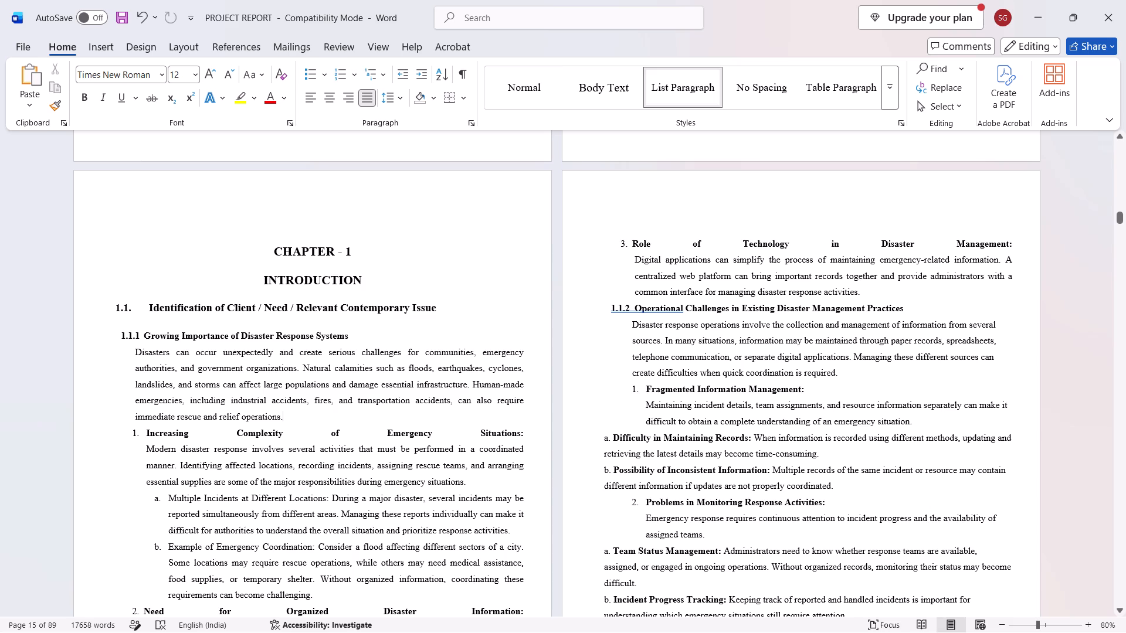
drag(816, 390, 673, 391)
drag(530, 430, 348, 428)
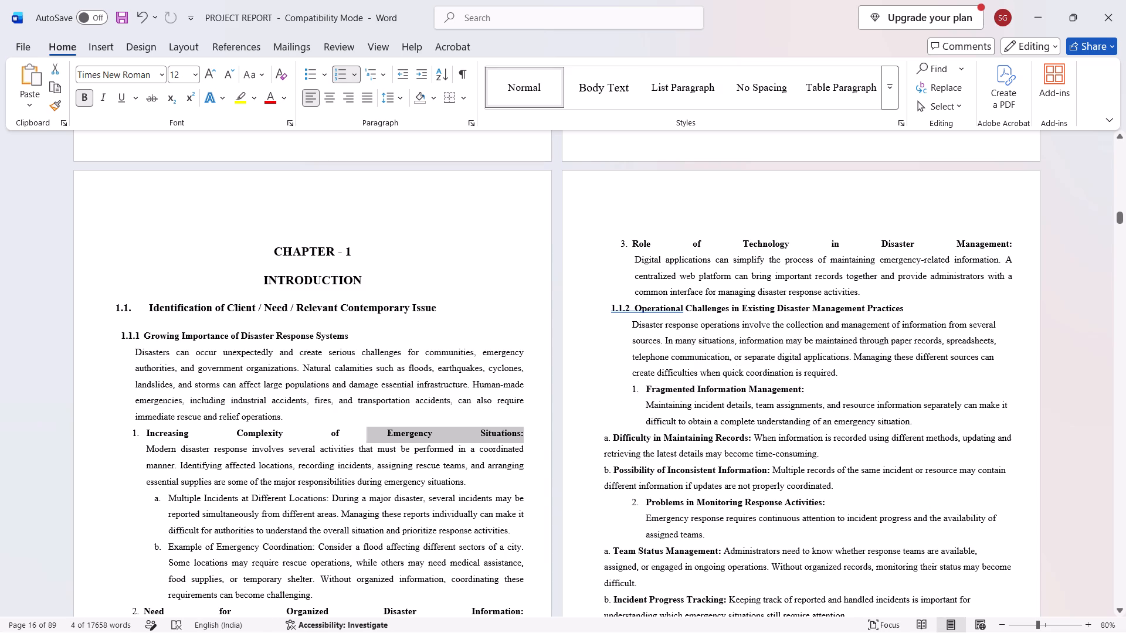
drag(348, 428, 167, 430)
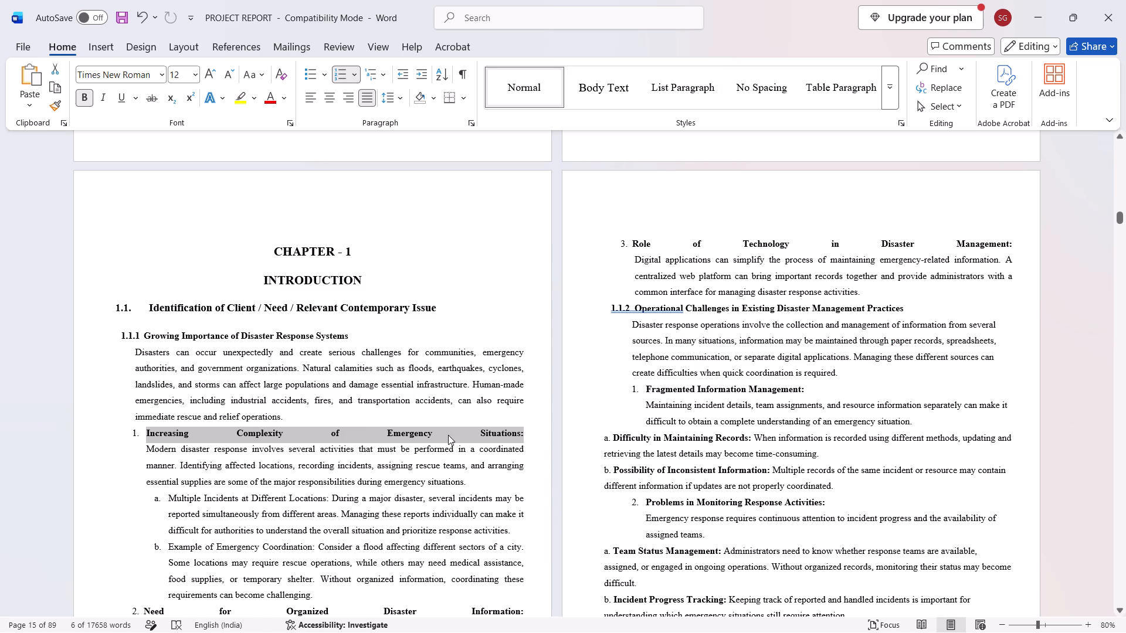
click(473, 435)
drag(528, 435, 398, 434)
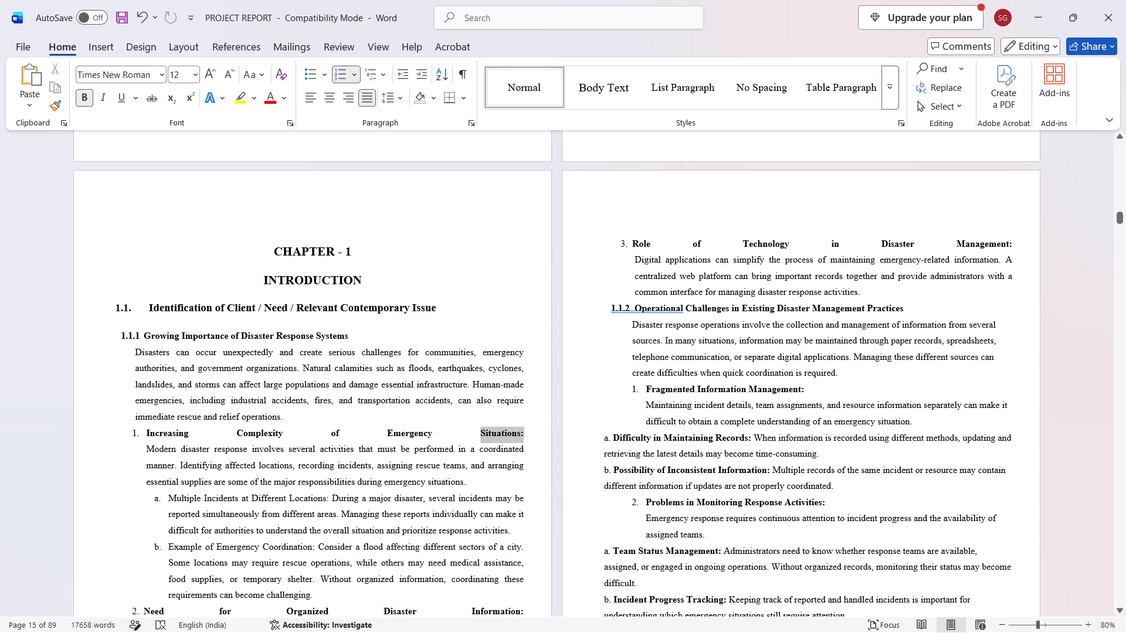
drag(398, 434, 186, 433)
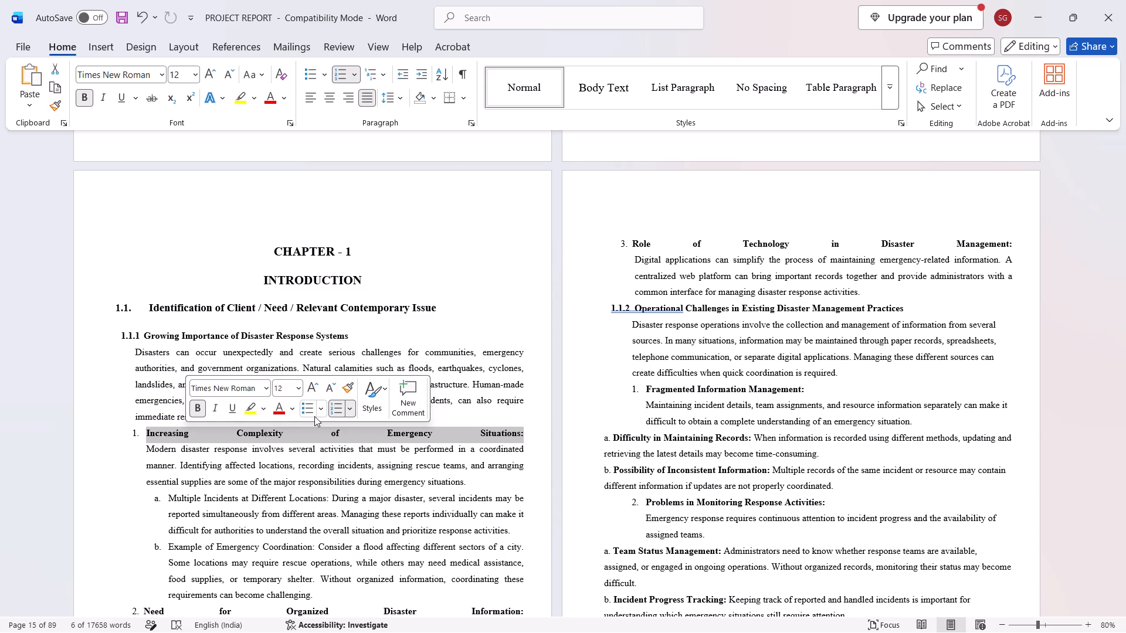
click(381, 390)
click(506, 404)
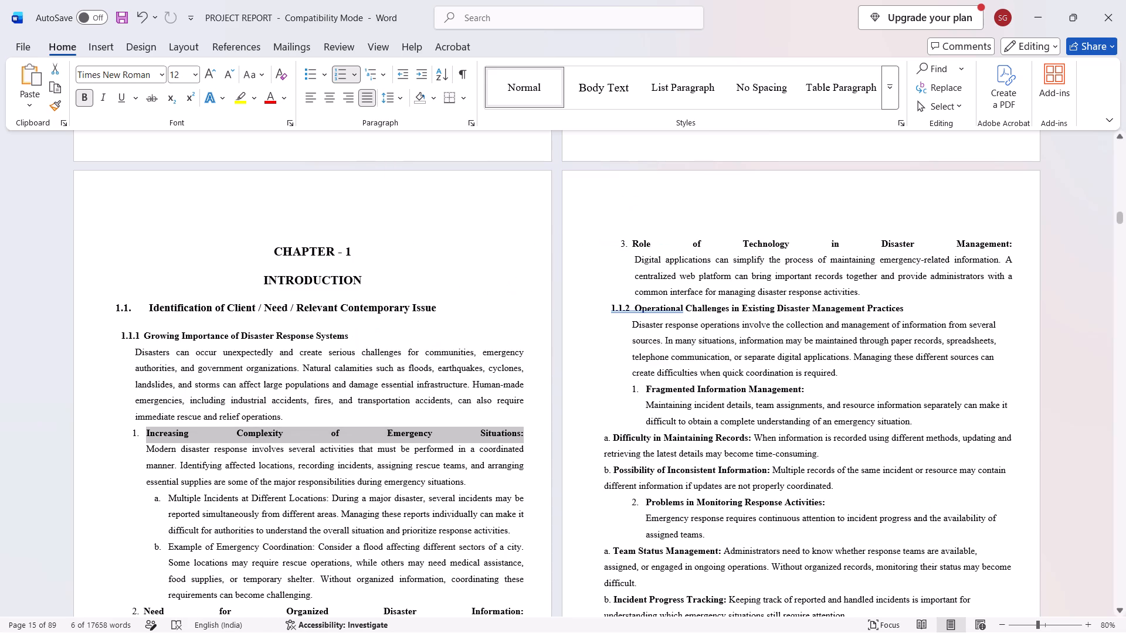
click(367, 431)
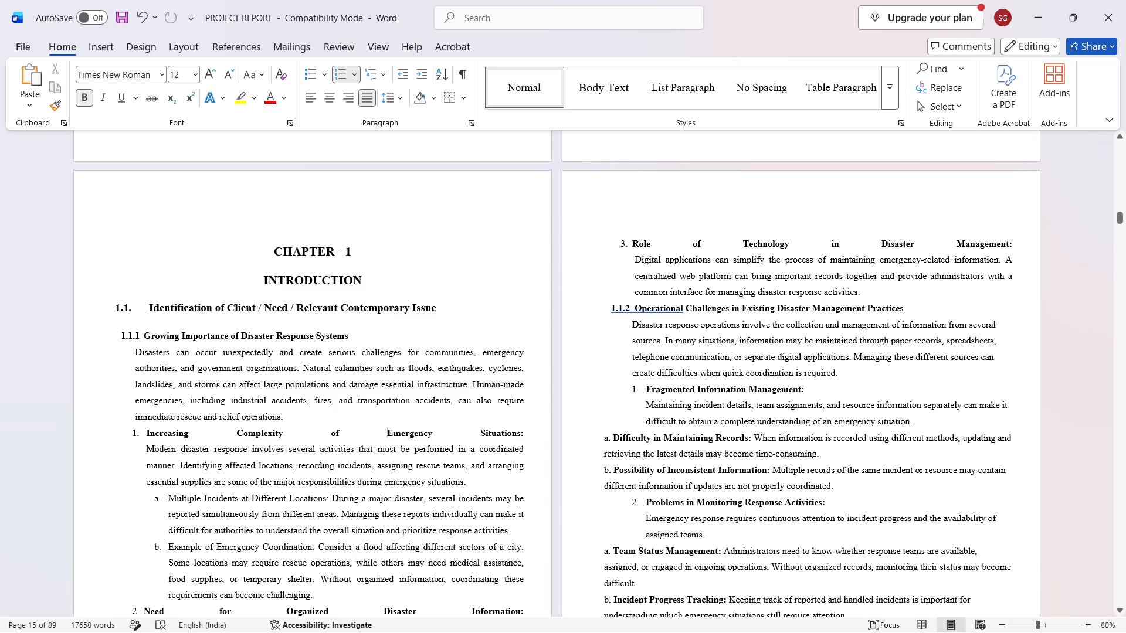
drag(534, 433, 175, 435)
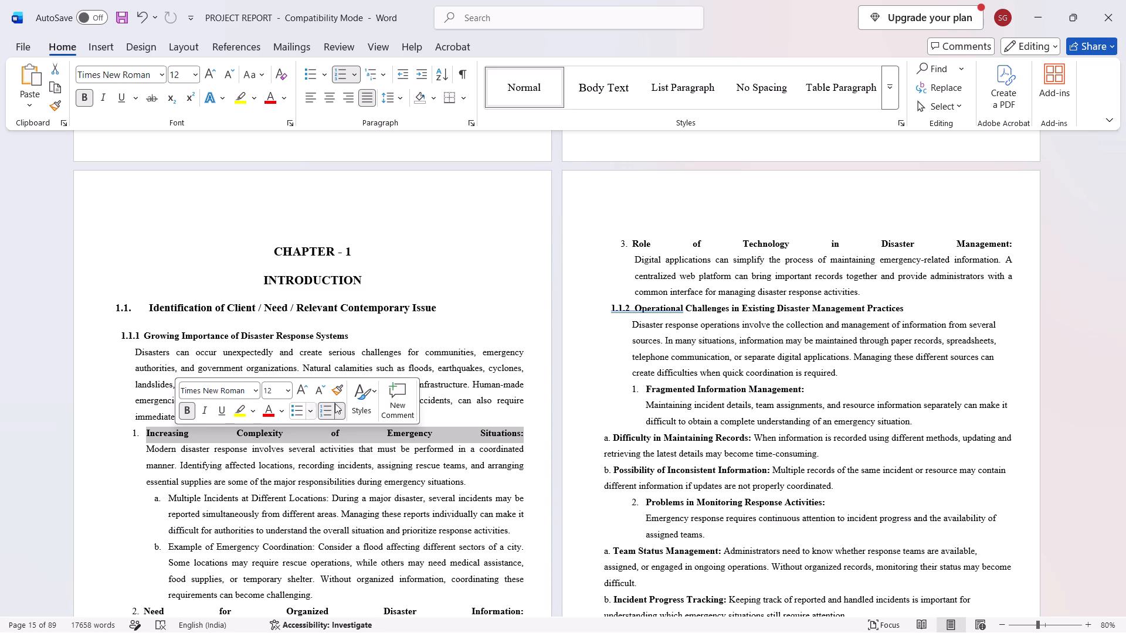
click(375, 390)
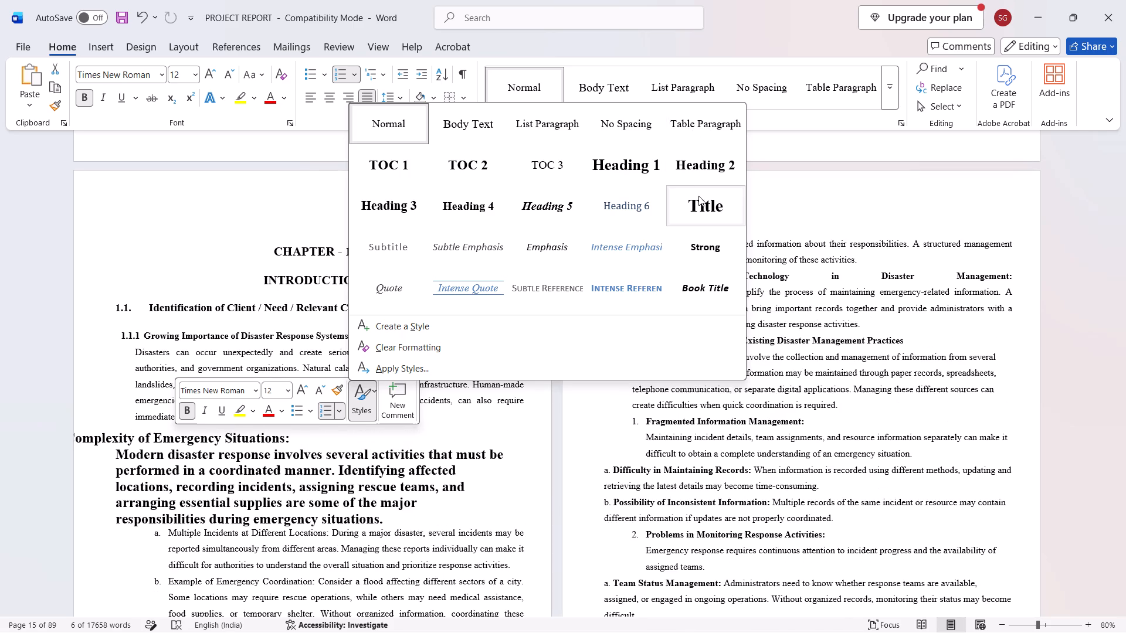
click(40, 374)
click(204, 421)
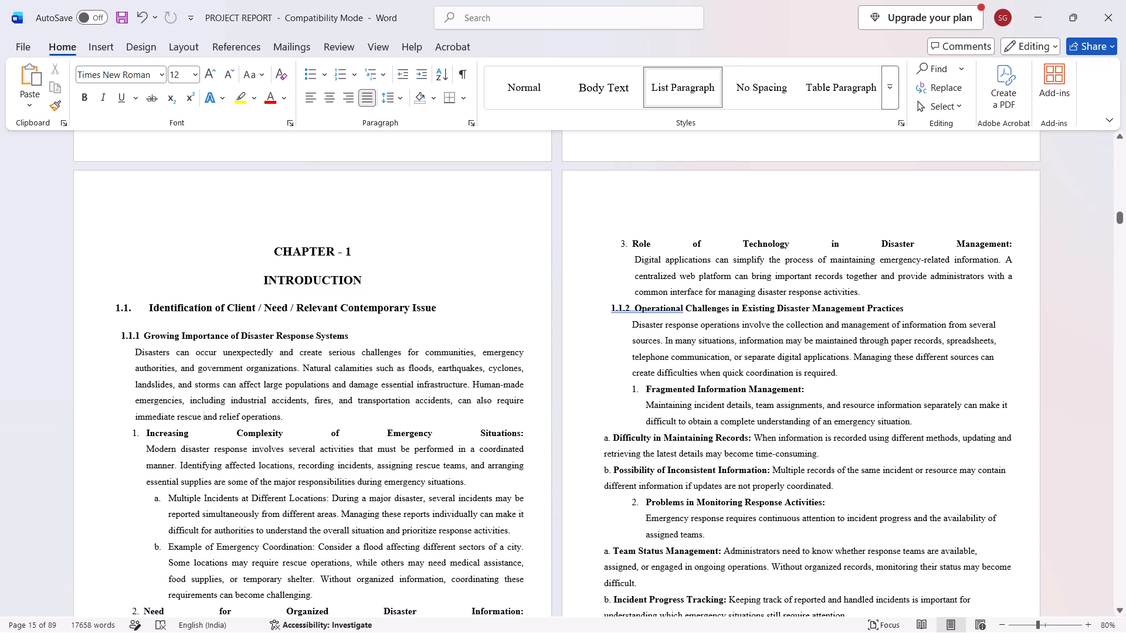
Turn the two typed items under "Fragmented Information Management" into one automatic a., b. lettered list, continuing the numbering for "Possibility of Inconsistent Information".
click(604, 438)
click(604, 438)
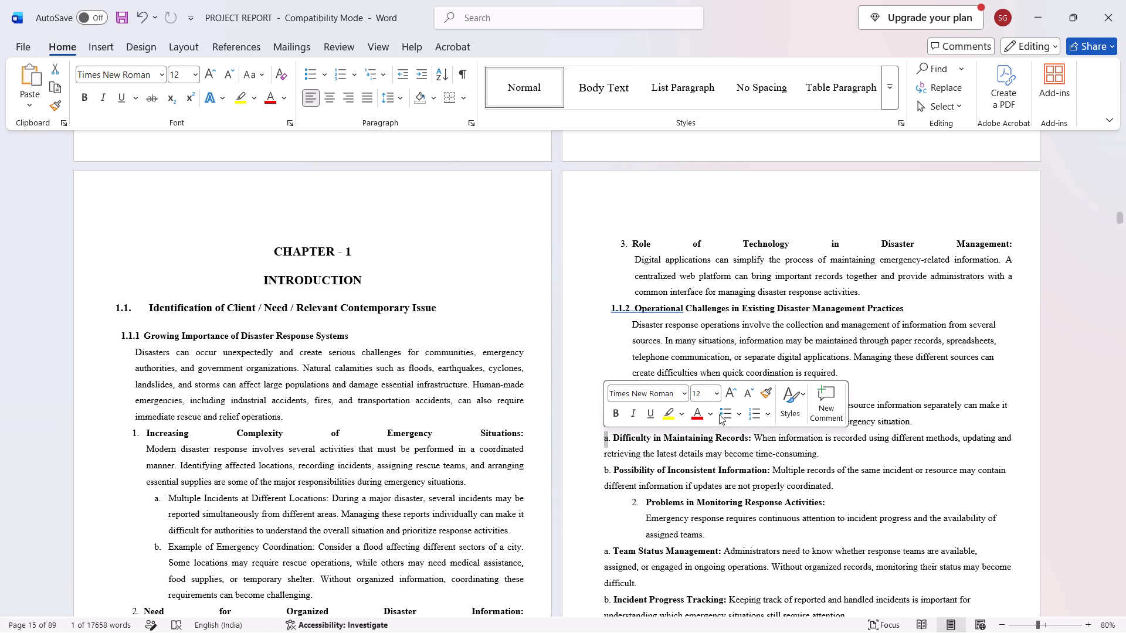
click(767, 408)
click(819, 69)
double_click(608, 469)
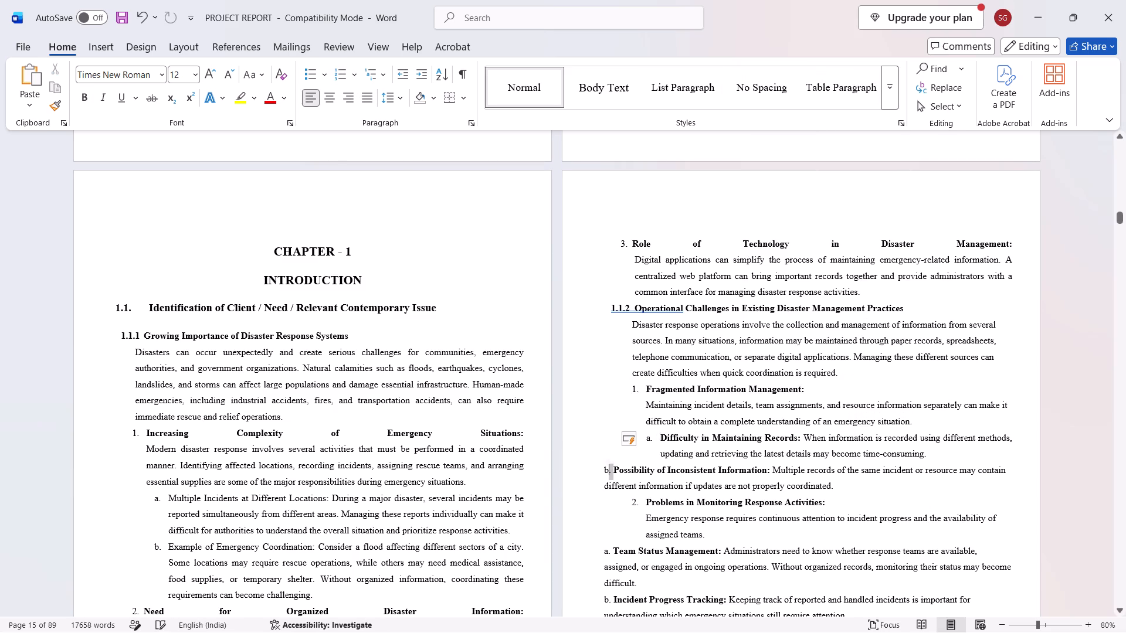
click(607, 469)
double_click(604, 472)
click(764, 444)
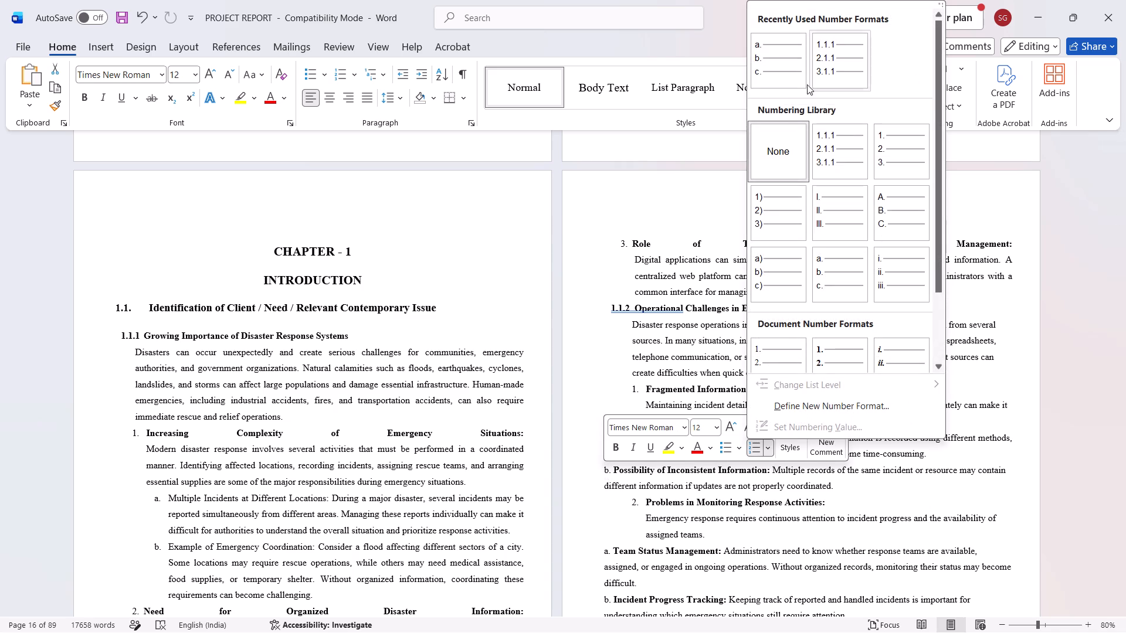
click(790, 79)
click(597, 475)
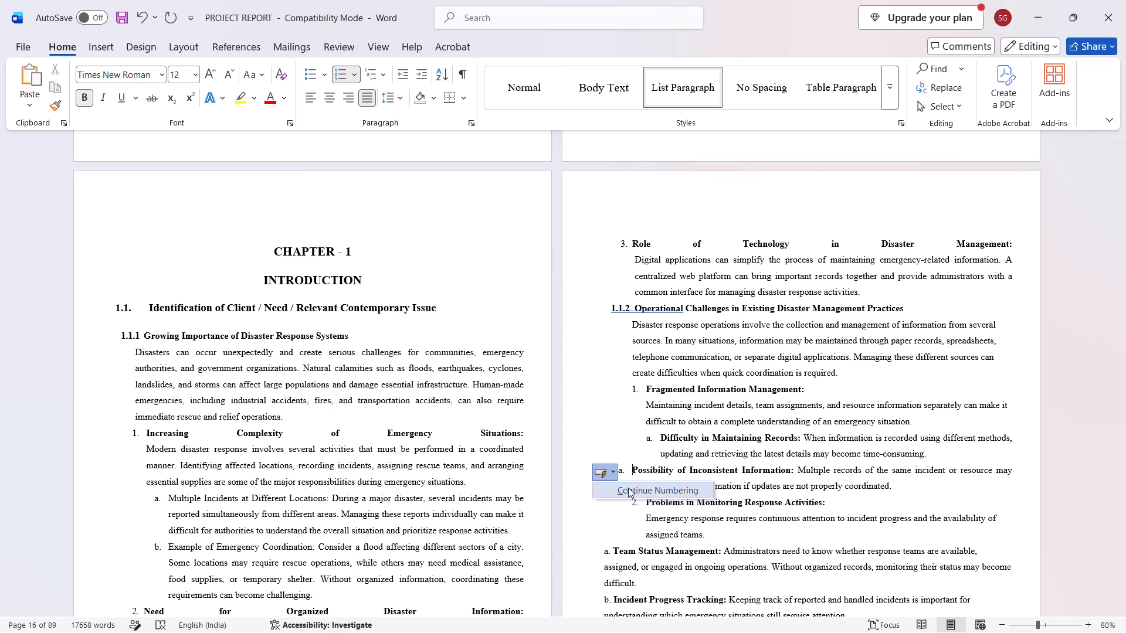
click(629, 488)
click(652, 449)
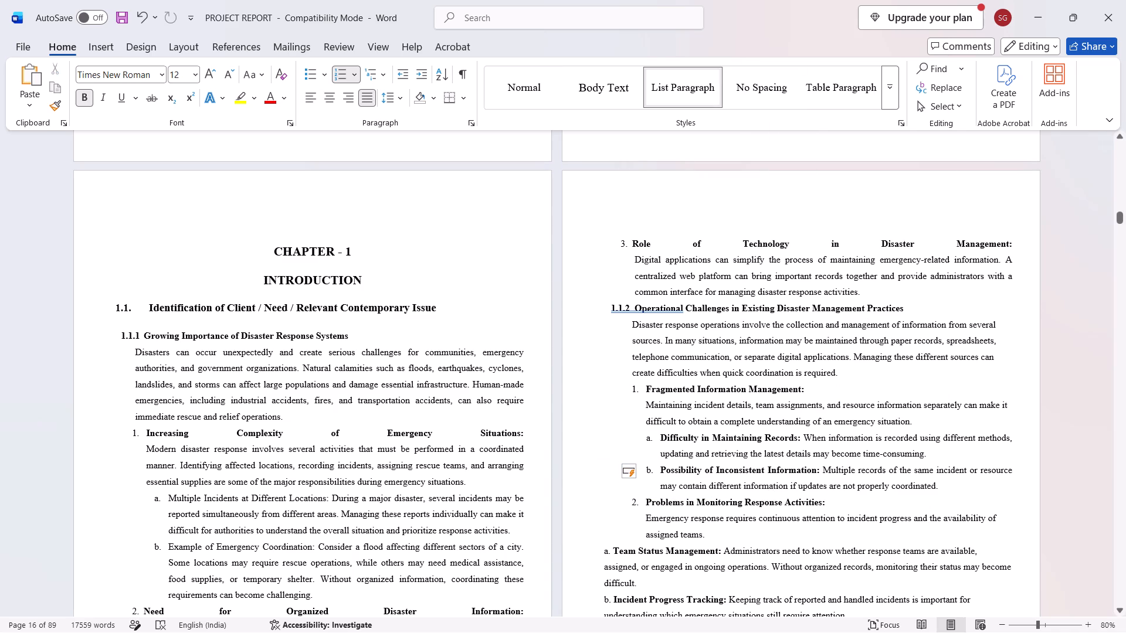
Turn the two typed items under "Problems in Monitoring Response Activities" into one automatic a., b. lettered list, continuing the numbering for "Incident Progress Tracking".
scroll(779, 343, down, 2)
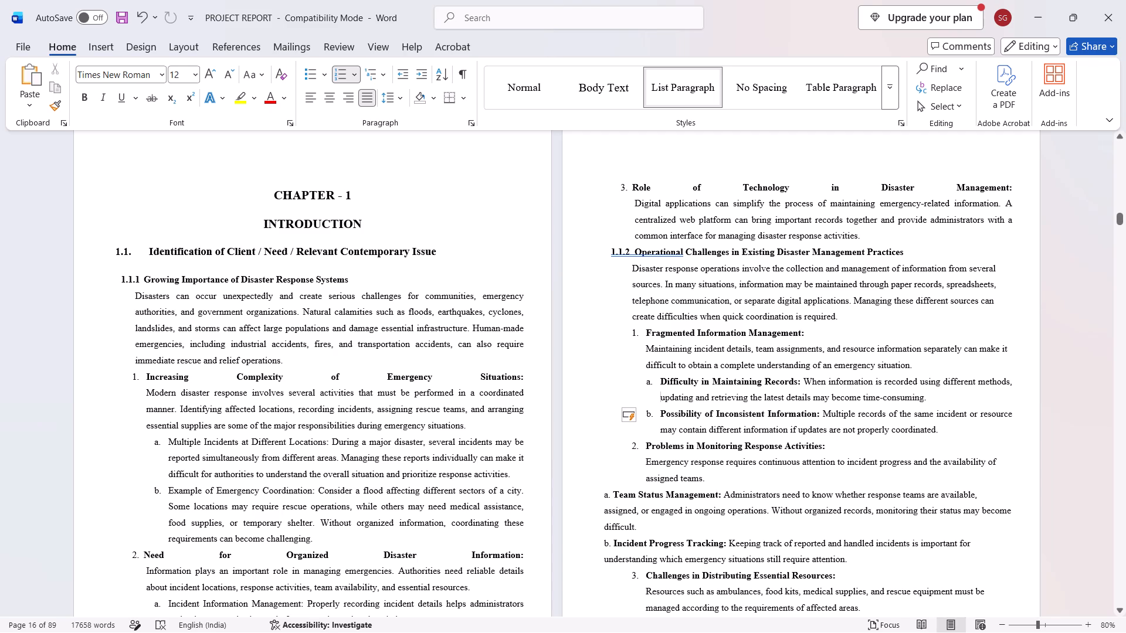
click(635, 449)
scroll(642, 472, down, 2)
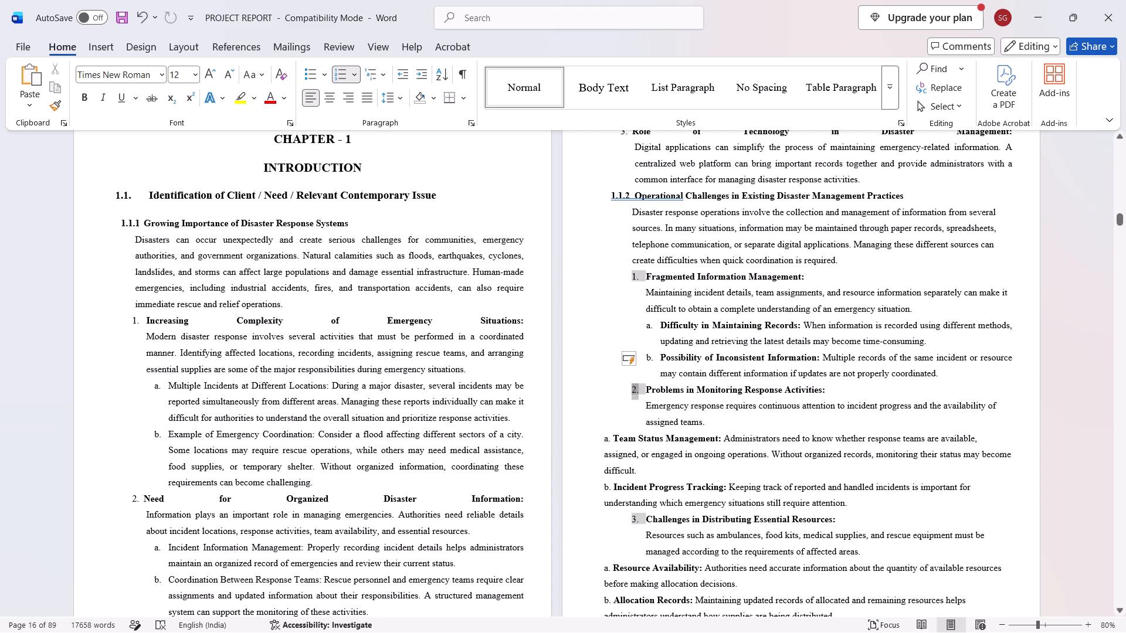
double_click(603, 440)
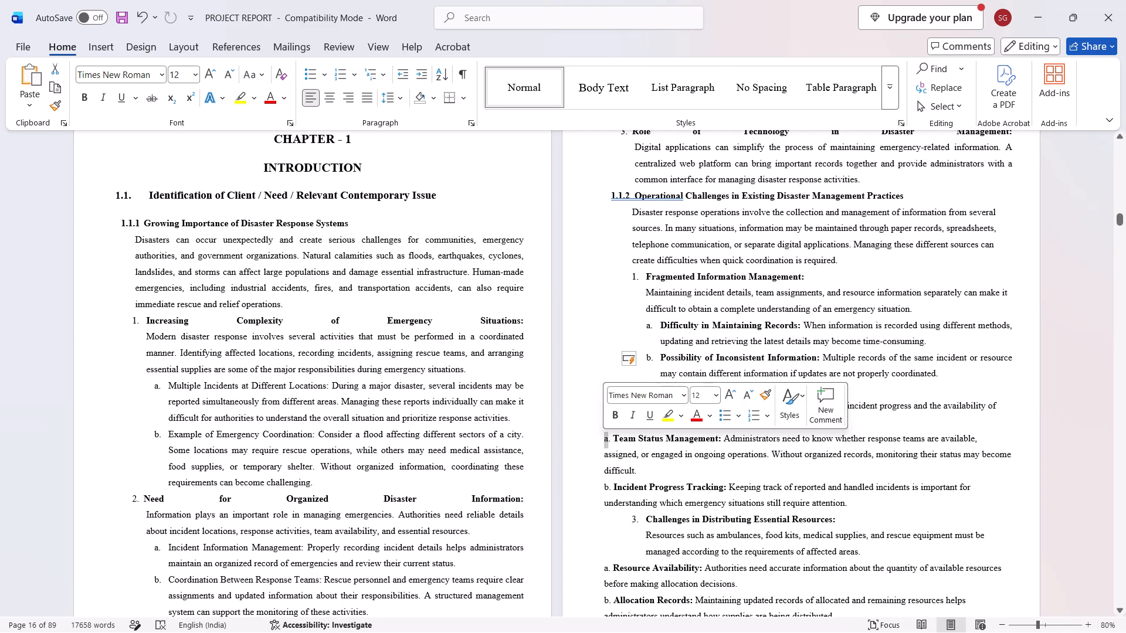
click(765, 420)
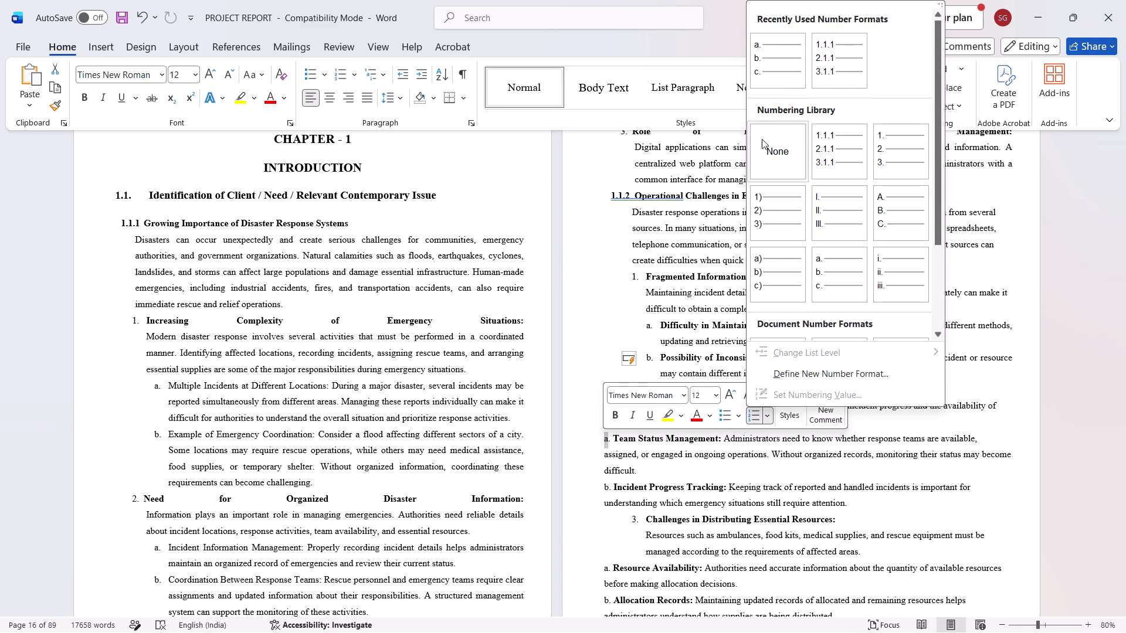
click(763, 67)
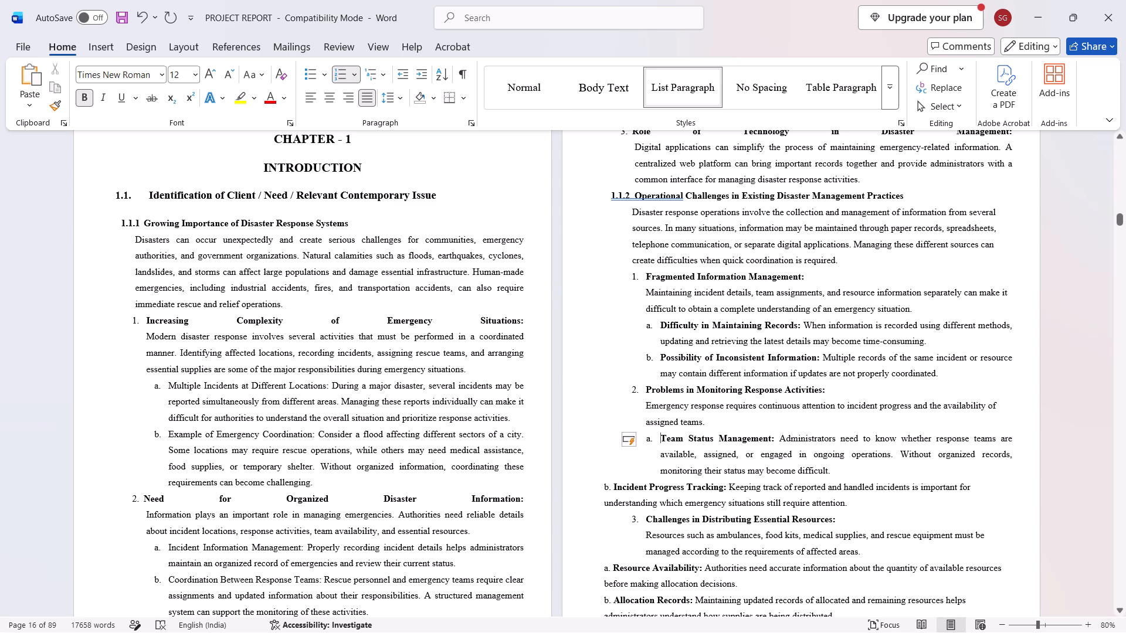
double_click(609, 486)
double_click(606, 486)
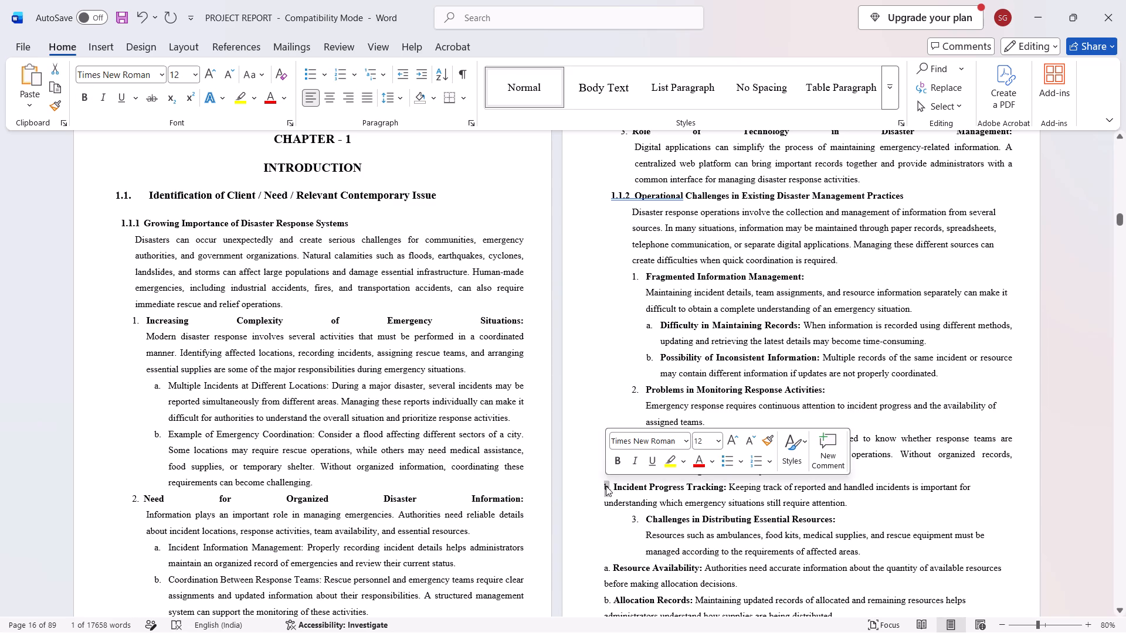
click(772, 460)
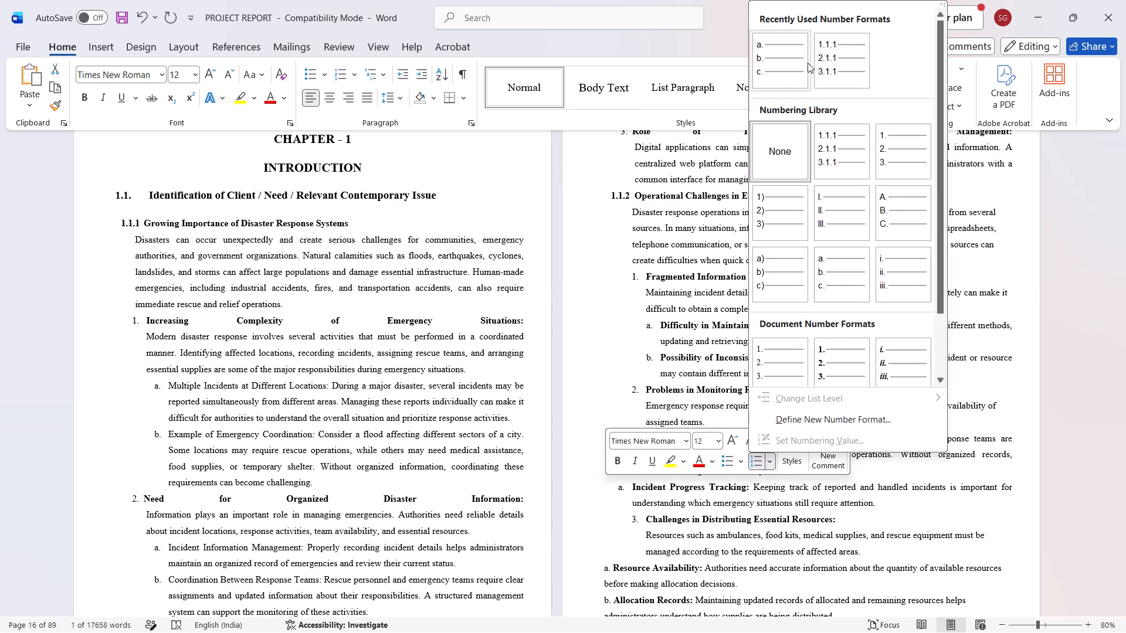
click(779, 62)
click(603, 484)
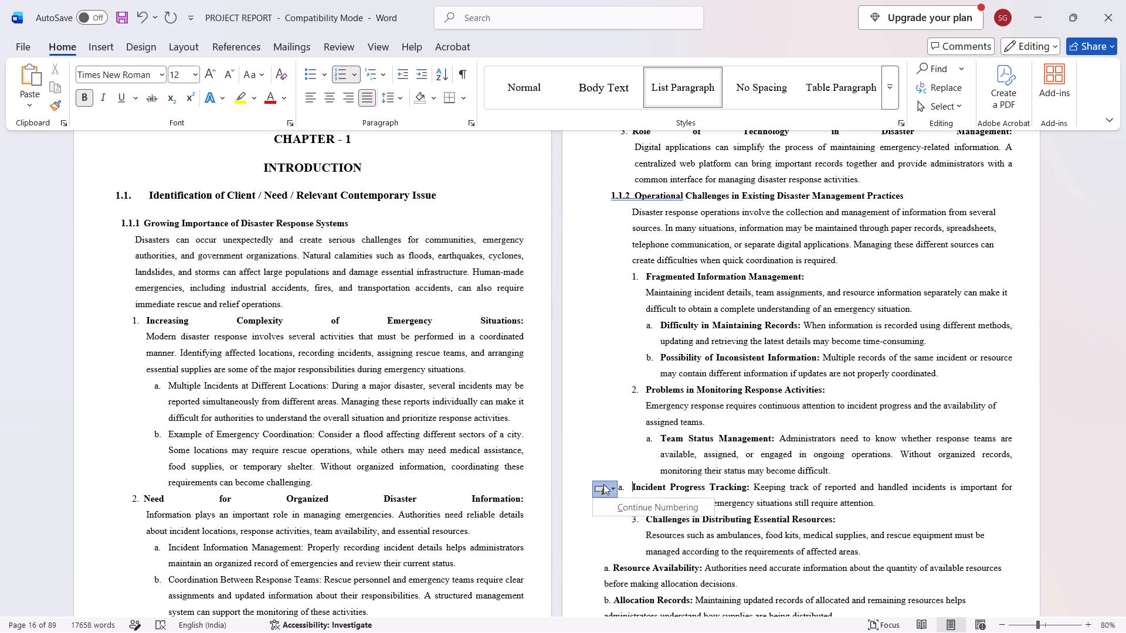
click(611, 507)
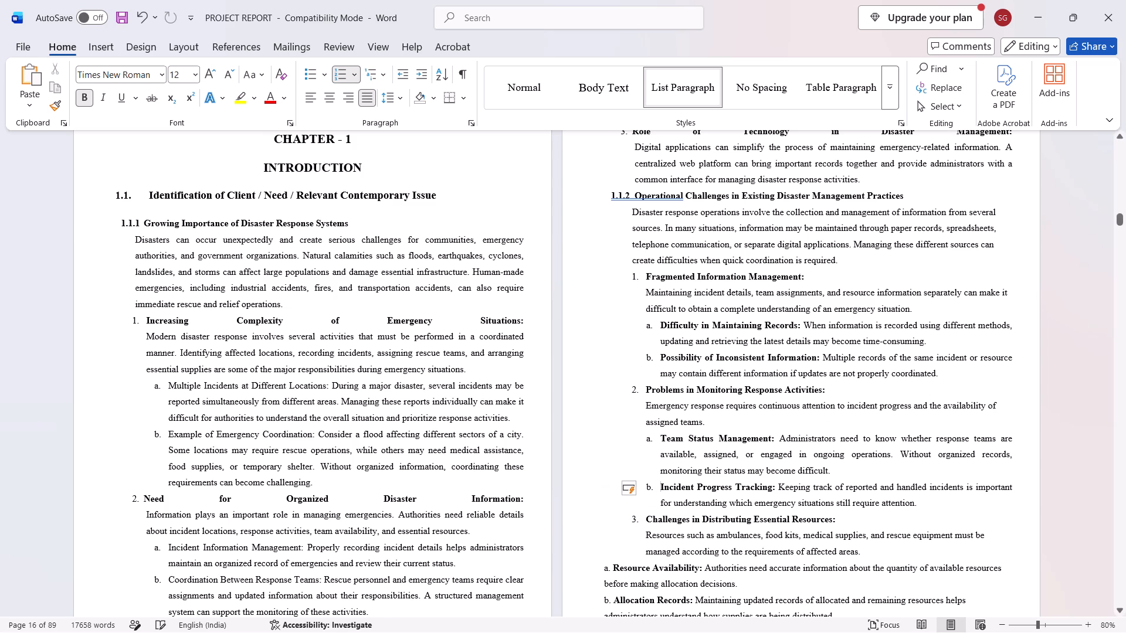
Insert an unnumbered blank line above heading 1.1.2, after the "Role of Technology in Disaster Management" paragraph.
scroll(803, 475, up, 1)
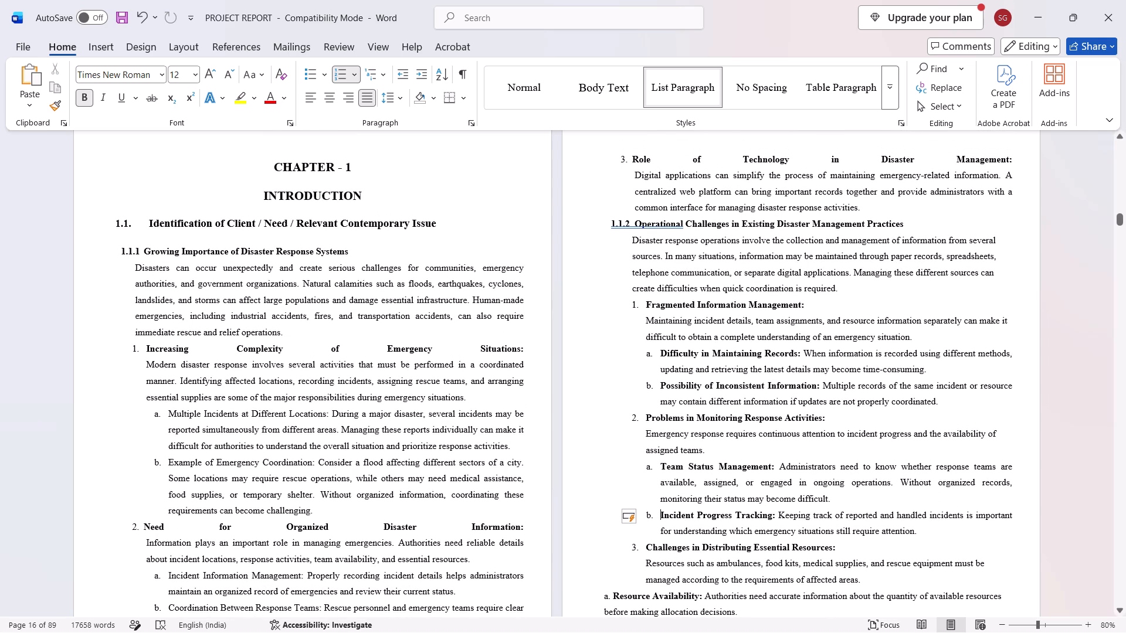
click(1098, 363)
click(871, 206)
key(Return)
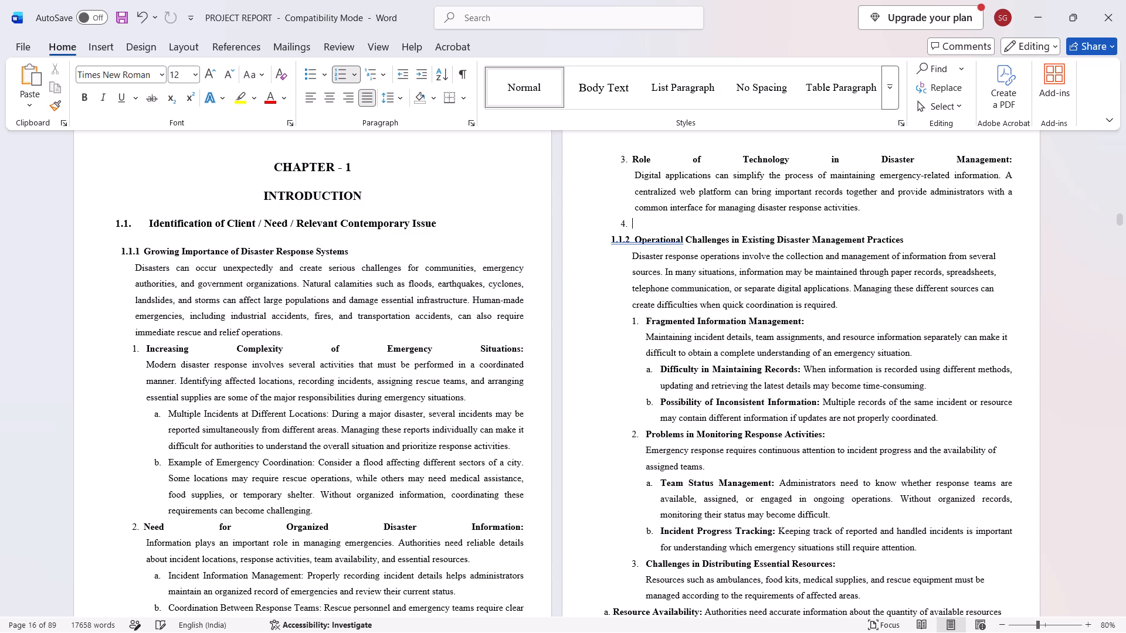
key(BackSpace)
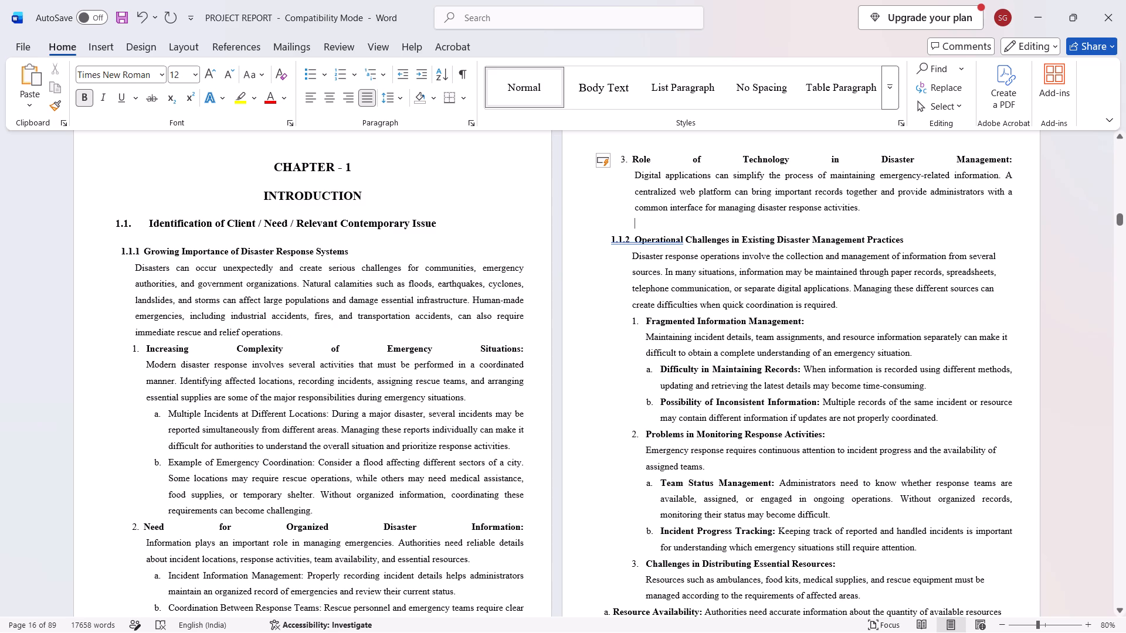
scroll(217, 413, up, 2)
click(175, 298)
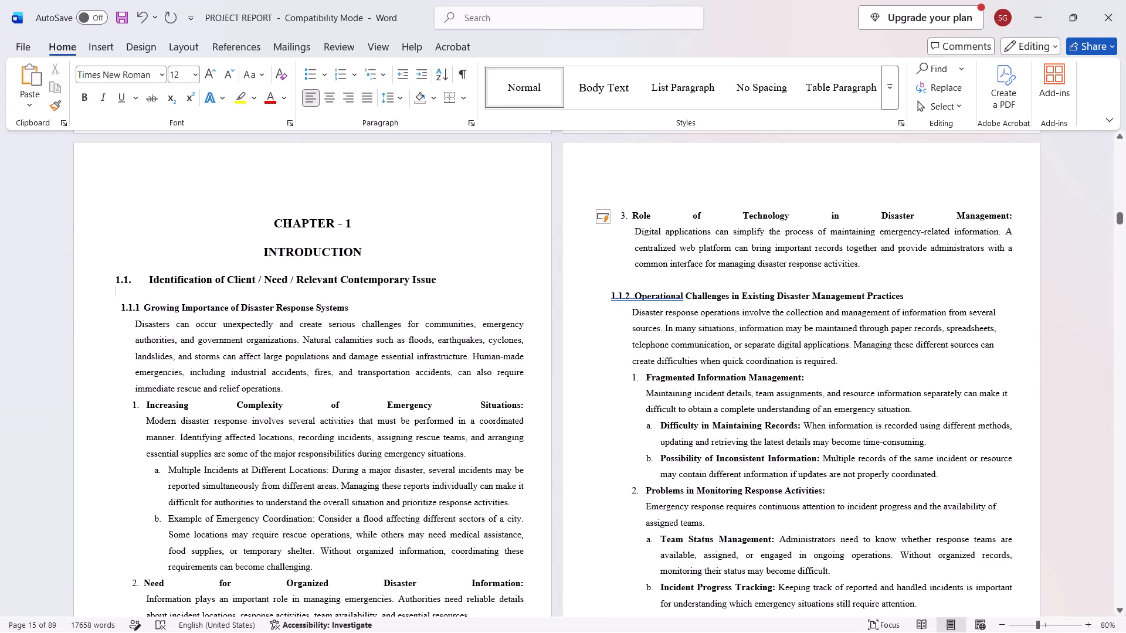
scroll(175, 301, down, 5)
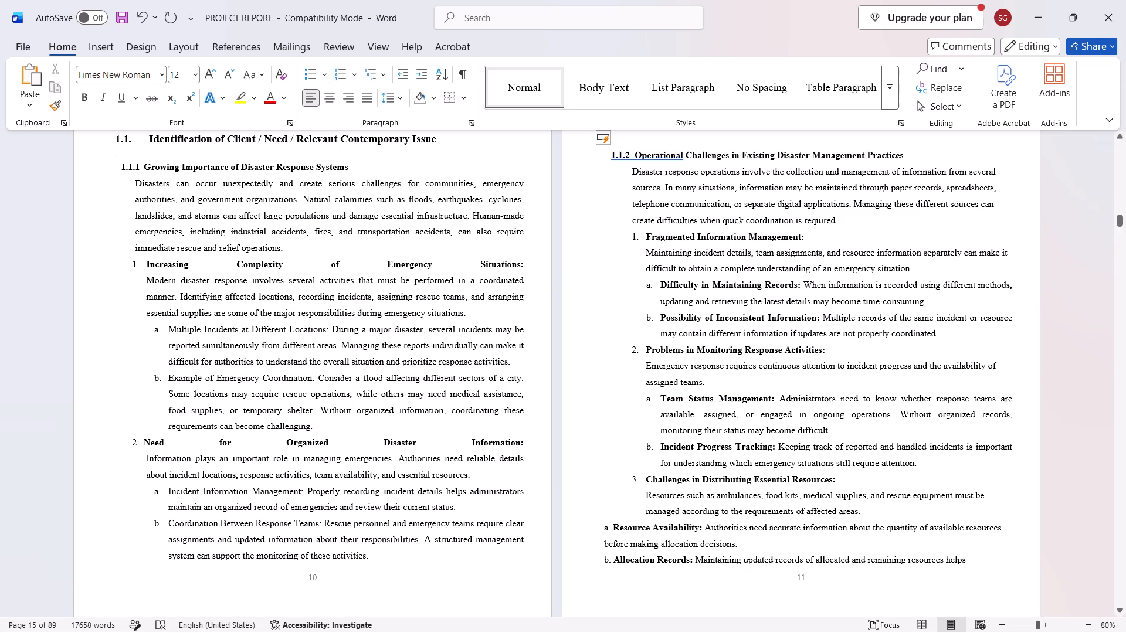
key(Print)
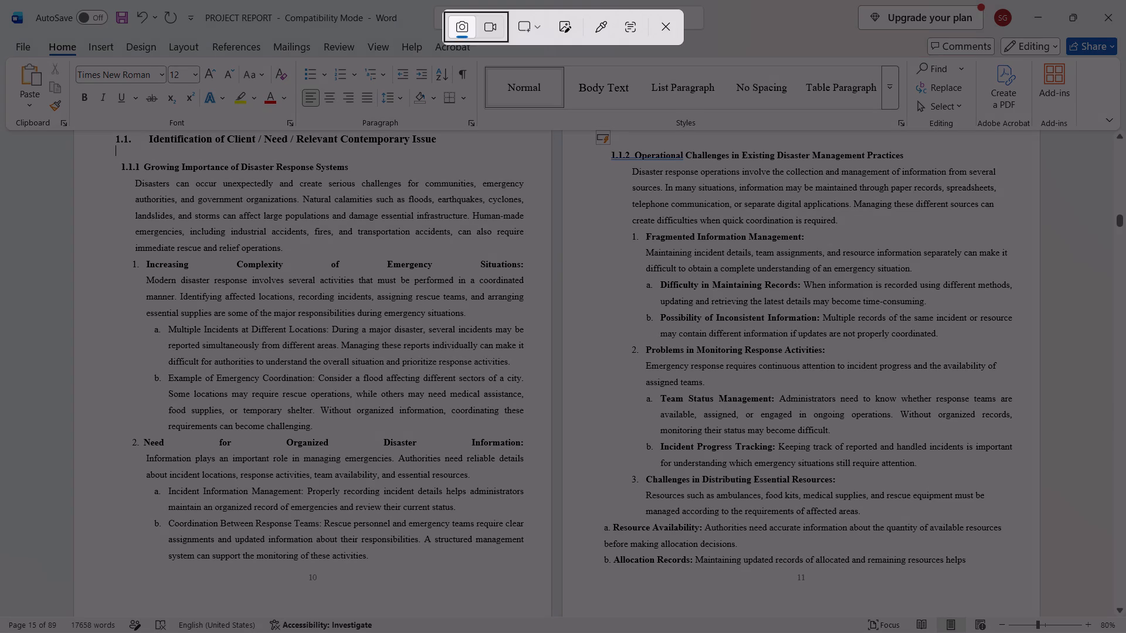
drag(117, 232, 310, 314)
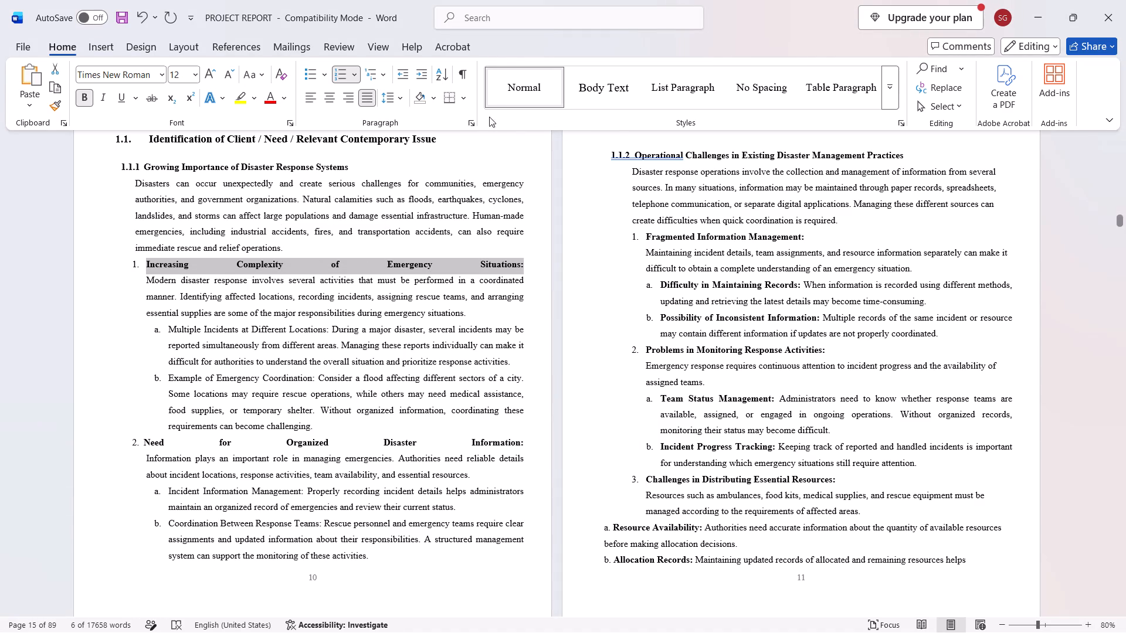
Open the full gallery of text styles for the selected "Increasing Complexity of Emergency Situations:" line under heading 1.1.1.
click(889, 100)
click(890, 100)
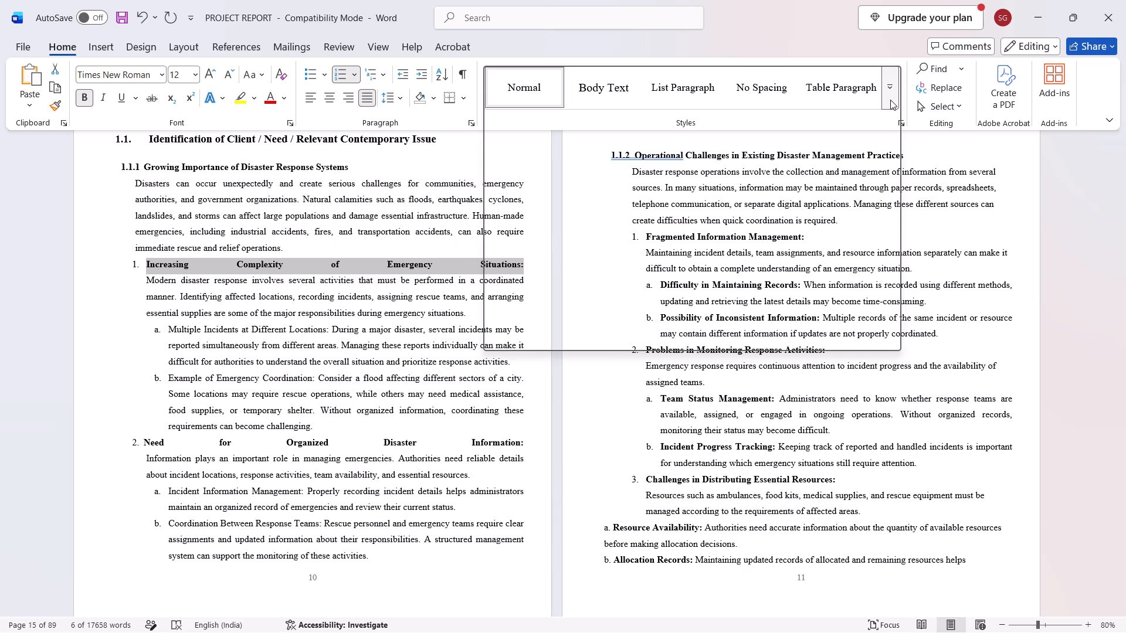
In Word, left-align the numbered titles "Increasing Complexity of Emergency Situations" and "Need for Organized Disaster Information" under heading 1.1.1.
click(1118, 162)
scroll(392, 384, down, 7)
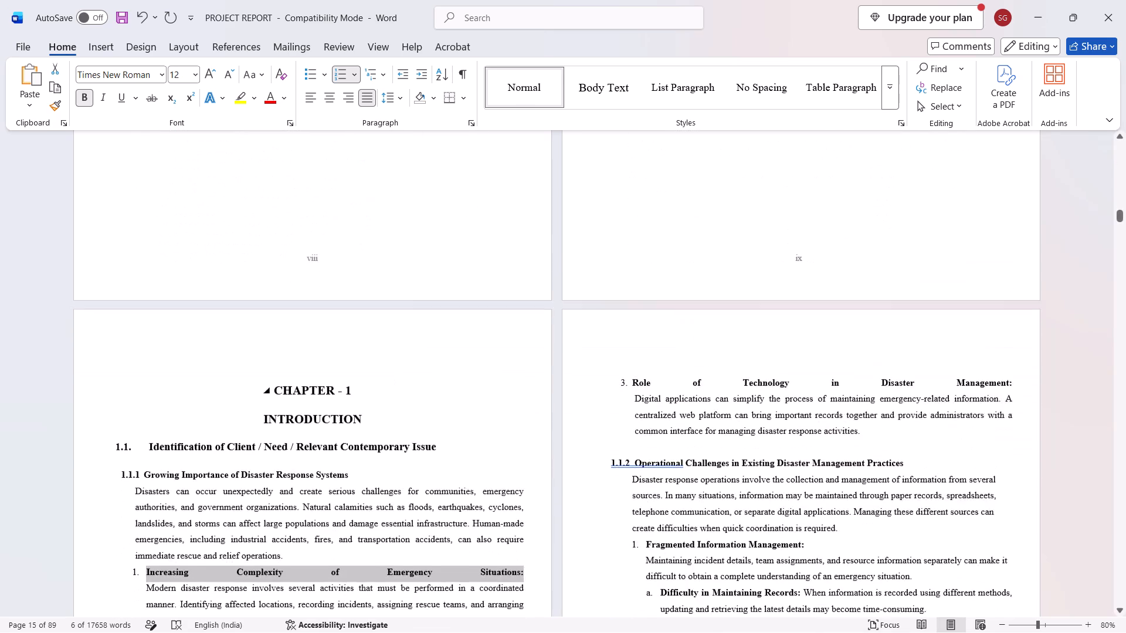
scroll(391, 386, down, 8)
scroll(380, 431, up, 1)
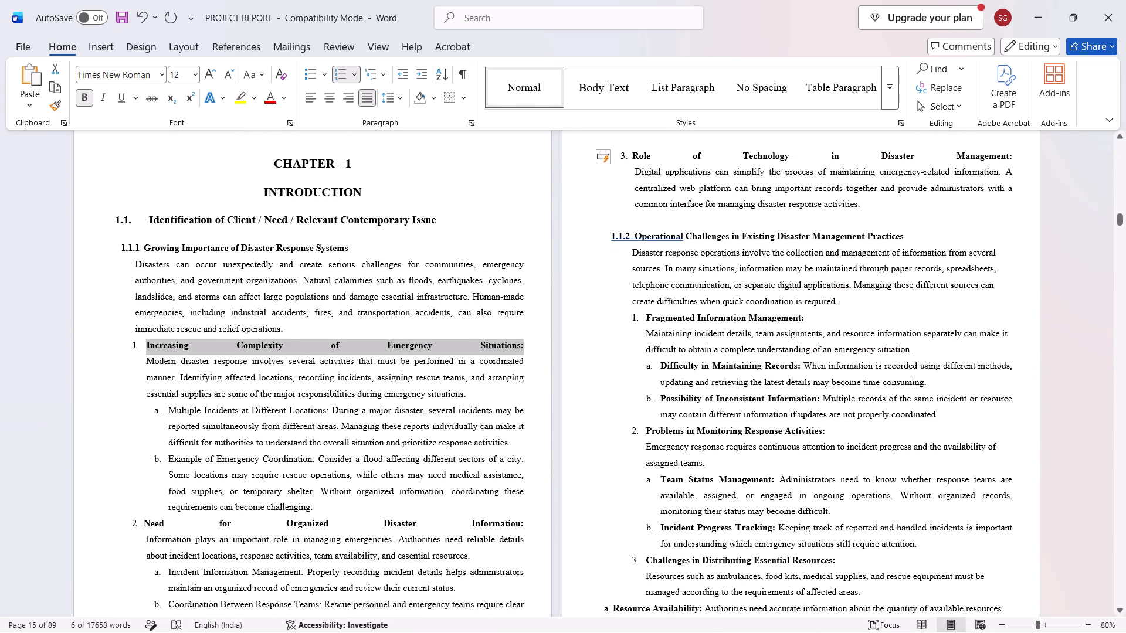
key(ctrl+l)
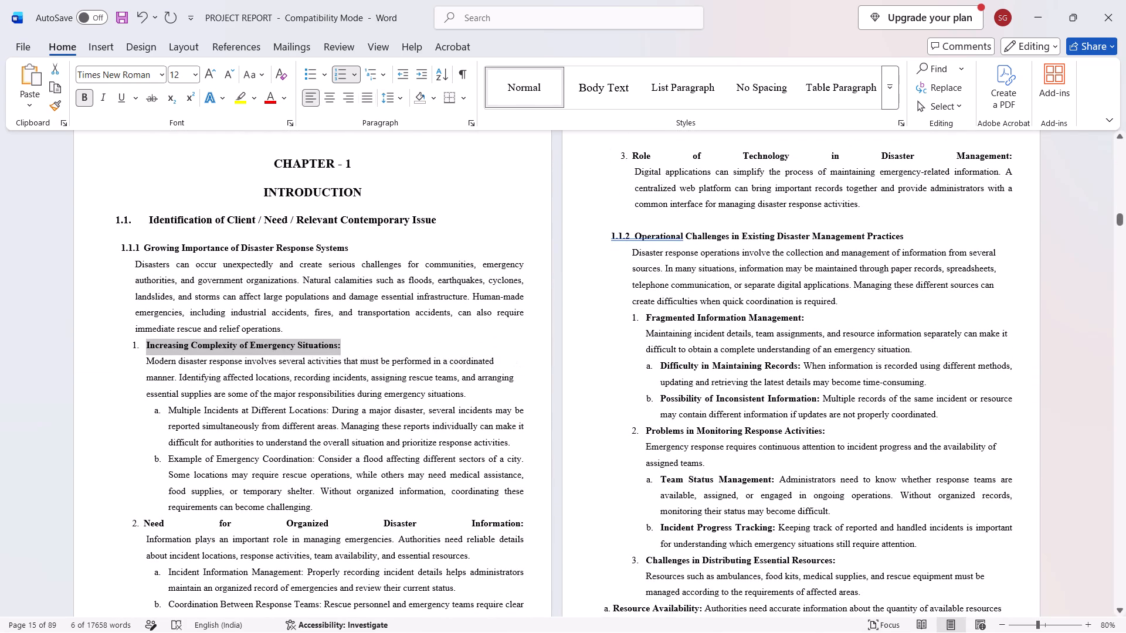
click(130, 375)
drag(530, 520, 501, 520)
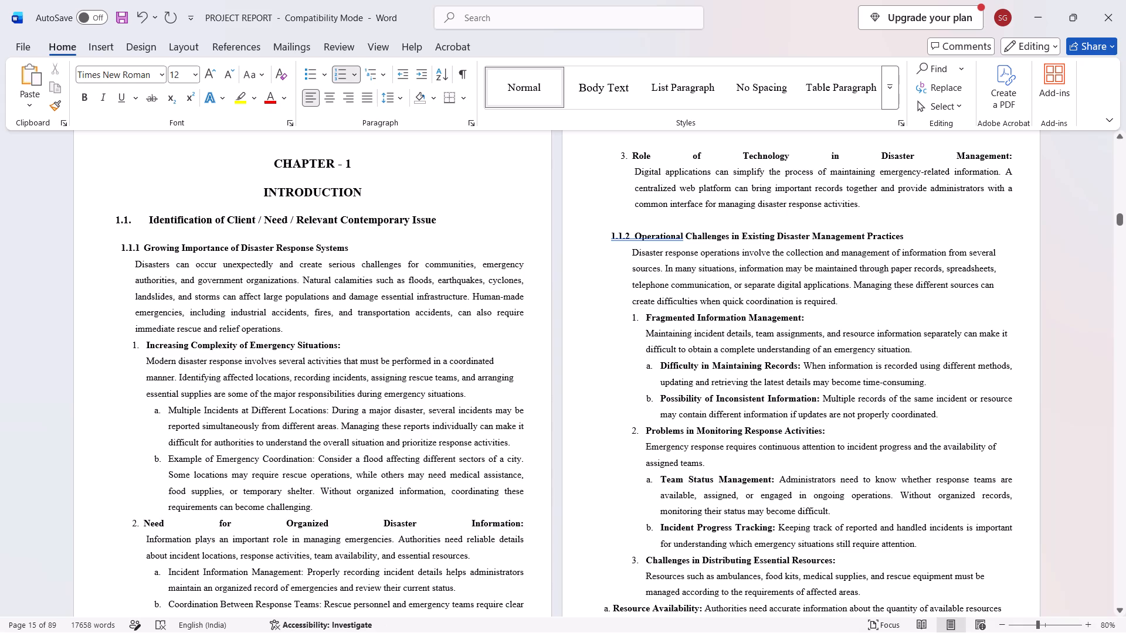
drag(501, 520, 160, 529)
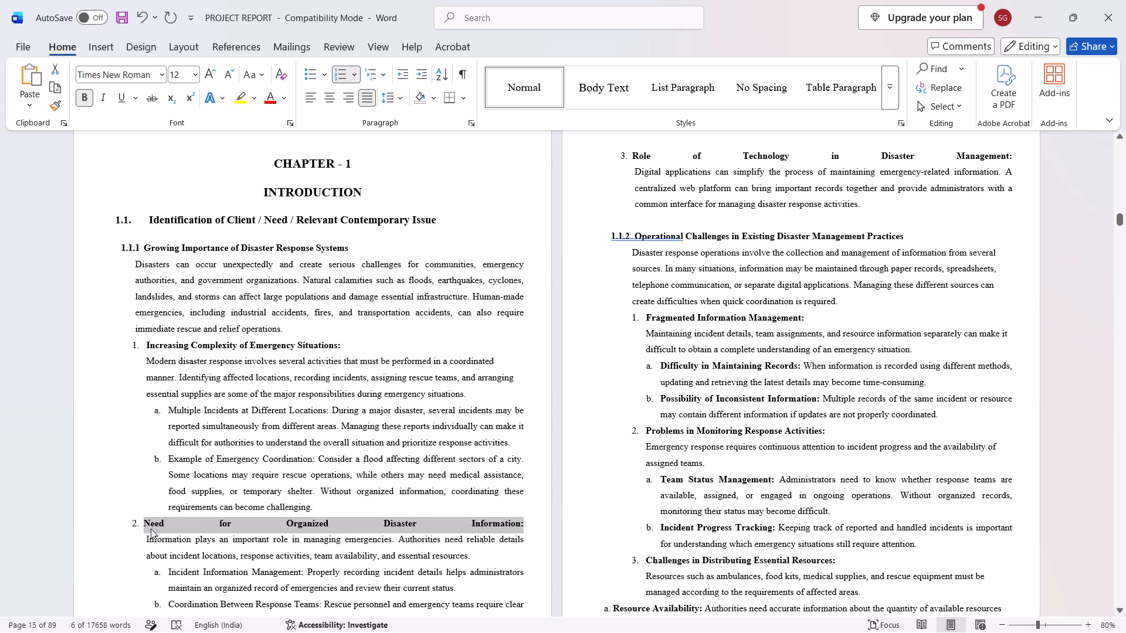
key(ctrl+l)
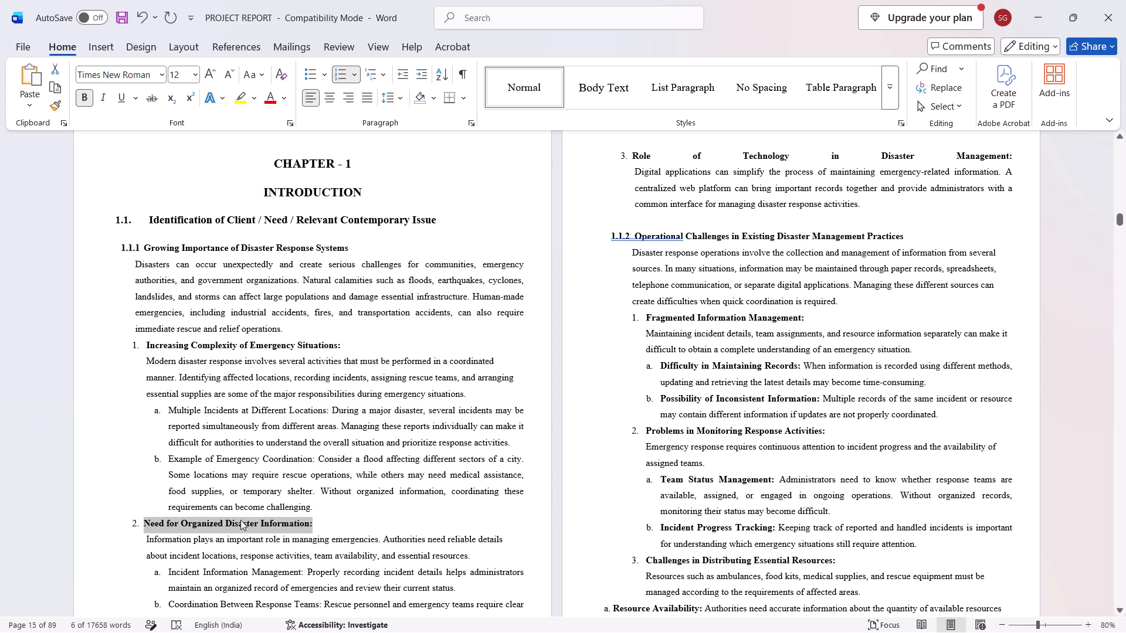
click(358, 504)
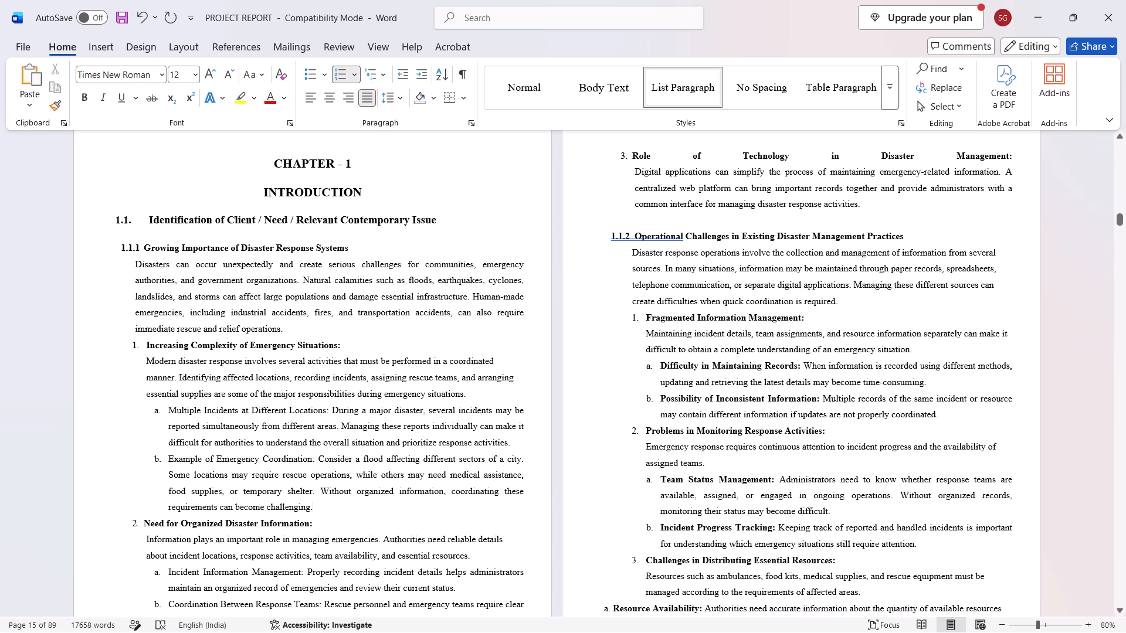
Left-align the numbered title "Role of Technology in Disaster Management" and its paragraph above heading 1.1.2.
scroll(623, 234, up, 1)
triple_click(908, 178)
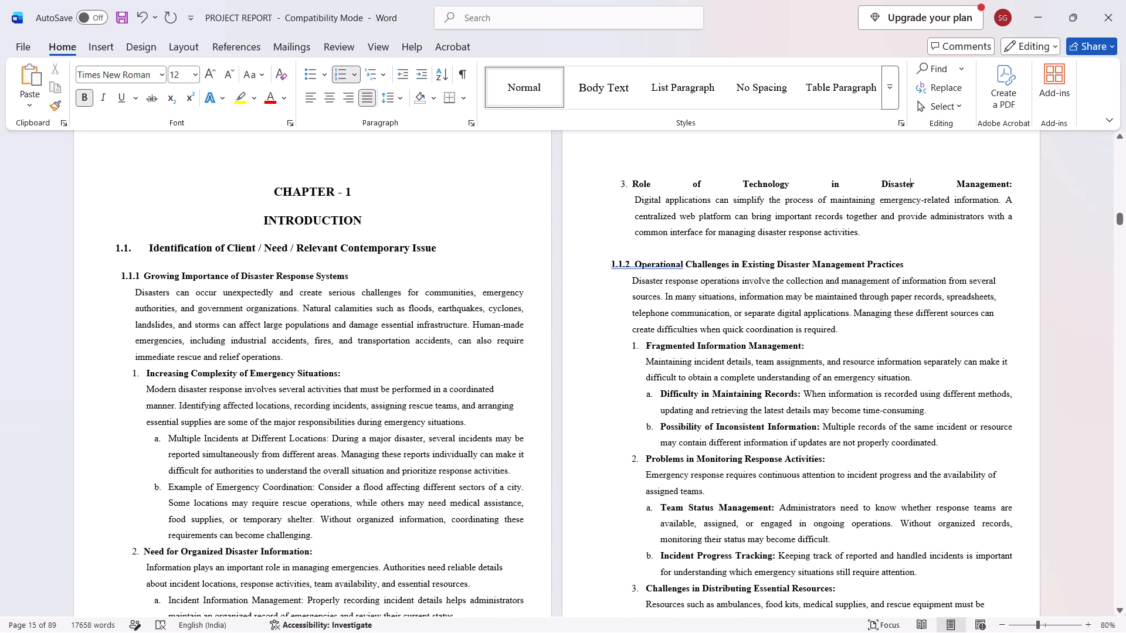
click(908, 178)
drag(1015, 182, 701, 181)
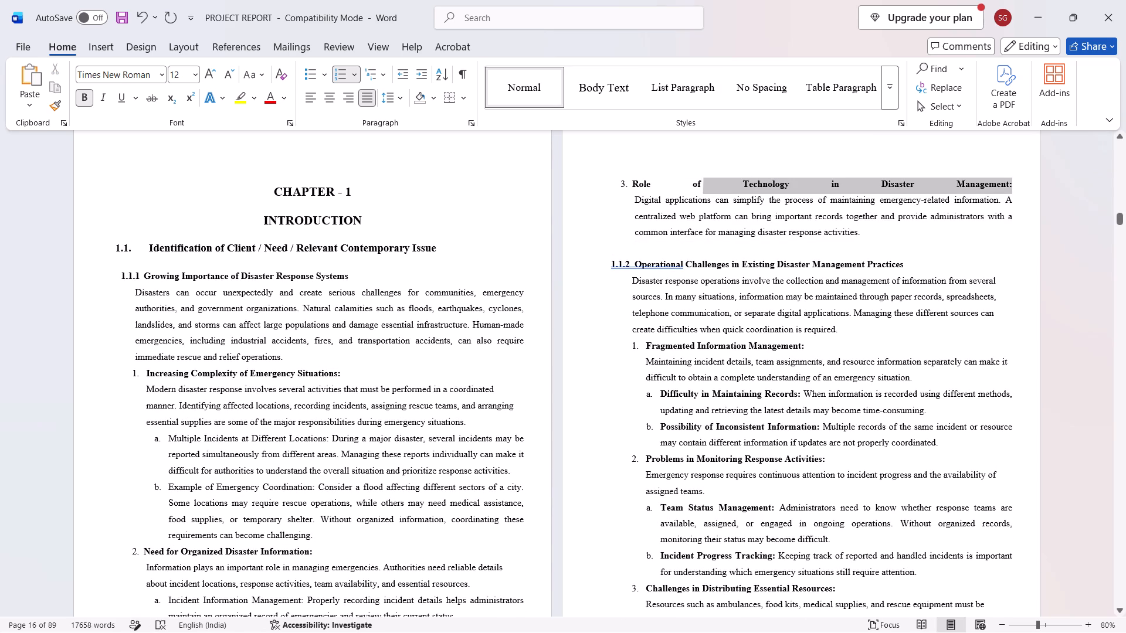
drag(701, 181, 643, 181)
key(ctrl+l)
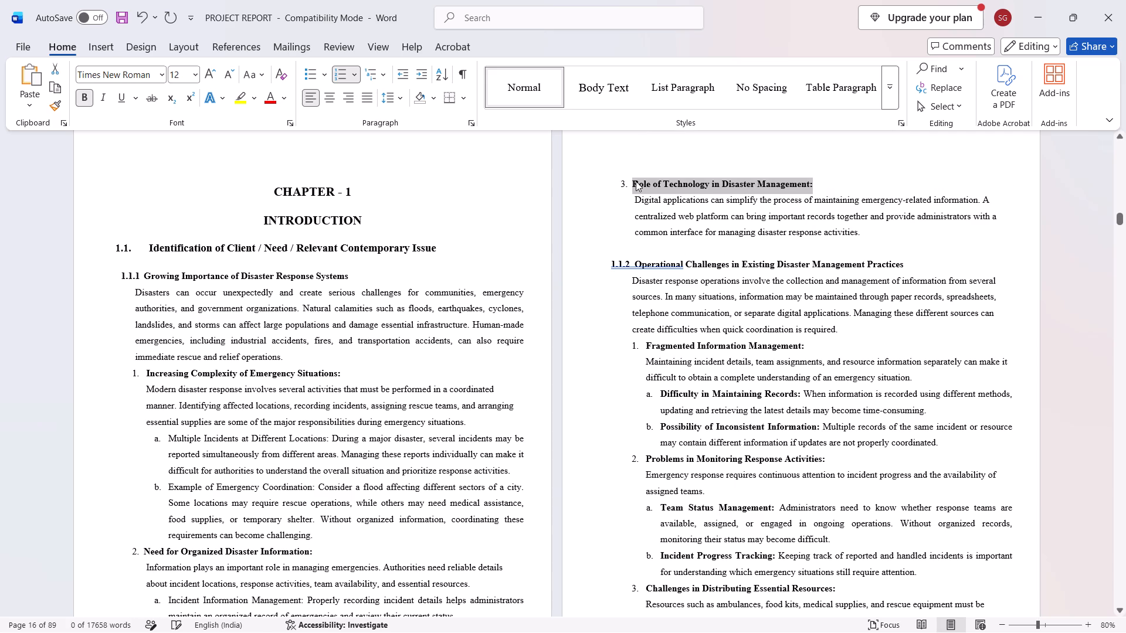
scroll(630, 239, down, 5)
scroll(613, 297, up, 4)
click(615, 296)
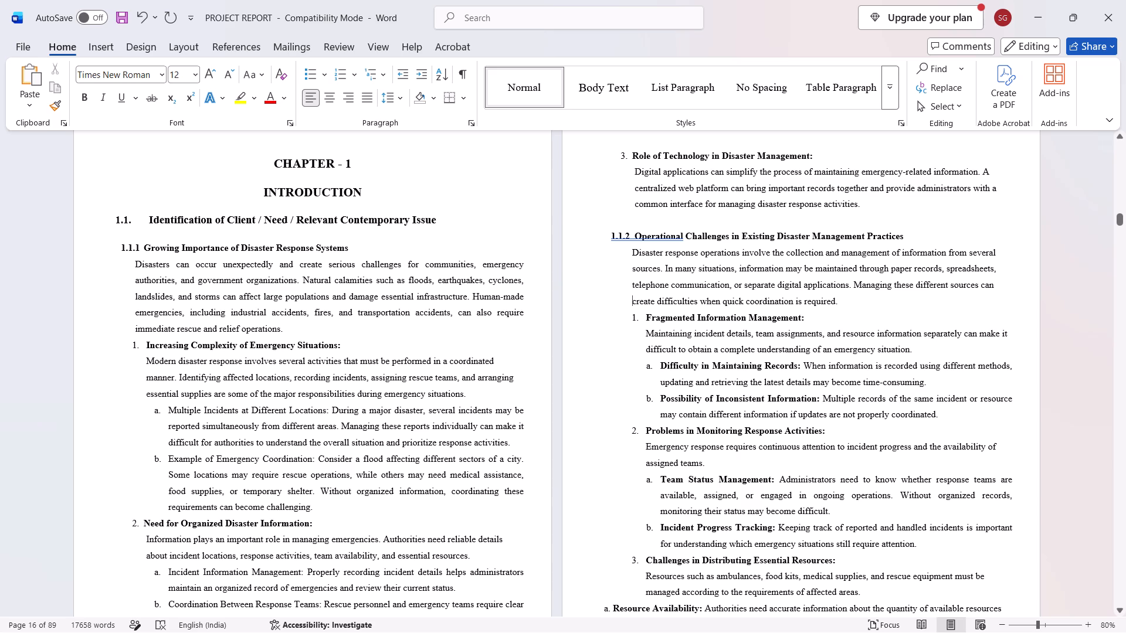
Remove the bold from the lettered items under "Problems in Monitoring Response Activities" and "Fragmented Information Management".
scroll(216, 536, down, 3)
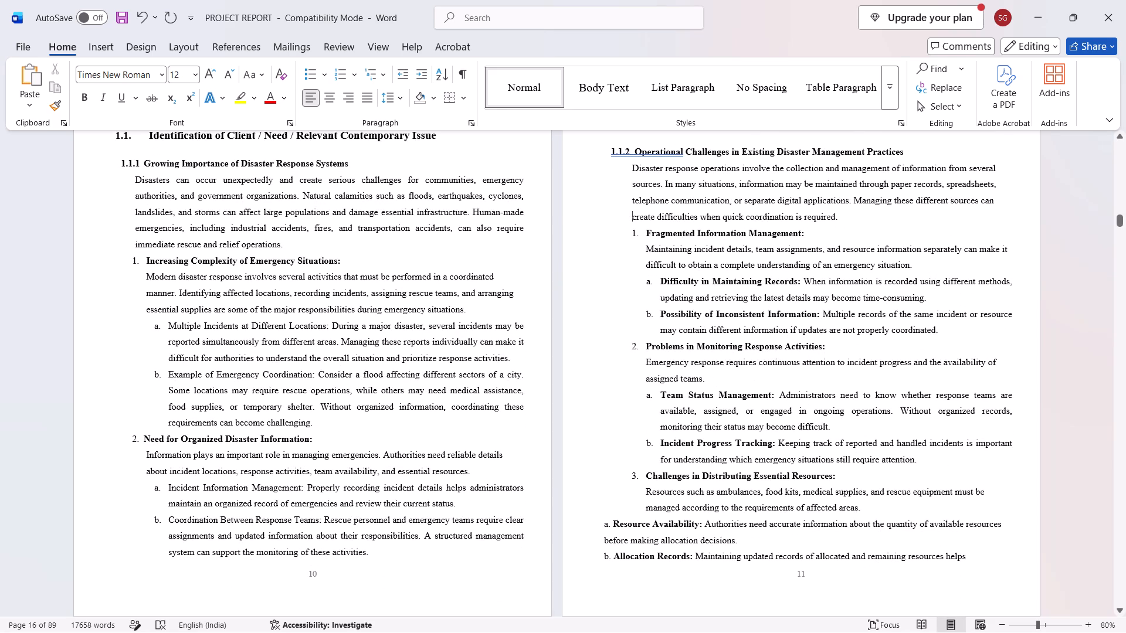
drag(927, 455, 638, 399)
key(ctrl+b)
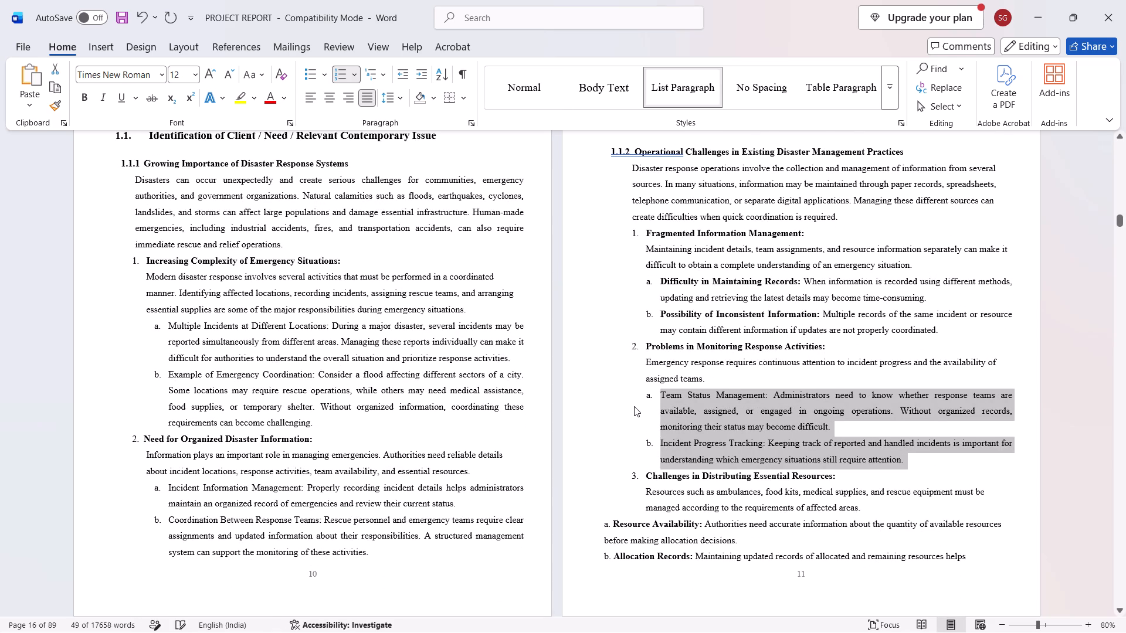
drag(947, 321, 633, 256)
key(ctrl+b)
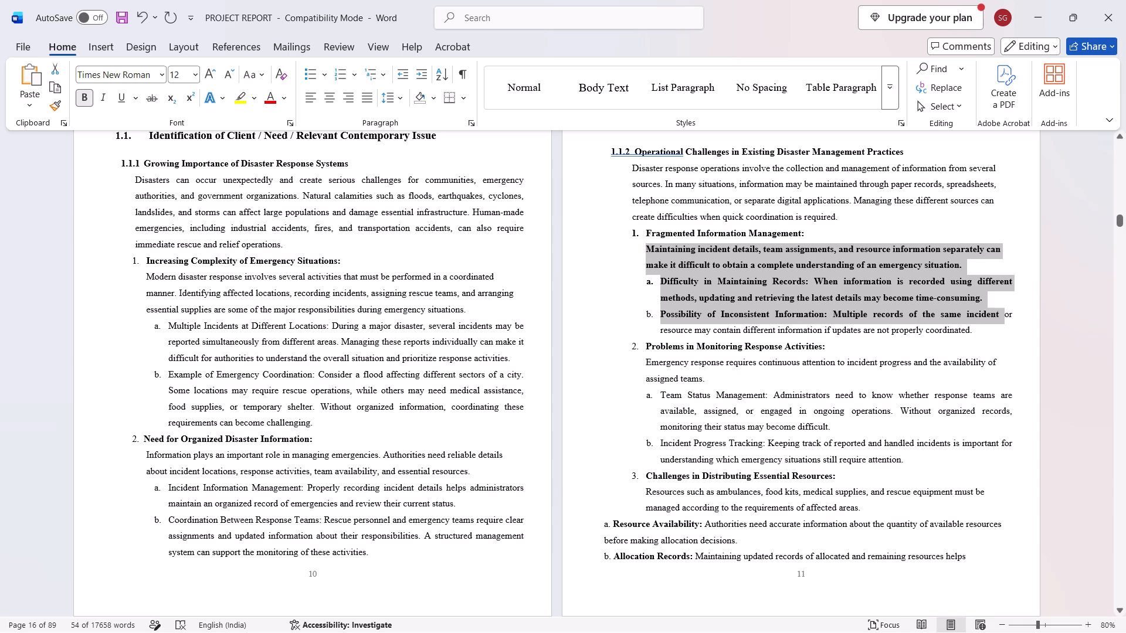
key(ctrl+b)
click(1061, 326)
Turn the typed "a." of "Resource Availability" under "Challenges in Distributing Essential Resources" into automatic a., b., c. numbering.
scroll(737, 367, down, 1)
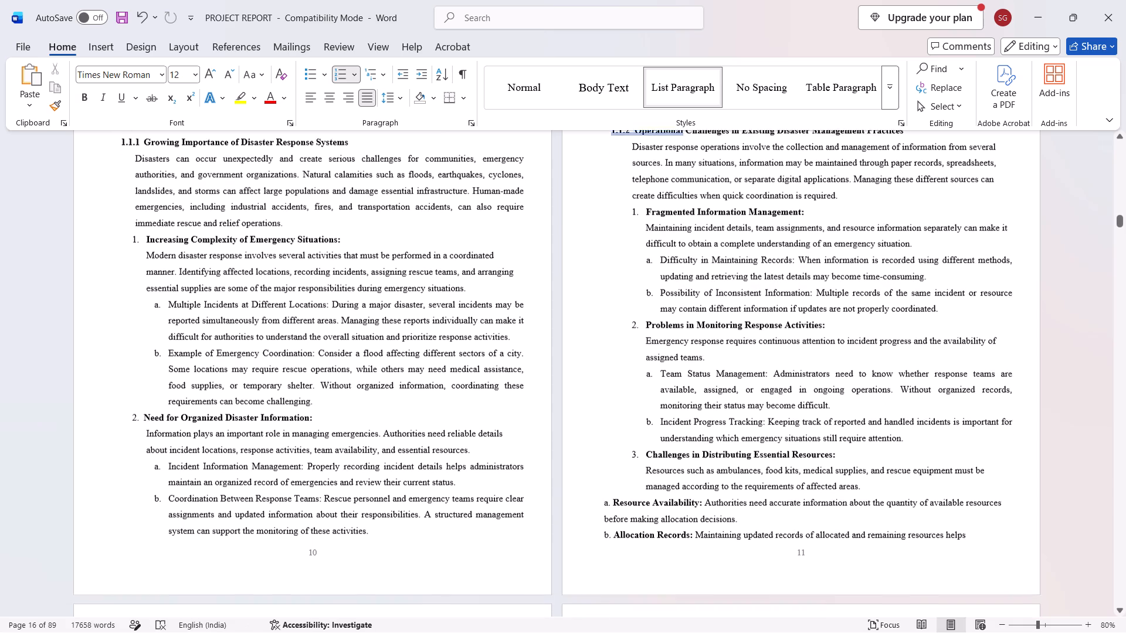
scroll(737, 367, down, 1)
double_click(605, 467)
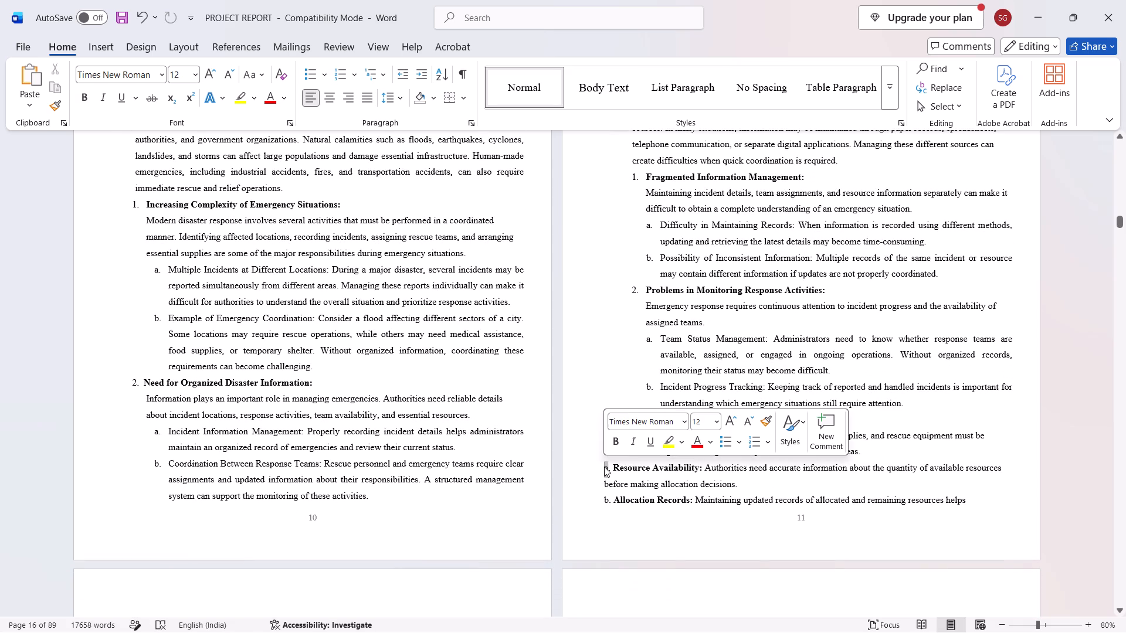
click(768, 435)
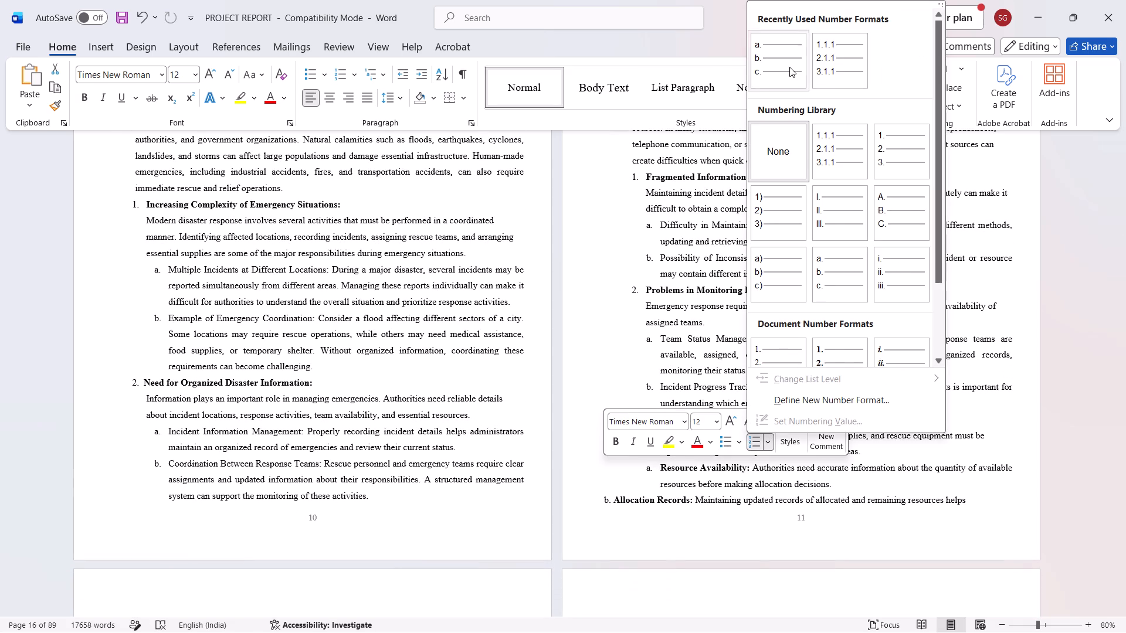
click(789, 67)
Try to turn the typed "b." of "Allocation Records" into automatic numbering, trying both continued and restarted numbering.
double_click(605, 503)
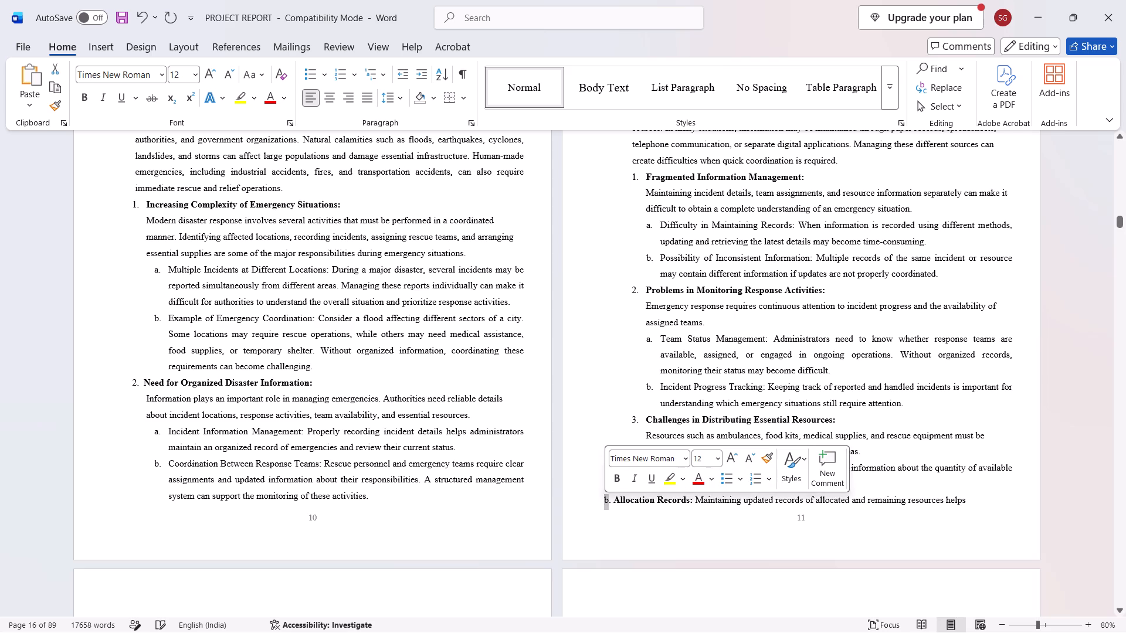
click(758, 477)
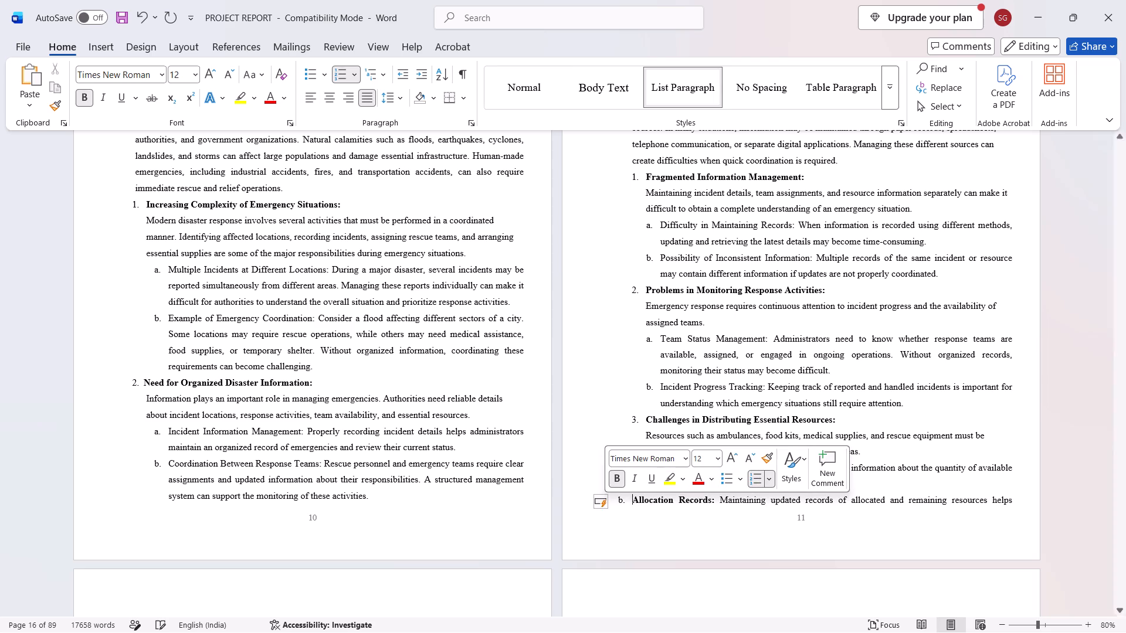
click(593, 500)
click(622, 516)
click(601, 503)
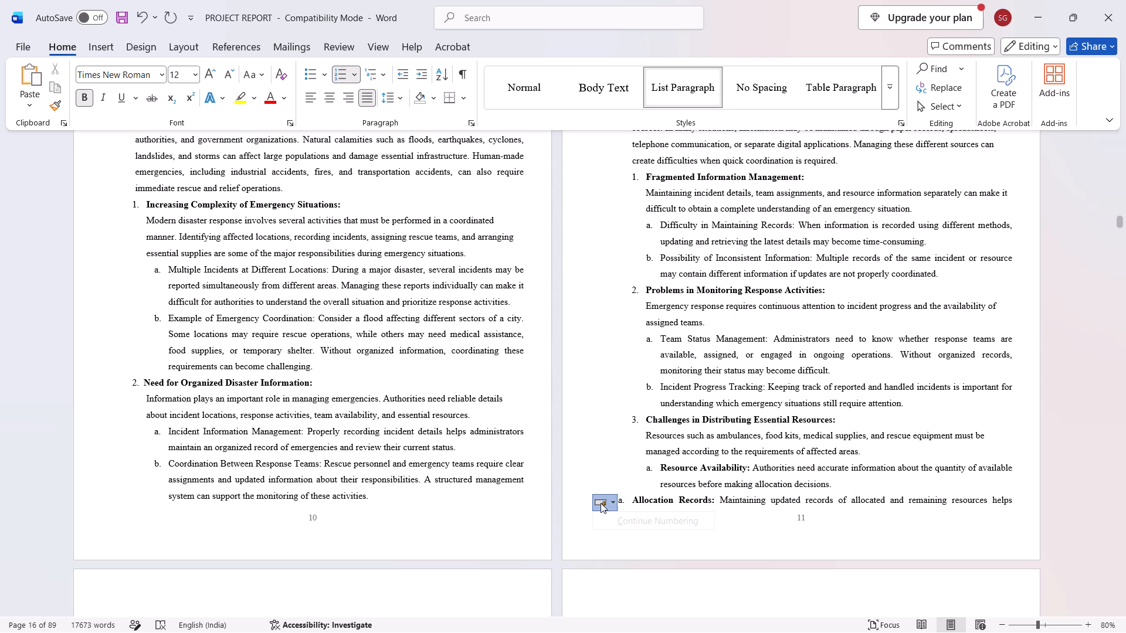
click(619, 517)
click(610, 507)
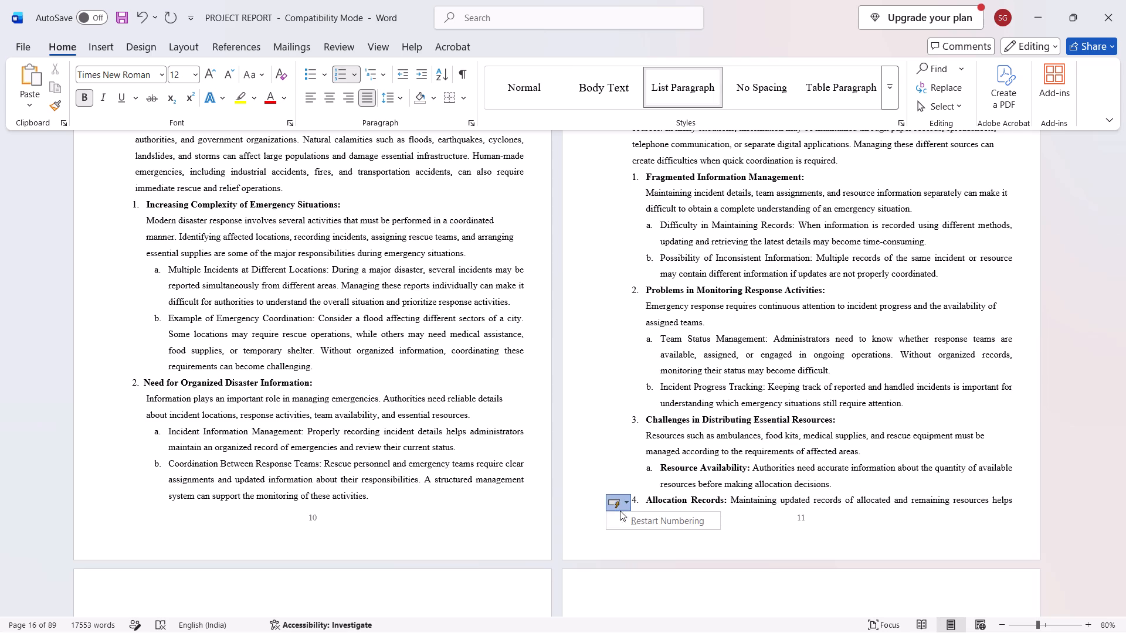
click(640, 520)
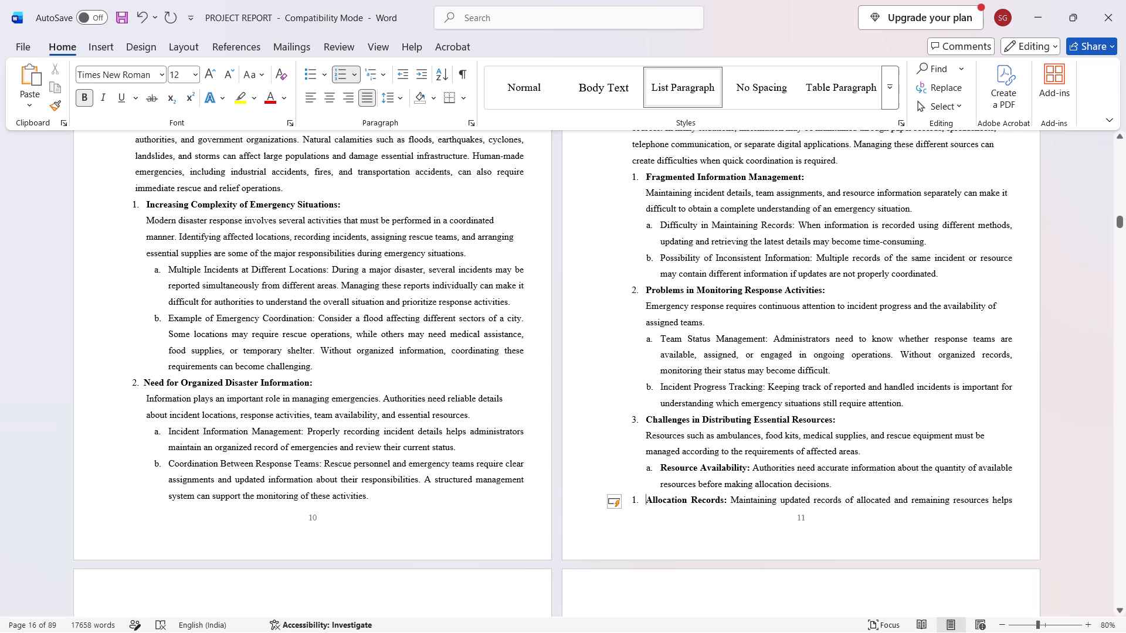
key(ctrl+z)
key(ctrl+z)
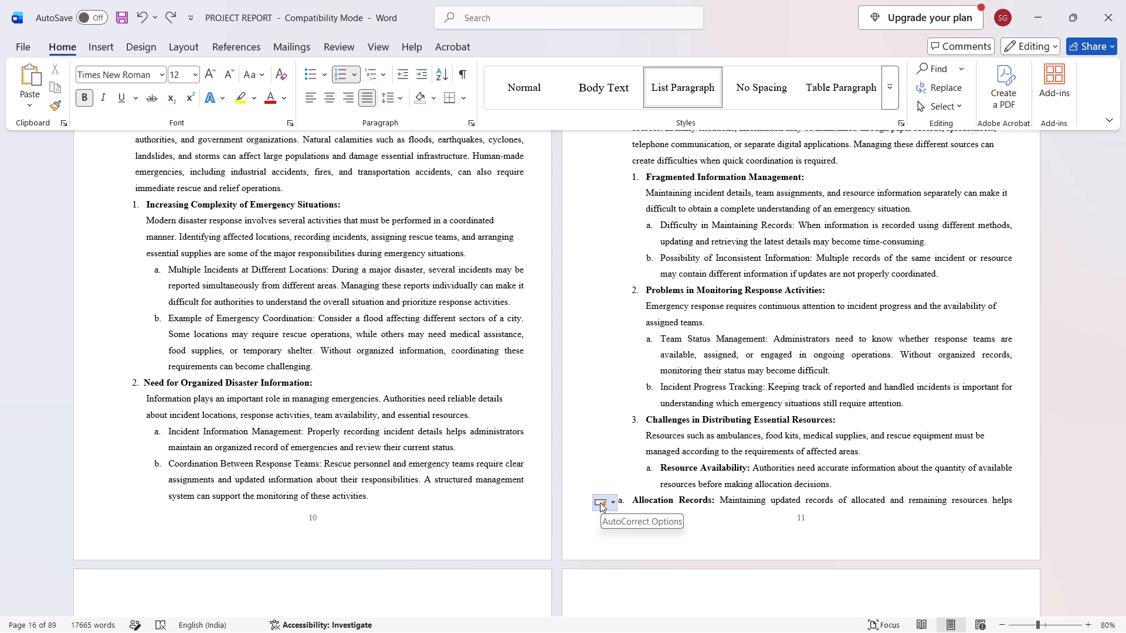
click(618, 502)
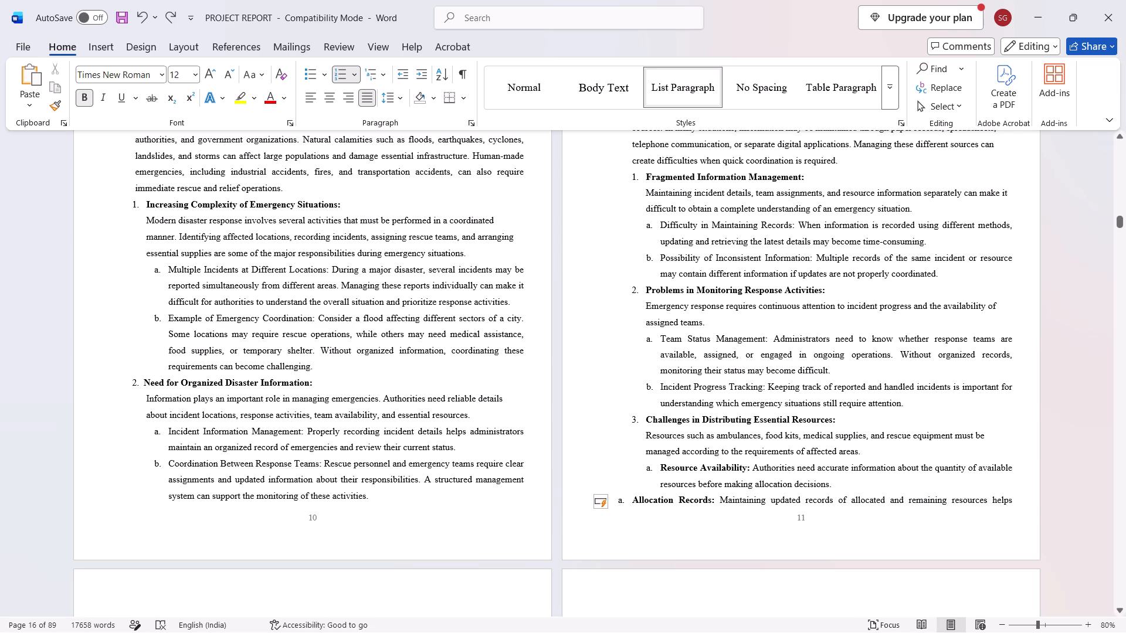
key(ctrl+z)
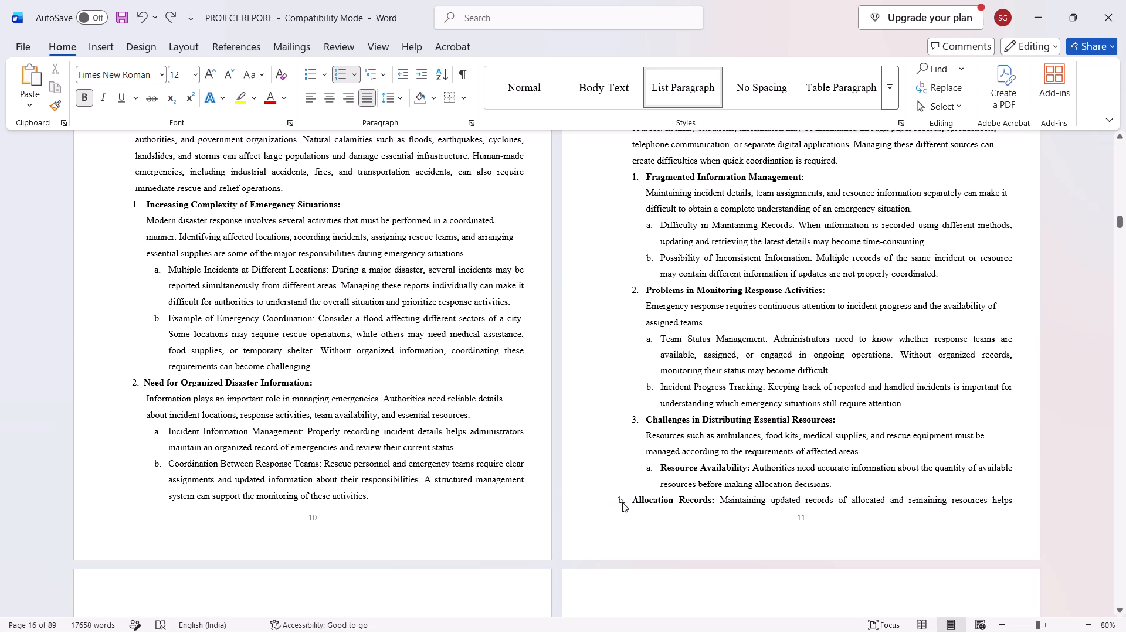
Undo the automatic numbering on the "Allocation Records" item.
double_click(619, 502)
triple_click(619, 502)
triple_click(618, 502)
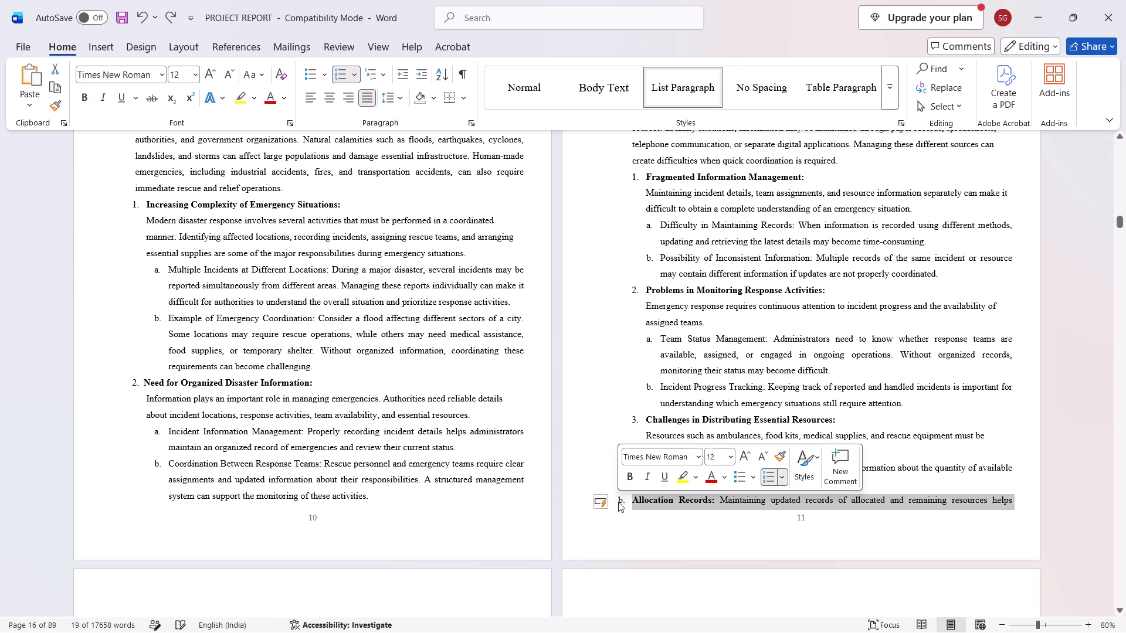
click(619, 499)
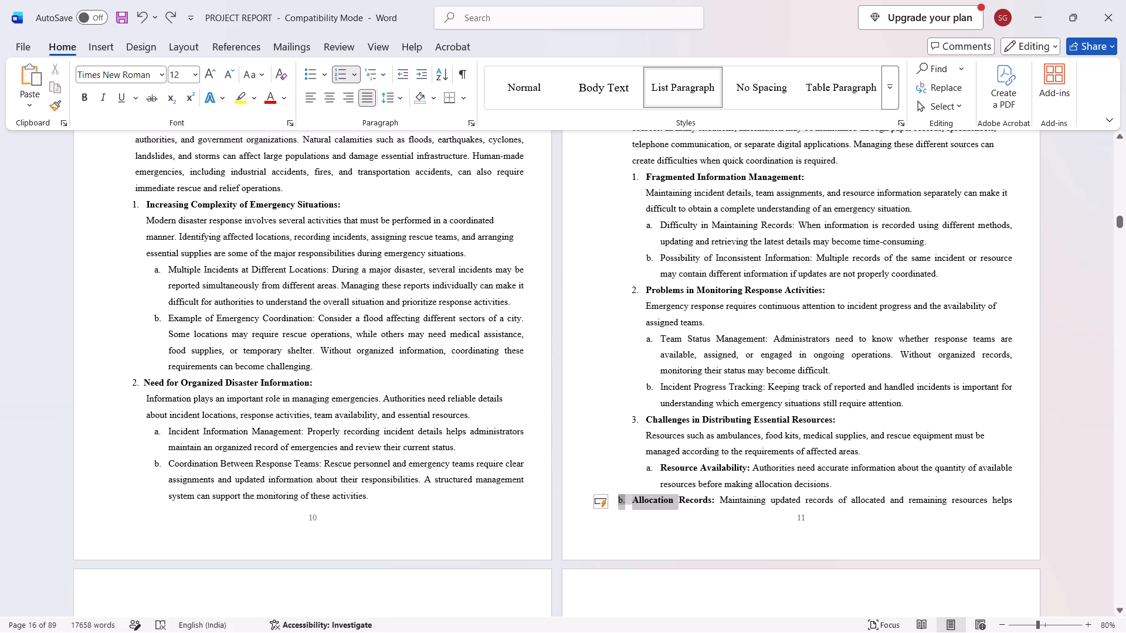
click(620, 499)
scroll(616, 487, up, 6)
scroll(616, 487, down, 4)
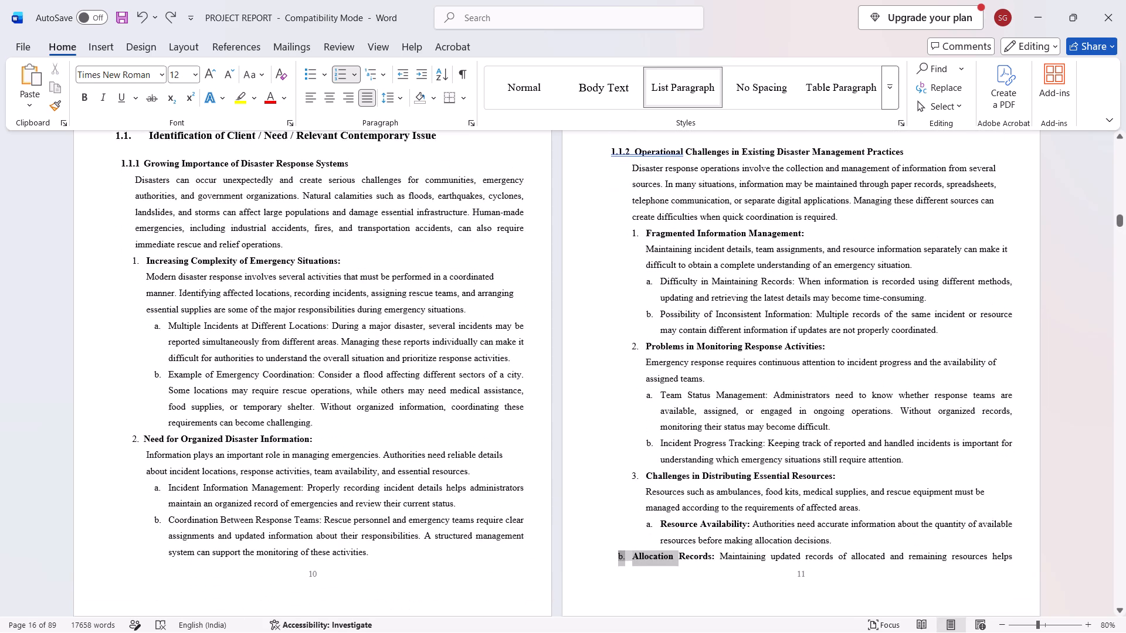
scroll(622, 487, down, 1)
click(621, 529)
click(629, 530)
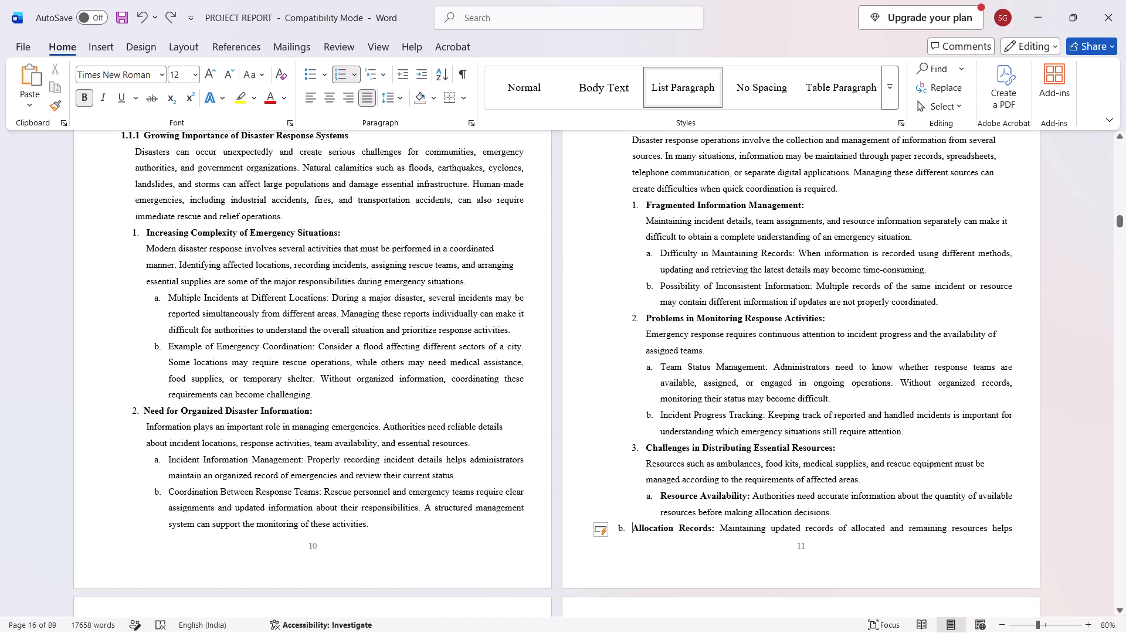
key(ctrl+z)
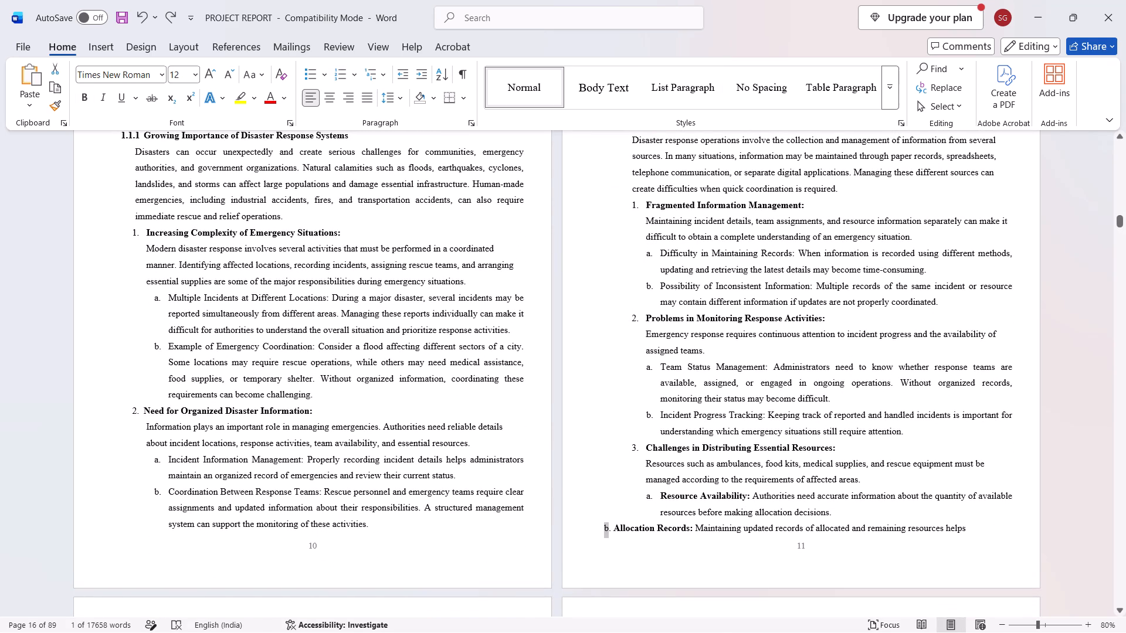
Turn the typed "b." of "Allocation Records" into automatic lettering that continues the list from "Resource Availability".
double_click(608, 528)
click(602, 528)
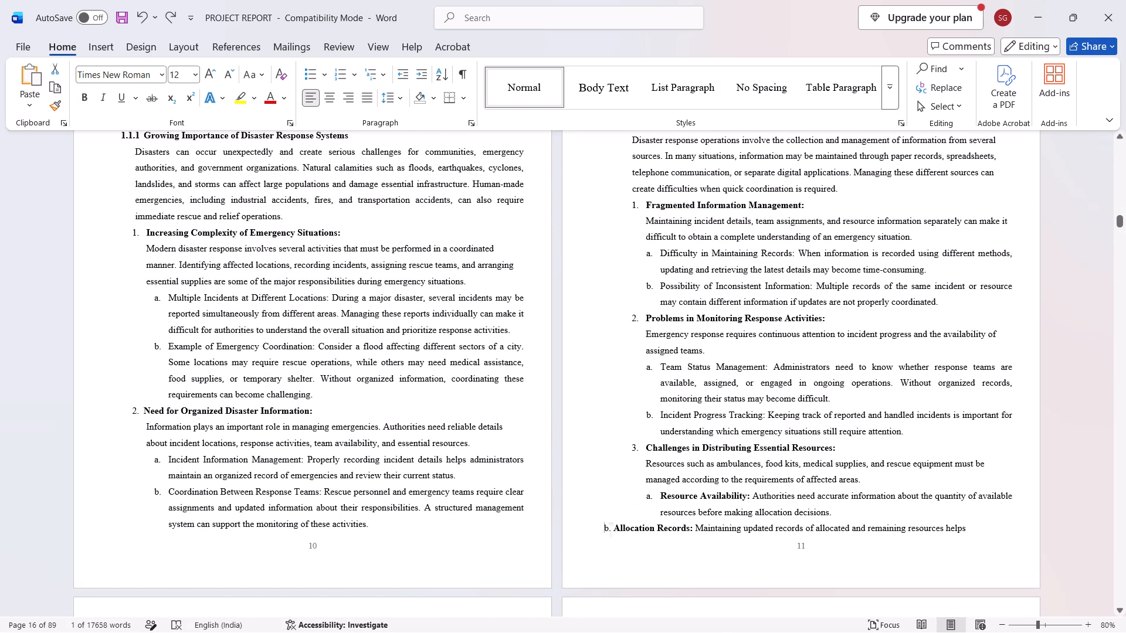
double_click(605, 528)
click(768, 504)
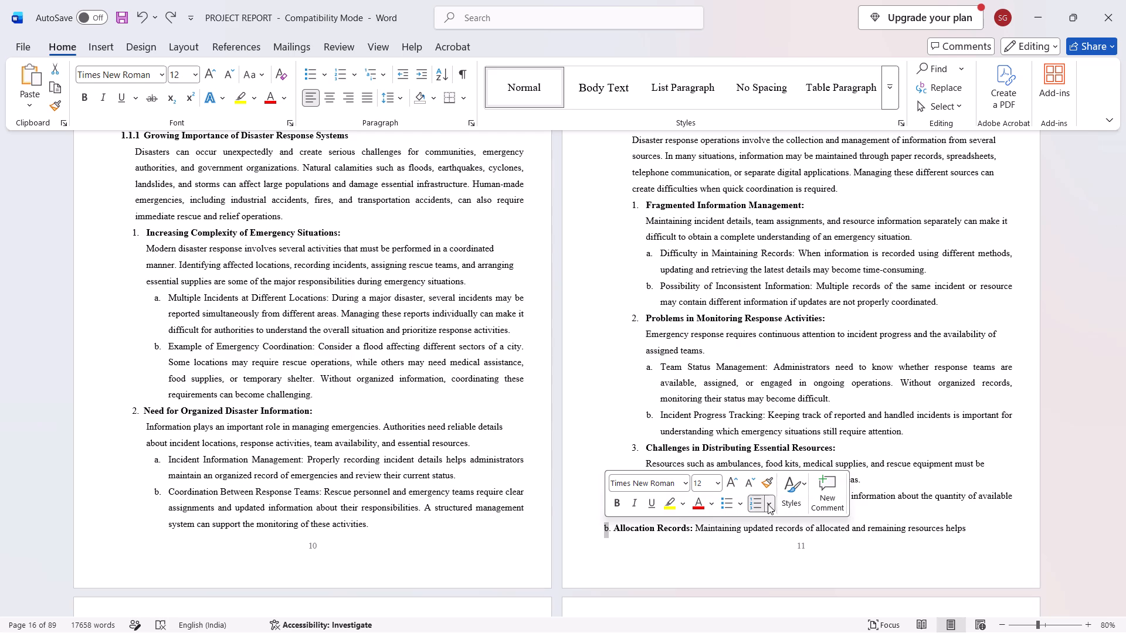
click(785, 77)
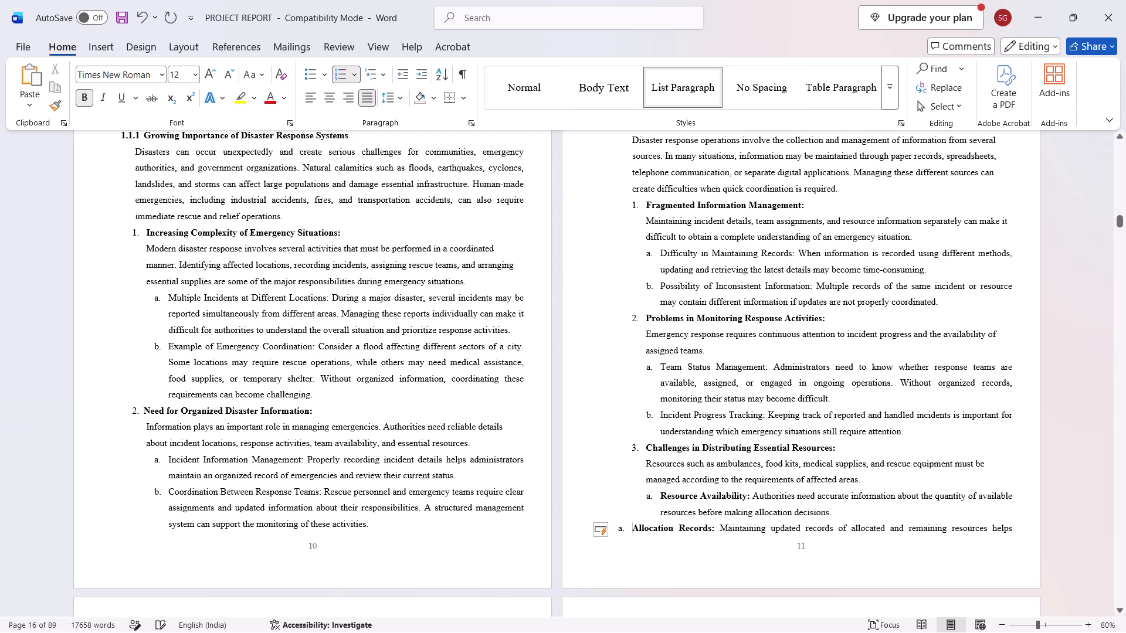
click(609, 527)
click(619, 551)
Remove the bold from the "Resource Availability" and "Allocation Records" items under "Challenges in Distributing Essential Resources".
scroll(758, 491, down, 5)
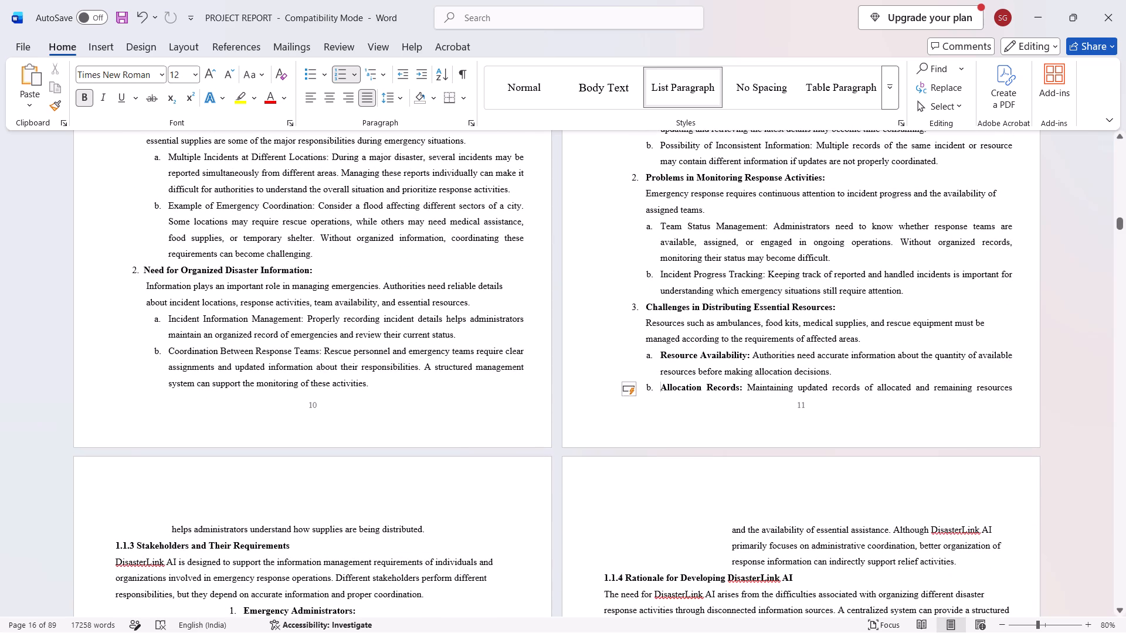
drag(974, 389, 964, 387)
drag(964, 387, 646, 365)
key(ctrl+b)
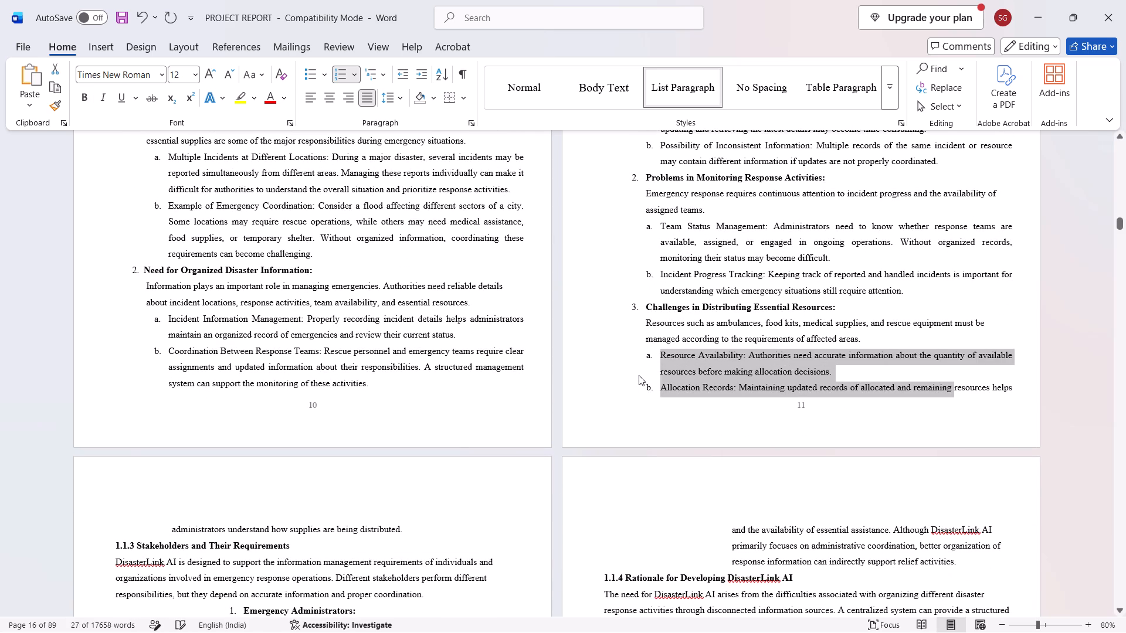
Compare the alignment of the "1.1.3 Stakeholders and Their Requirements" section with sections 1.1.1 and 1.1.2.
scroll(800, 349, up, 4)
scroll(706, 308, up, 4)
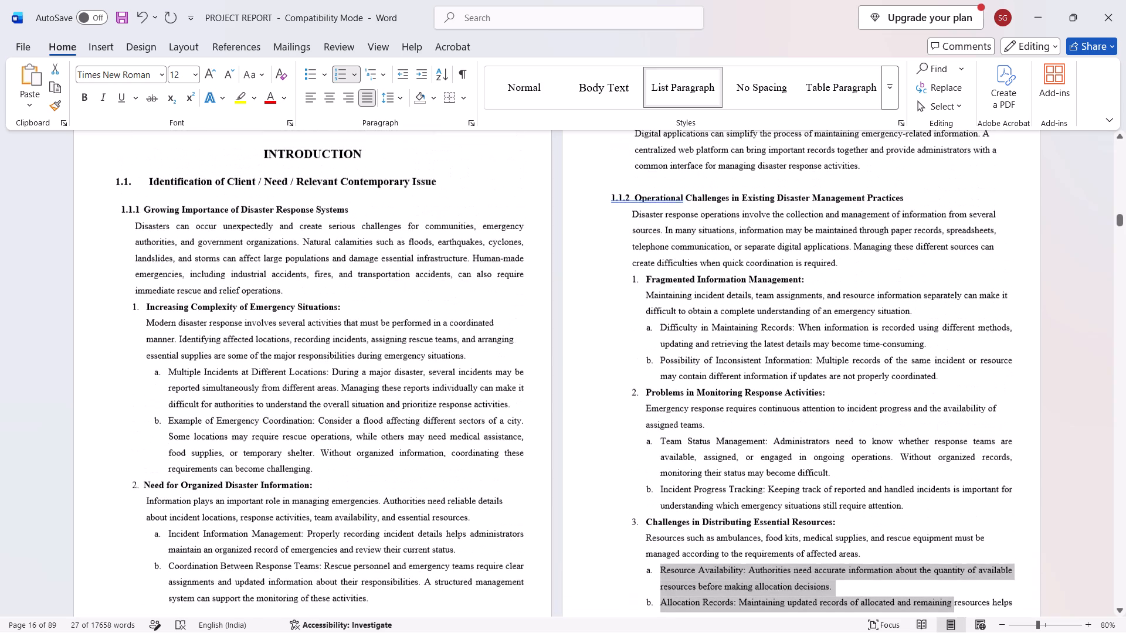
scroll(696, 302, up, 1)
scroll(788, 315, down, 14)
scroll(348, 382, up, 2)
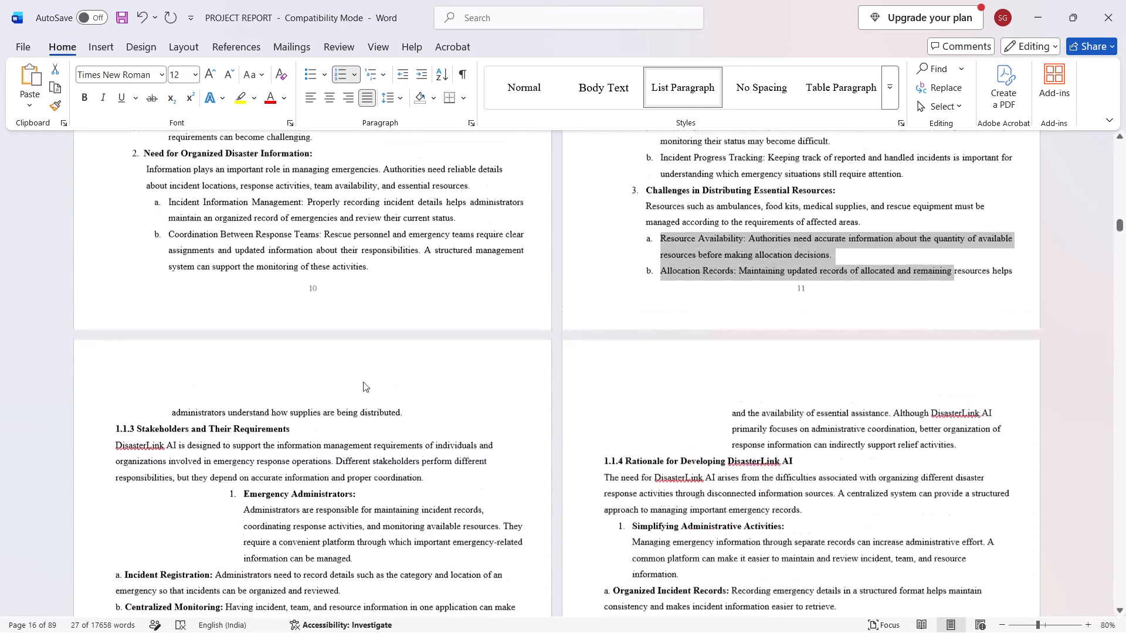
scroll(363, 382, up, 3)
scroll(521, 365, up, 7)
scroll(324, 386, down, 9)
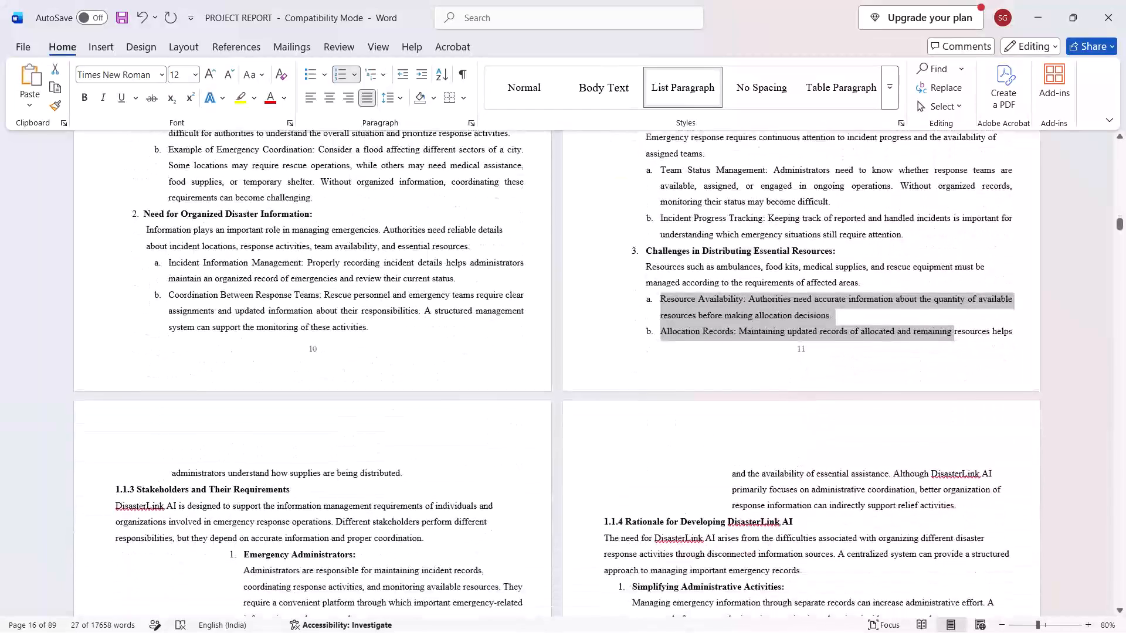
click(134, 485)
click(127, 488)
double_click(127, 488)
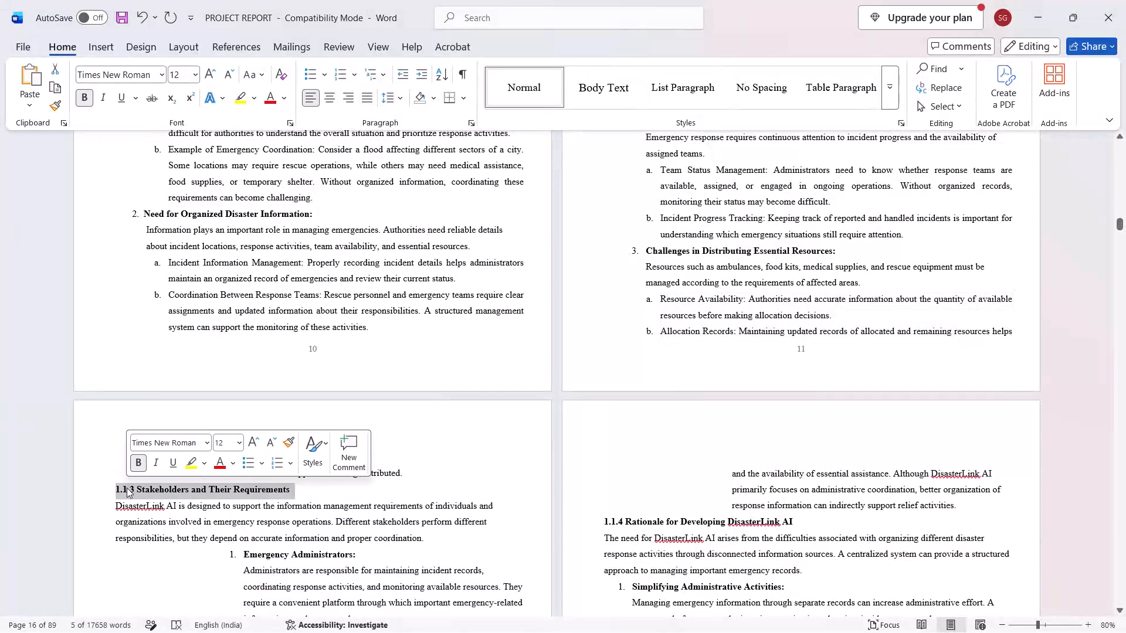
click(126, 488)
scroll(148, 485, up, 11)
scroll(149, 481, down, 1)
scroll(149, 481, up, 1)
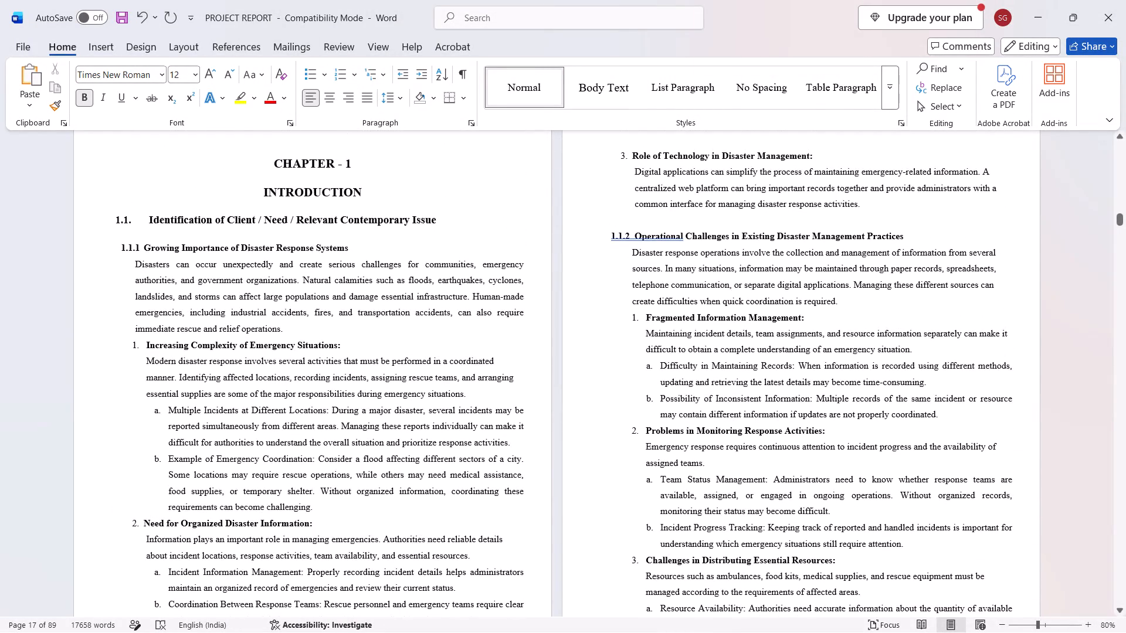
scroll(149, 481, down, 3)
scroll(149, 481, up, 1)
scroll(149, 481, down, 7)
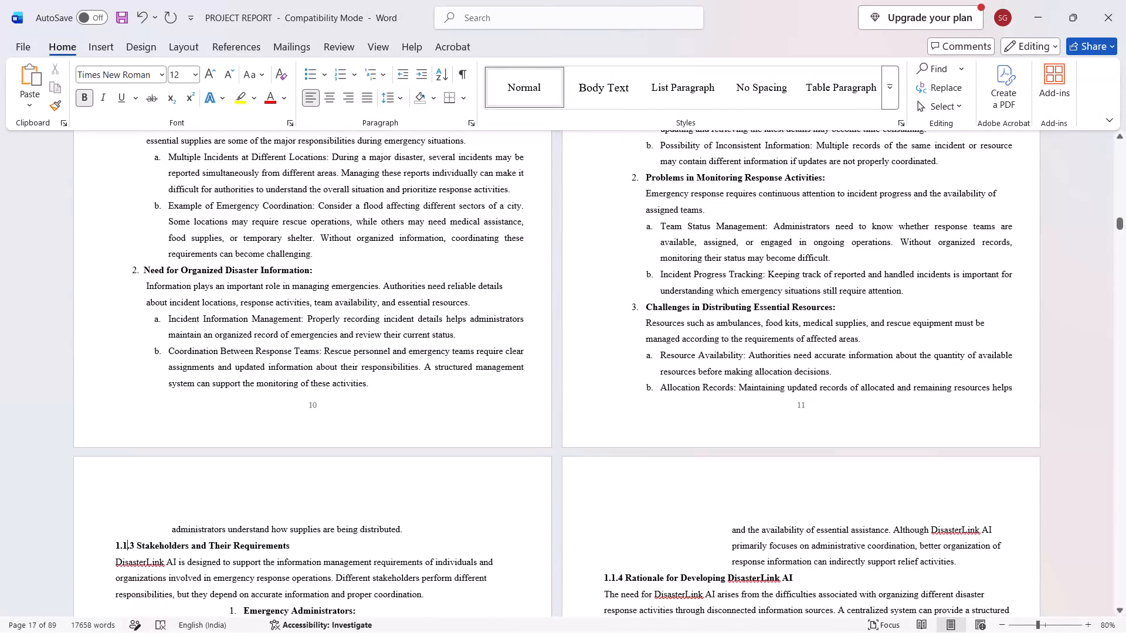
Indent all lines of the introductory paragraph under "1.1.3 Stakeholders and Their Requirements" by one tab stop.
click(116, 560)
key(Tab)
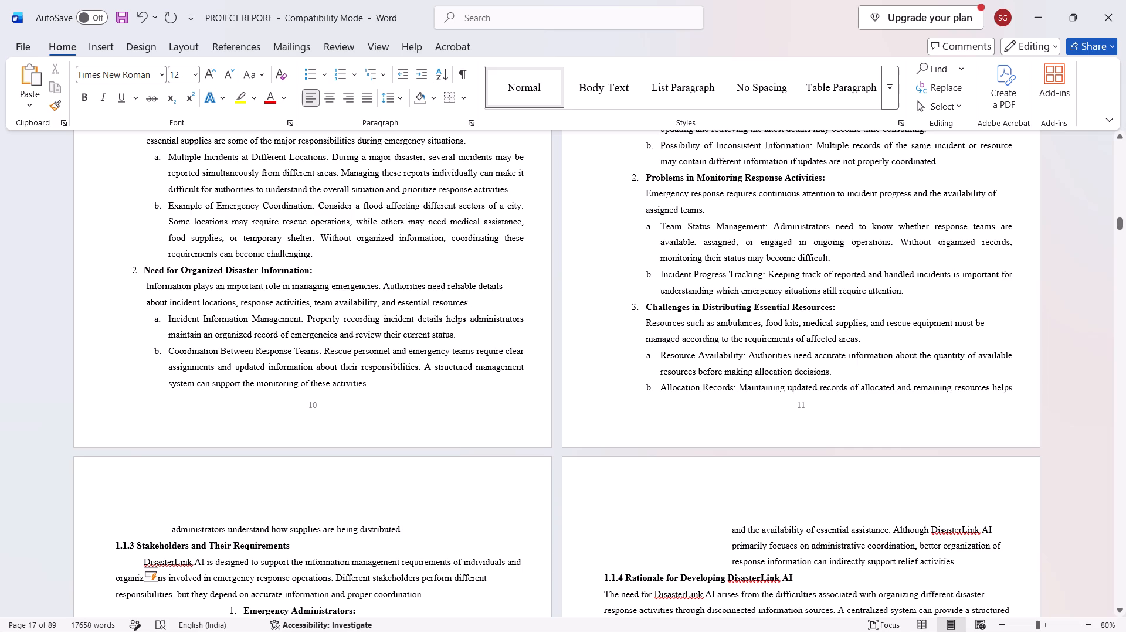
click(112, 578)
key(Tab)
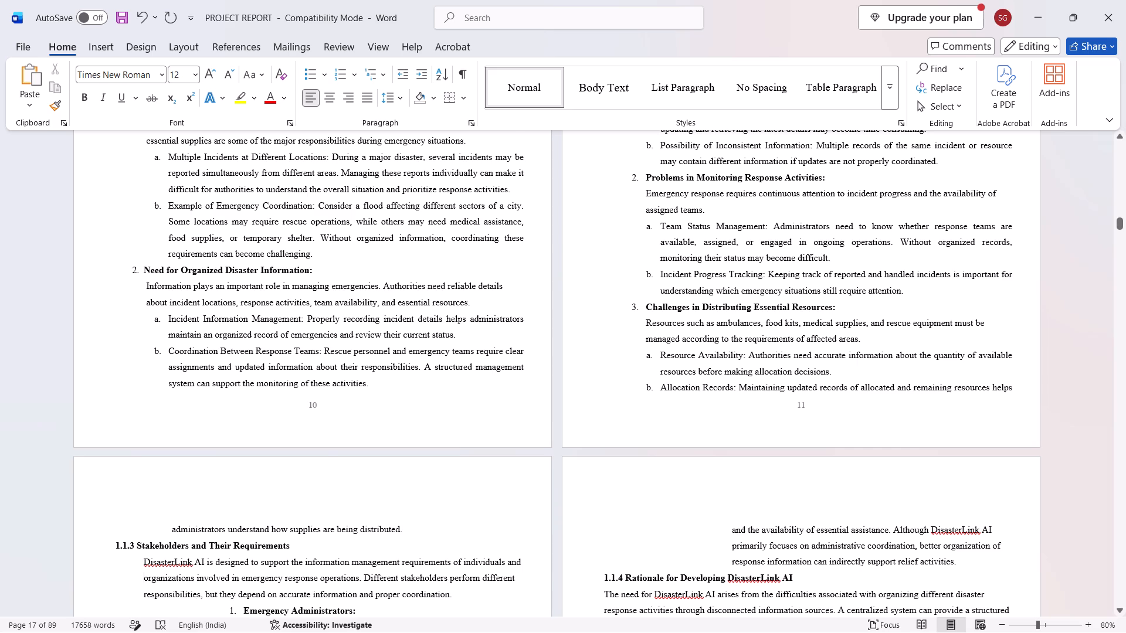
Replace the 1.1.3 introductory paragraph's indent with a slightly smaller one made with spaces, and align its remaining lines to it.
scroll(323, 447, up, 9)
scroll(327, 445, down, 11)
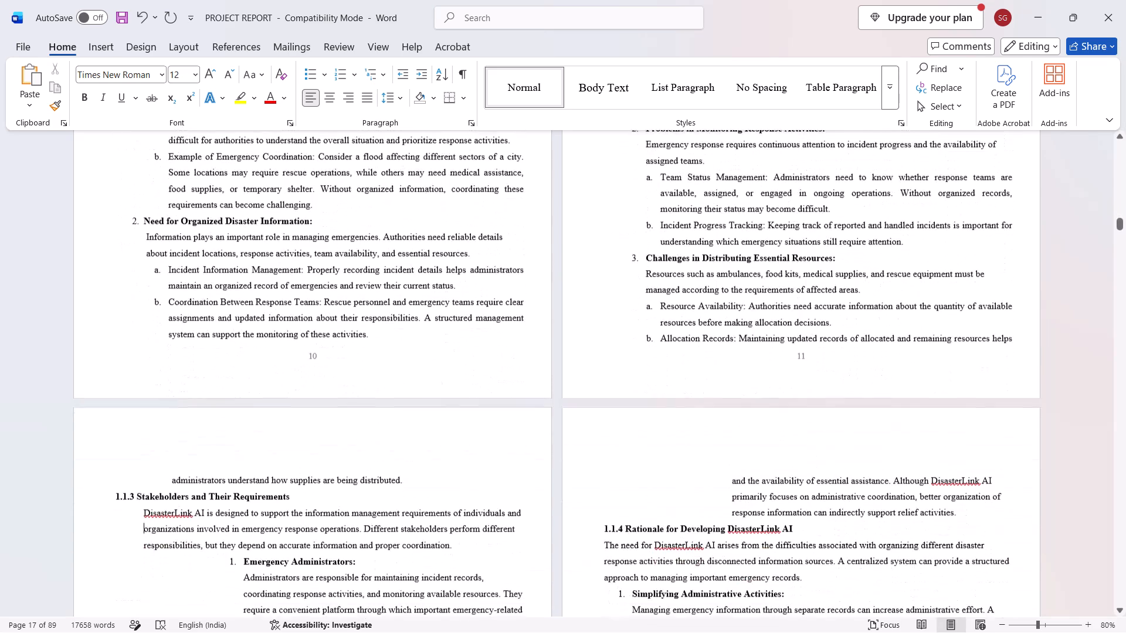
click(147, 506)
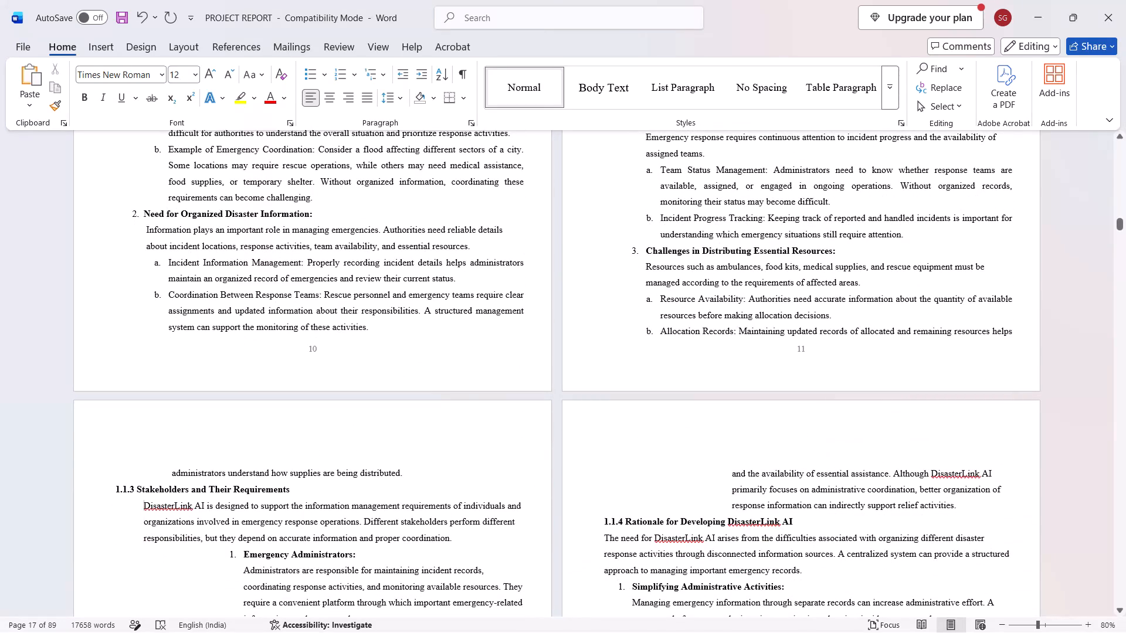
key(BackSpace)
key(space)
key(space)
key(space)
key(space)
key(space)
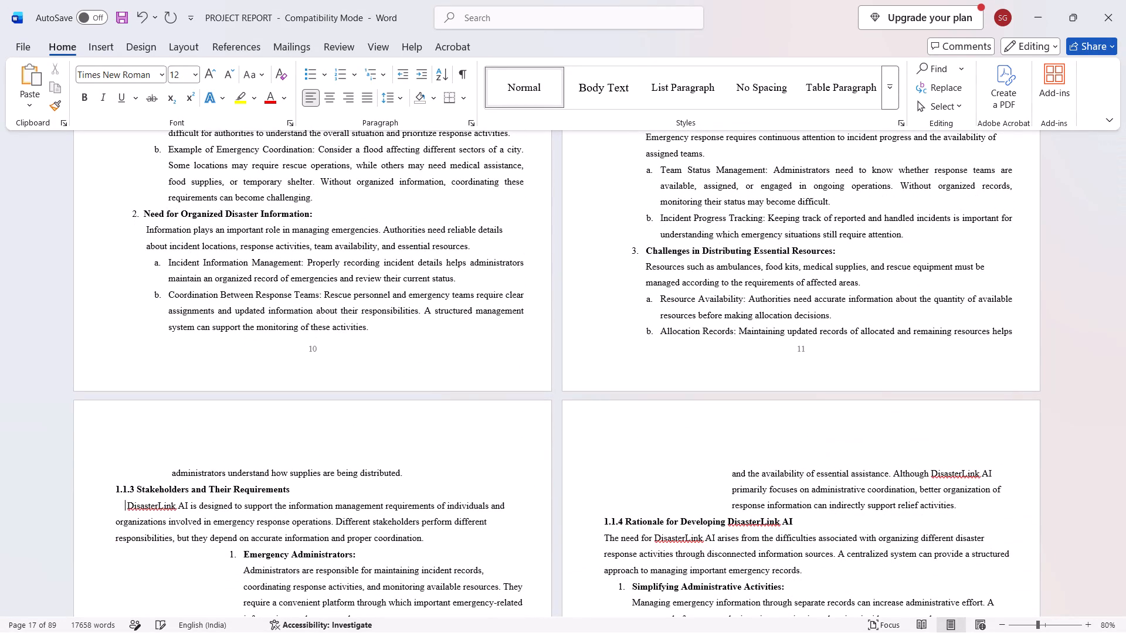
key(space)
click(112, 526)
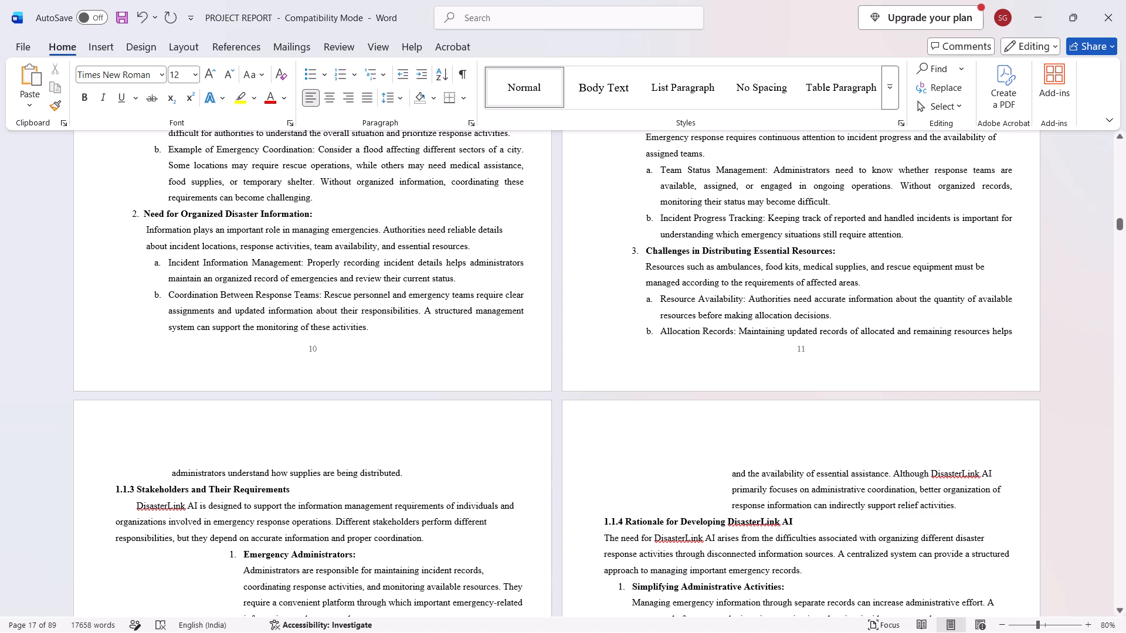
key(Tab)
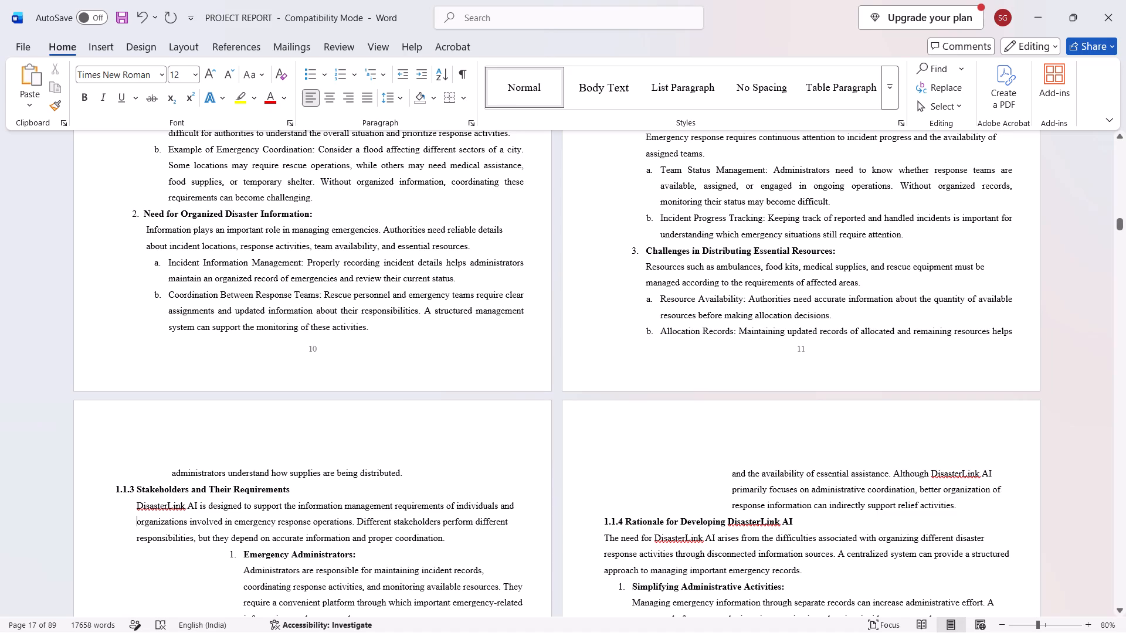
Insert two spaces before the heading "1.1.3 Stakeholders and Their Requirements" to shift it in line with the 1.1.1 heading.
scroll(114, 485, up, 18)
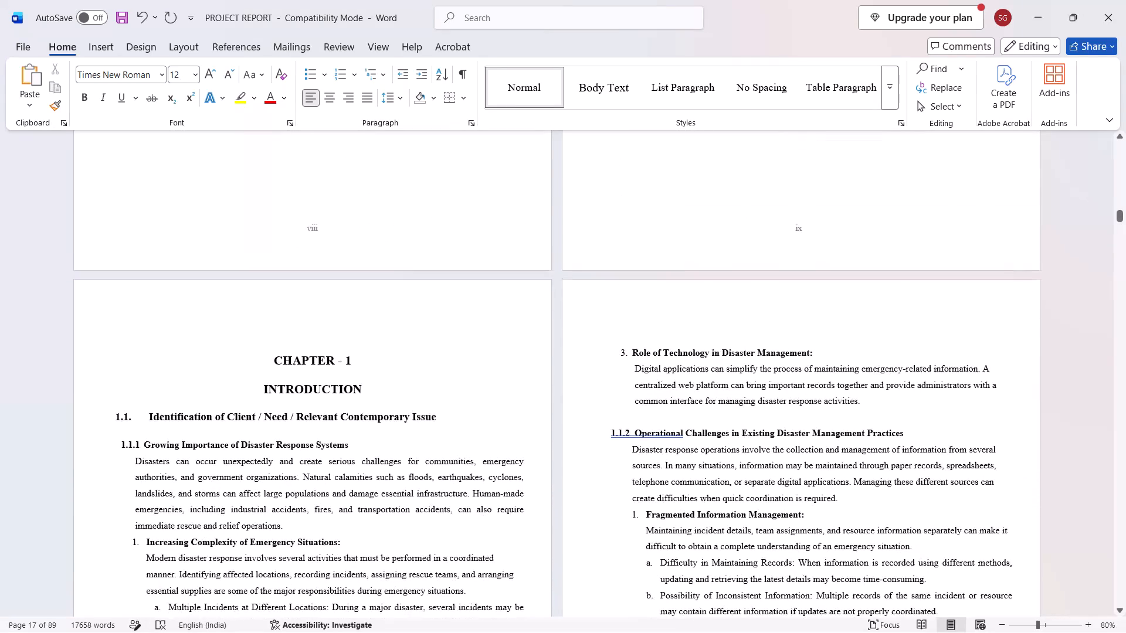
scroll(111, 486, up, 2)
scroll(111, 486, down, 1)
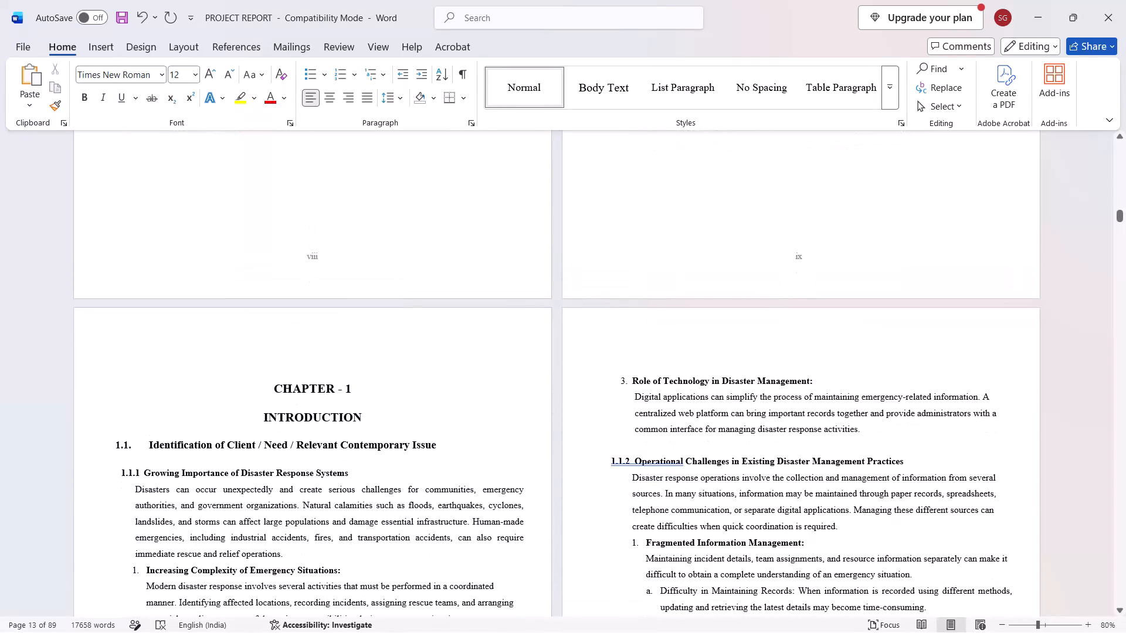
scroll(122, 472, down, 13)
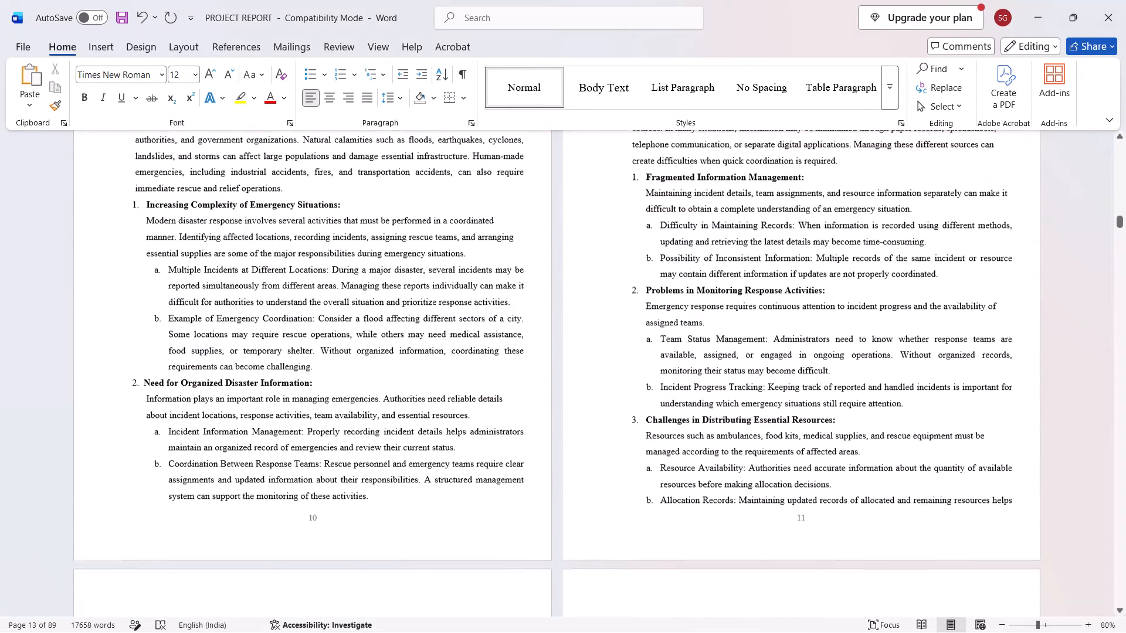
scroll(122, 472, down, 8)
click(110, 435)
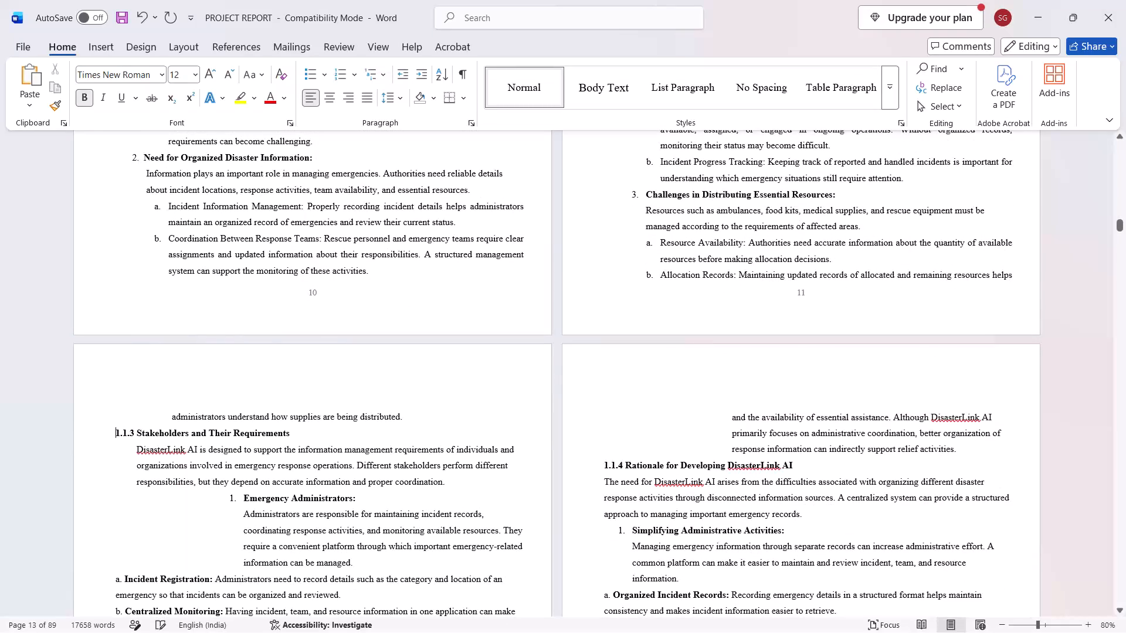
key(space)
key(space)
Indent the first line and the remaining lines of the 1.1.3 introductory paragraph to the next tab stop.
click(135, 449)
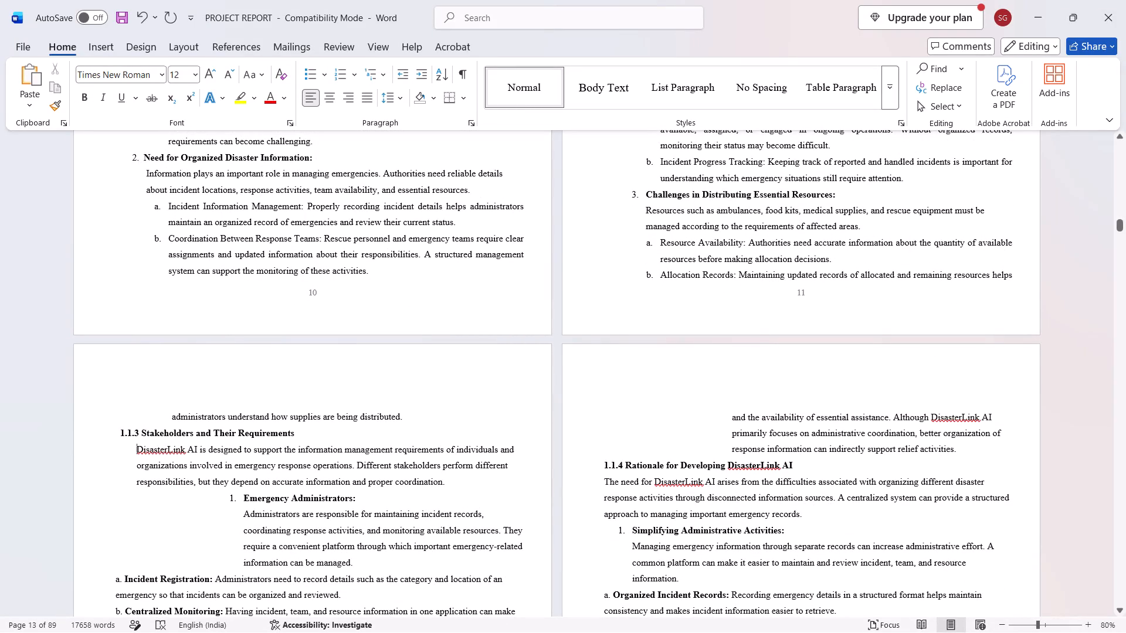
key(grave)
key(BackSpace)
key(Tab)
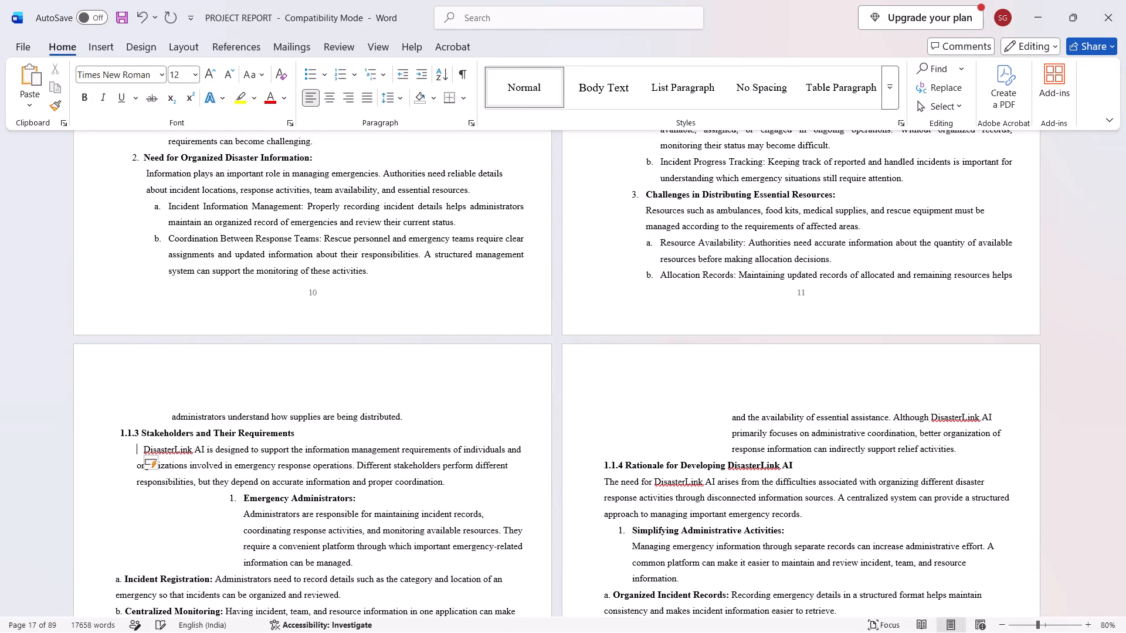
click(117, 462)
key(Tab)
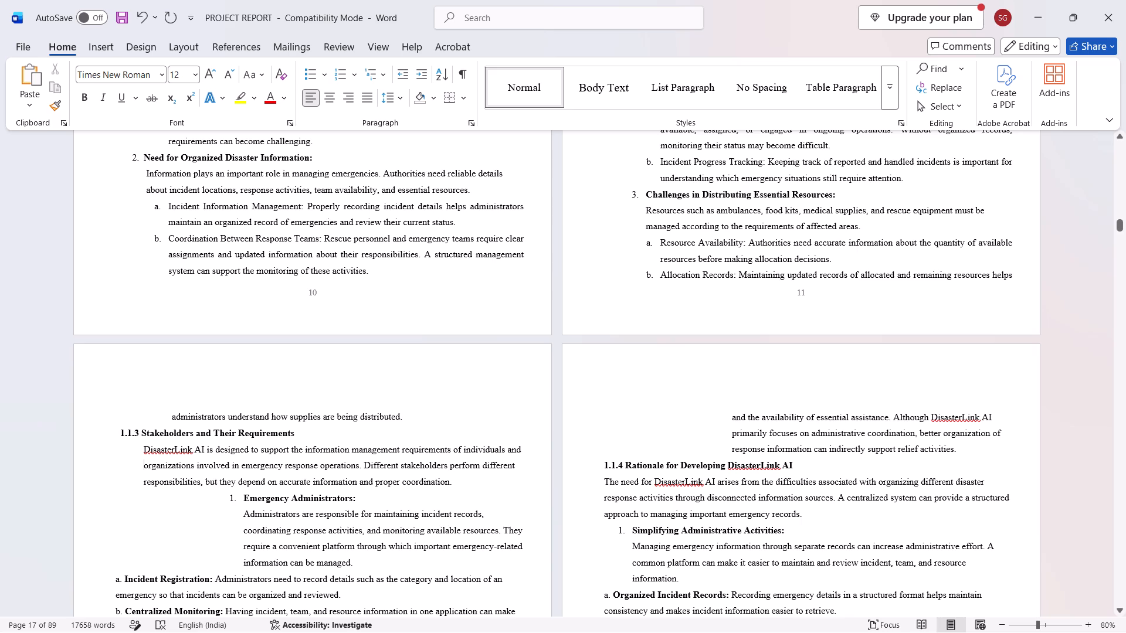
Compare the indentation of section 1.1.3 with the preceding sections and examine its numbered and lettered lists.
scroll(120, 433, up, 9)
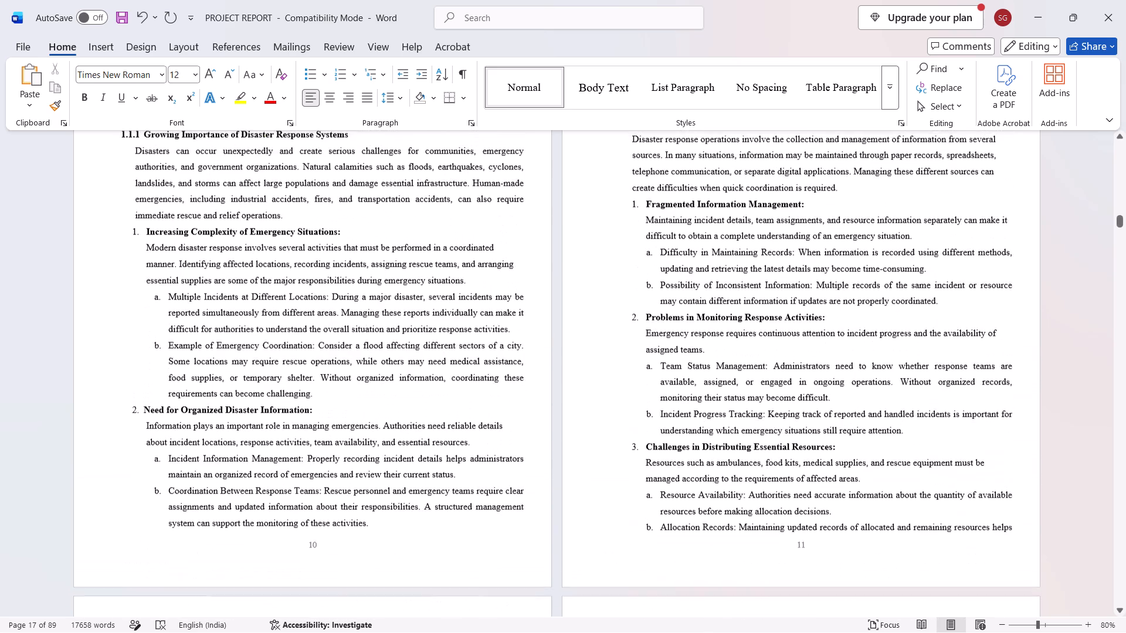
scroll(120, 433, up, 1)
scroll(120, 433, down, 1)
scroll(120, 433, up, 9)
scroll(120, 433, down, 1)
scroll(120, 433, up, 3)
scroll(120, 433, down, 1)
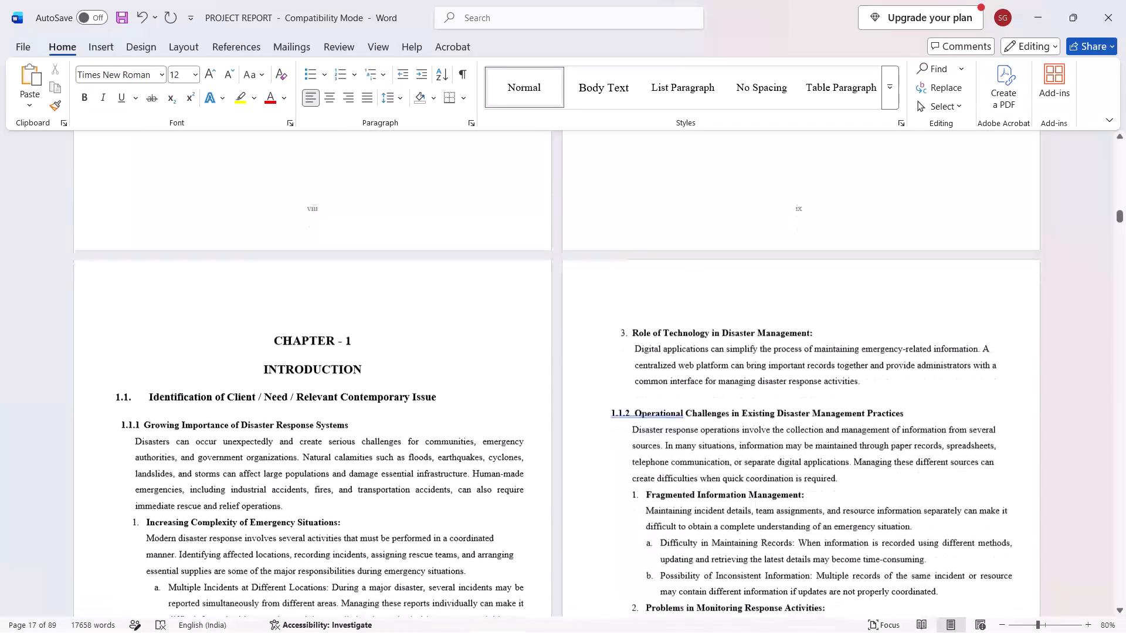
scroll(120, 433, down, 1)
scroll(120, 433, up, 1)
scroll(120, 433, down, 10)
scroll(120, 433, up, 1)
scroll(120, 433, down, 7)
scroll(126, 433, up, 1)
scroll(133, 426, down, 4)
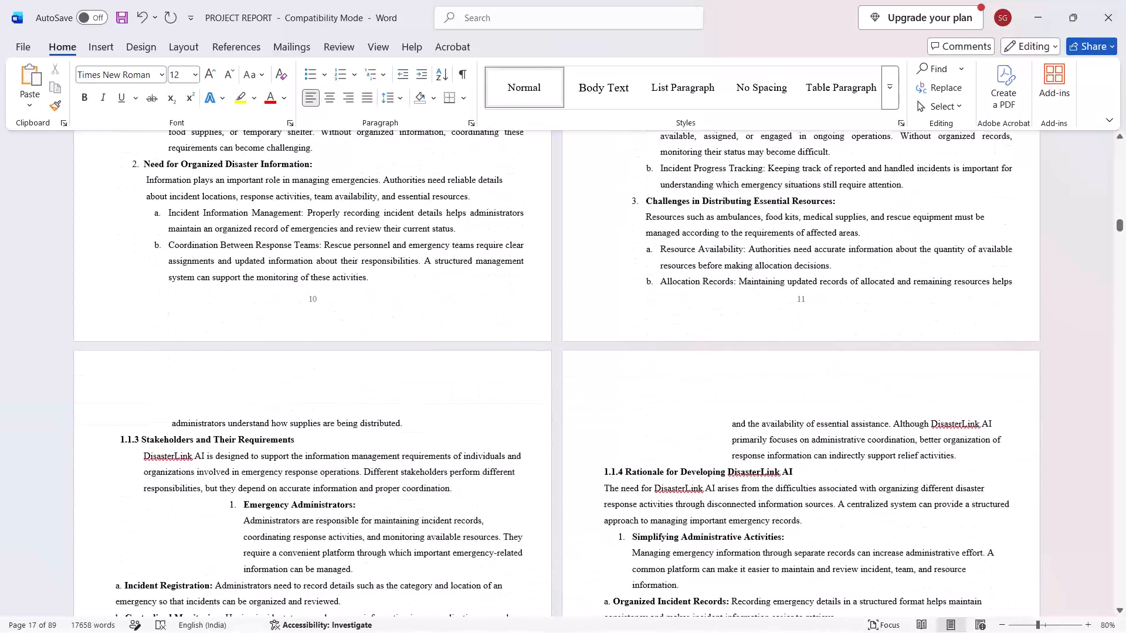
scroll(133, 426, up, 1)
scroll(133, 426, down, 4)
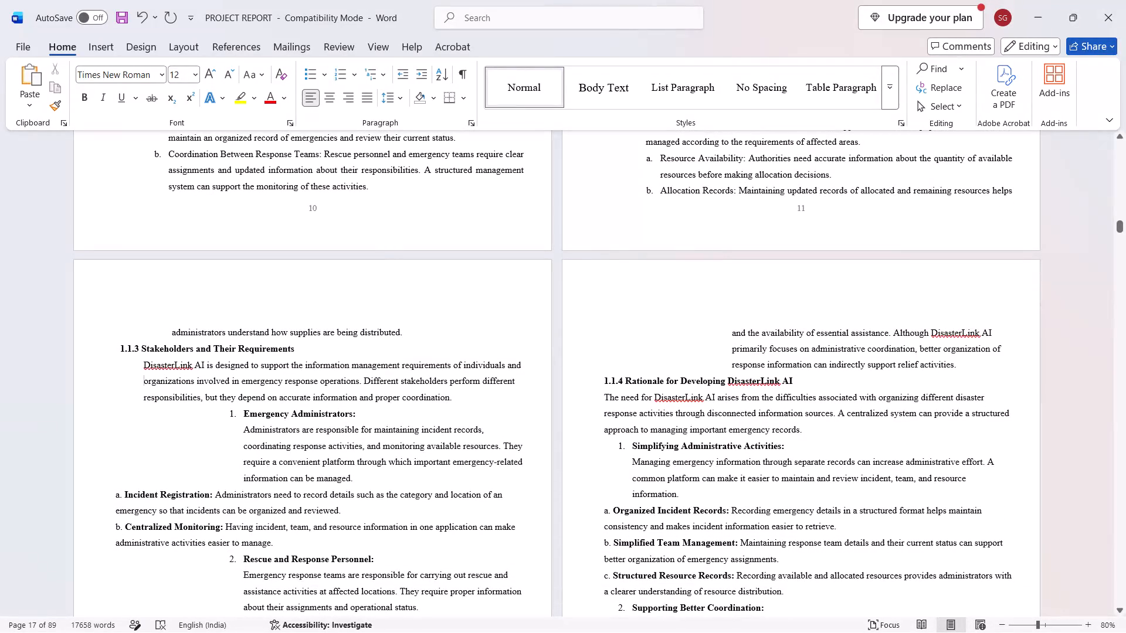
click(229, 435)
scroll(235, 456, down, 10)
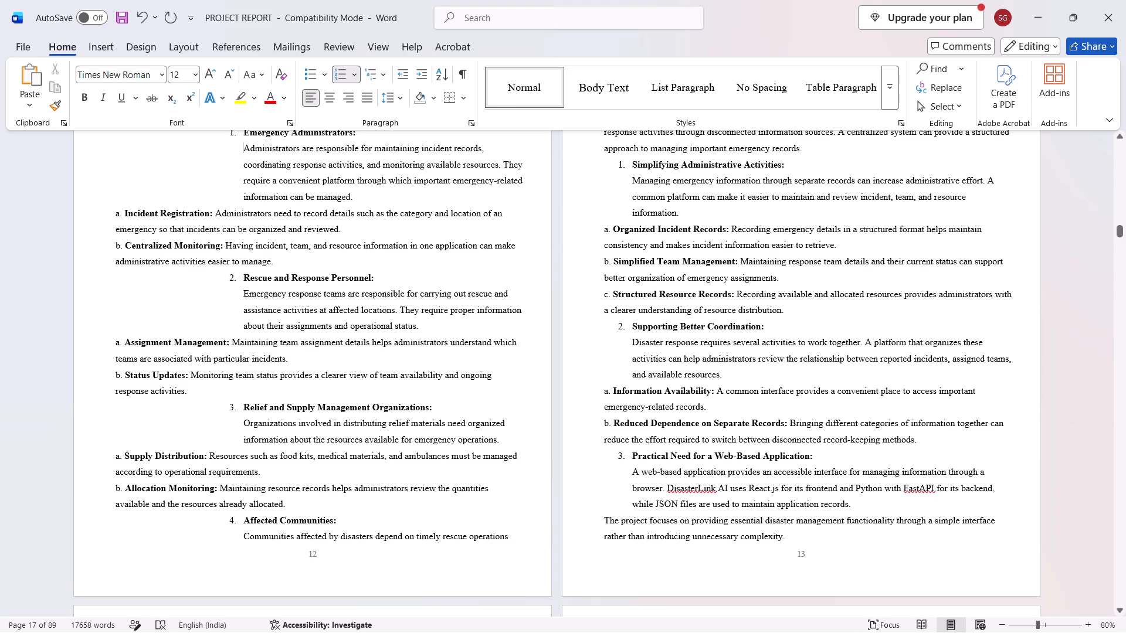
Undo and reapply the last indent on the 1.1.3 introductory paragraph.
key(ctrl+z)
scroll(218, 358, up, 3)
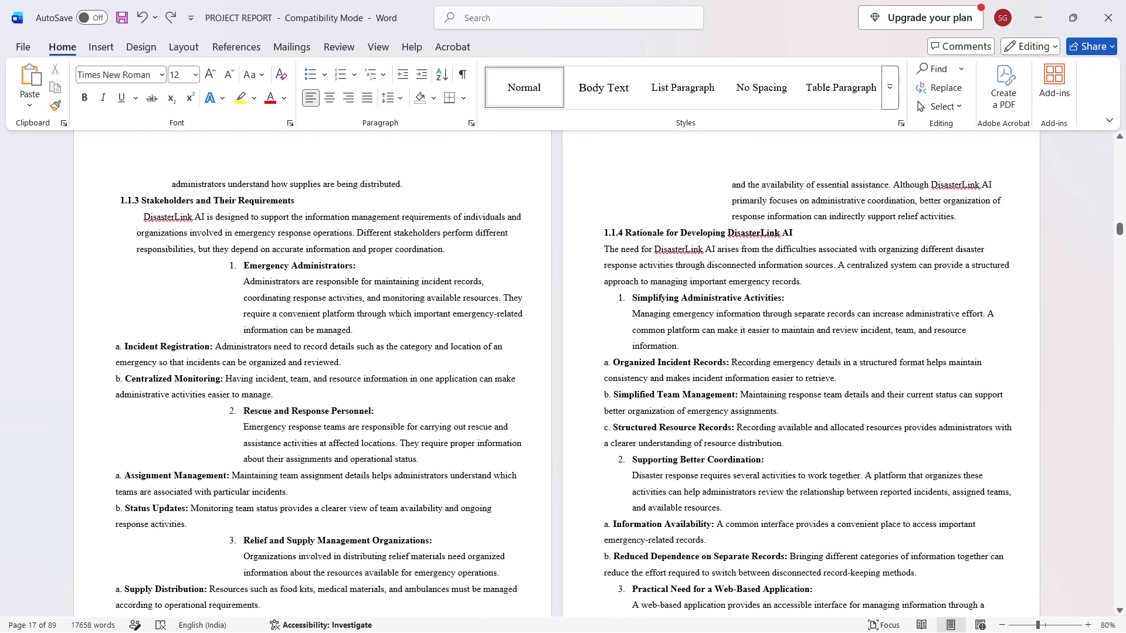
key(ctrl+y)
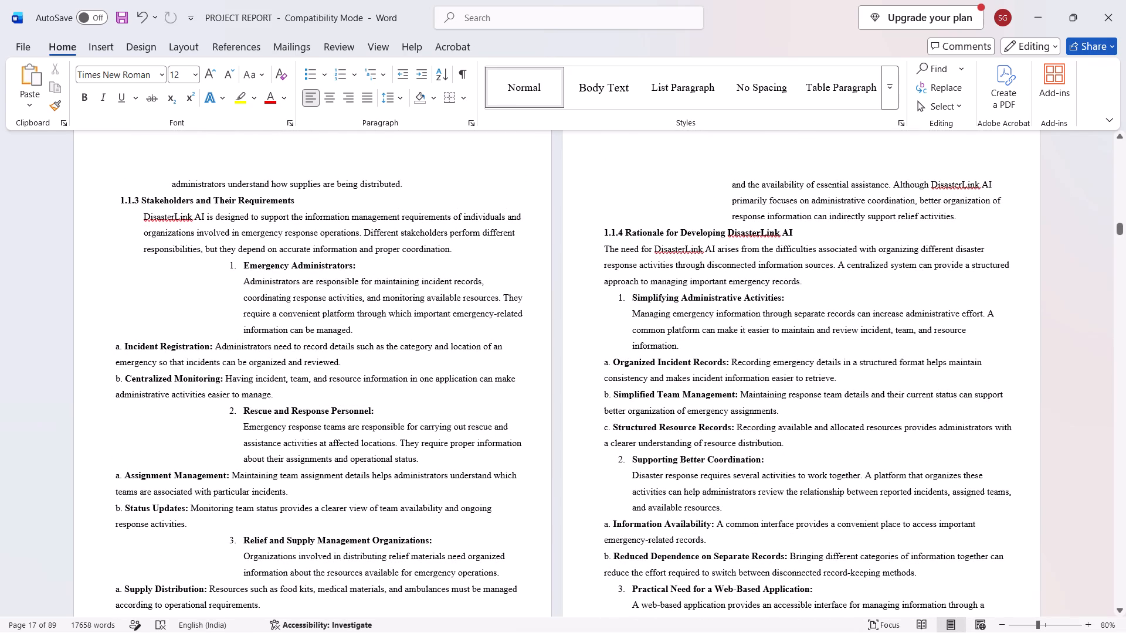
Reduce the indent of the numbered list in section 1.1.3 so its numbers line up with the introductory paragraph.
click(242, 265)
click(230, 265)
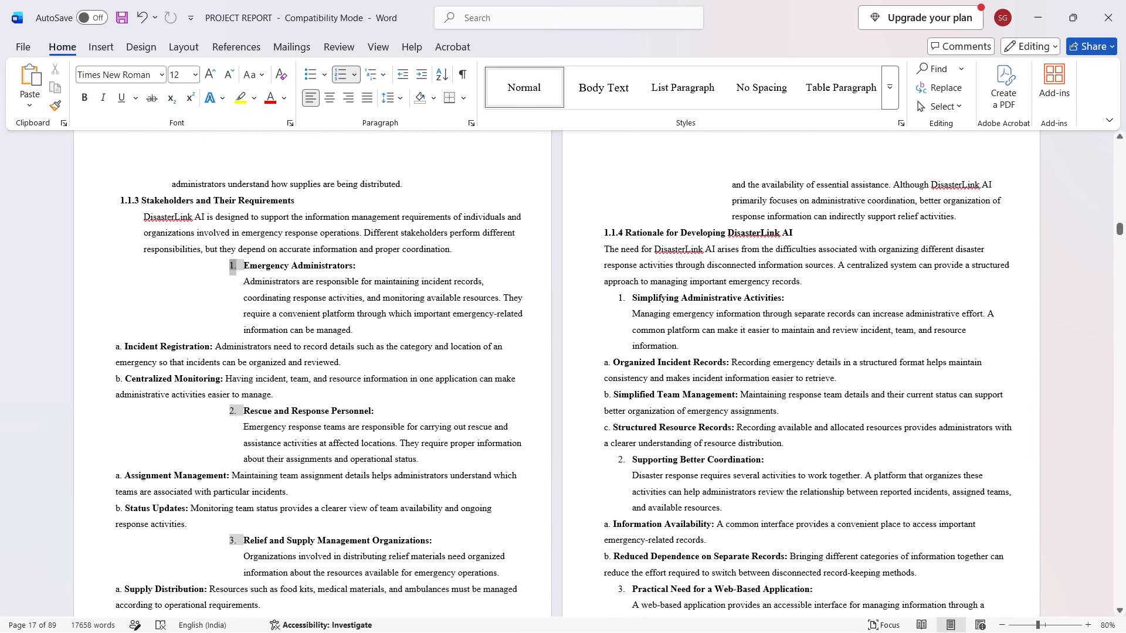
drag(230, 265, 143, 267)
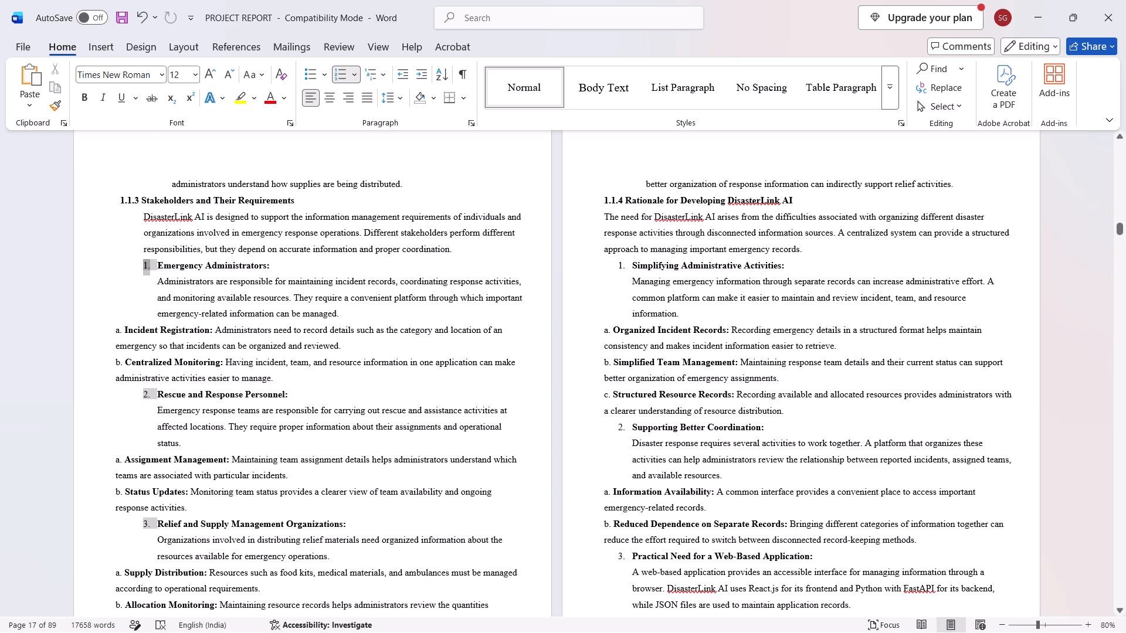
Convert the Incident Registration and Centralized Monitoring paragraphs under Emergency Administrators into one automatic a., b. lettered list with continued numbering.
click(123, 330)
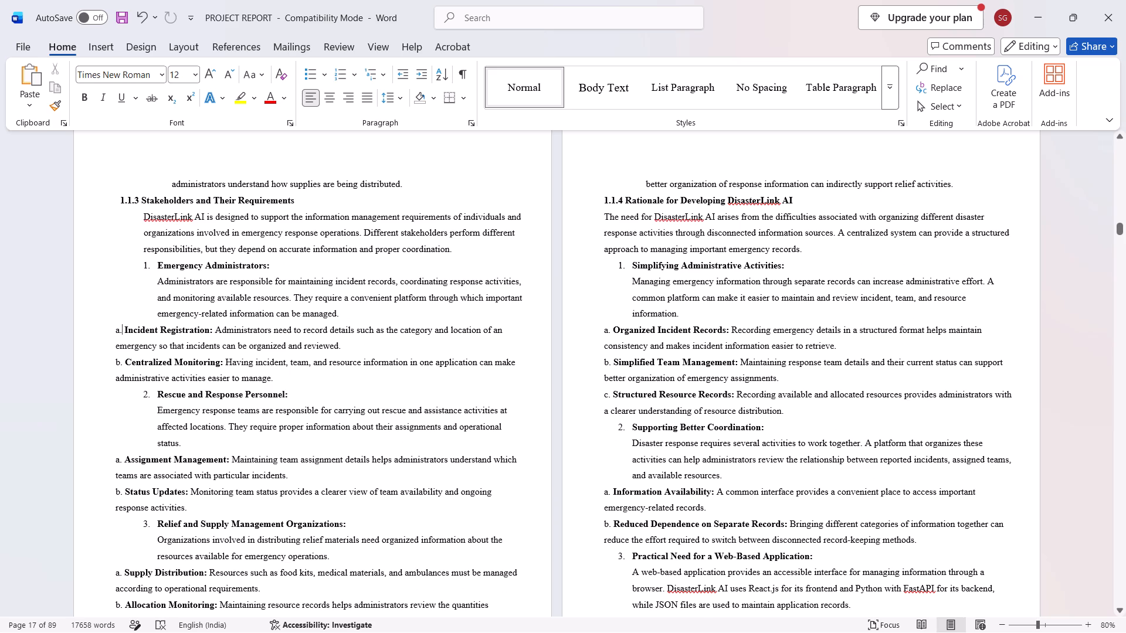
double_click(117, 331)
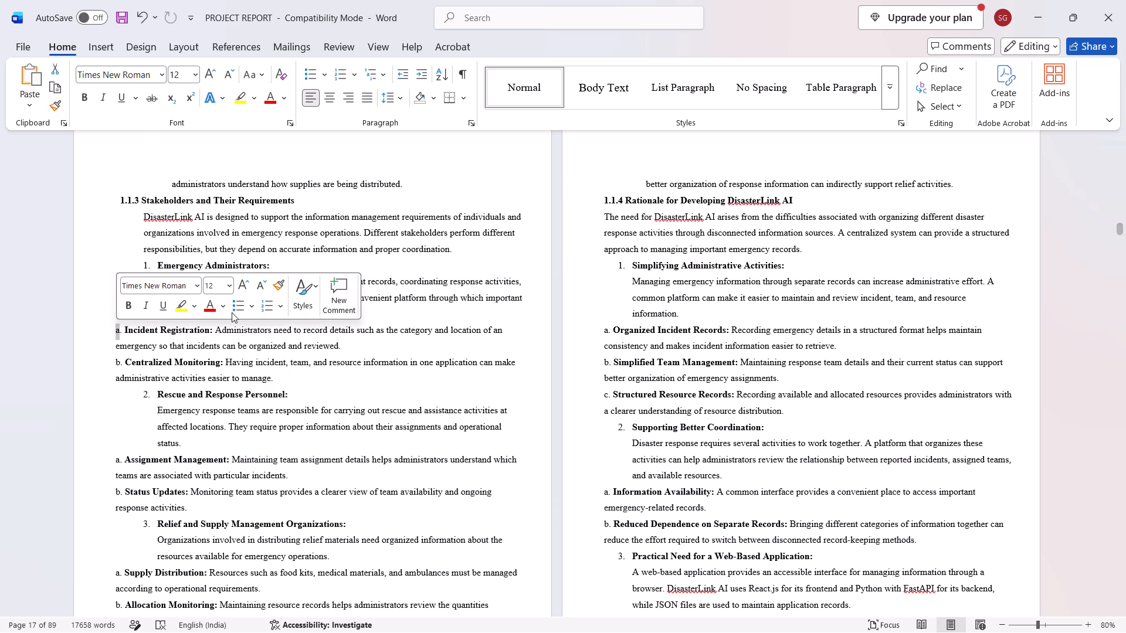
click(280, 305)
click(301, 375)
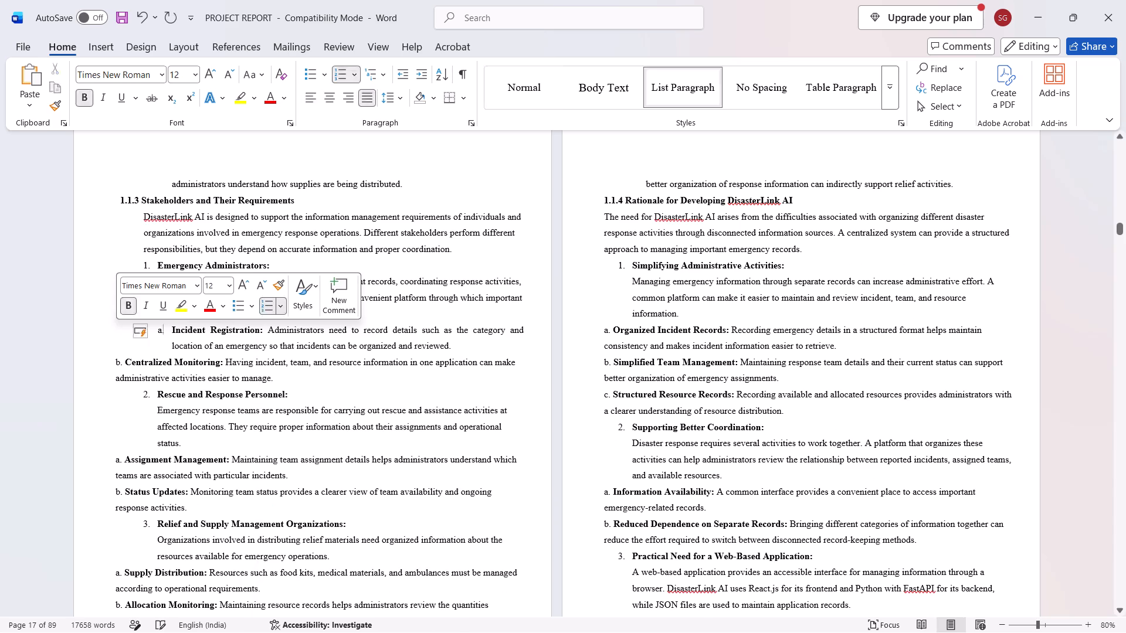
double_click(117, 361)
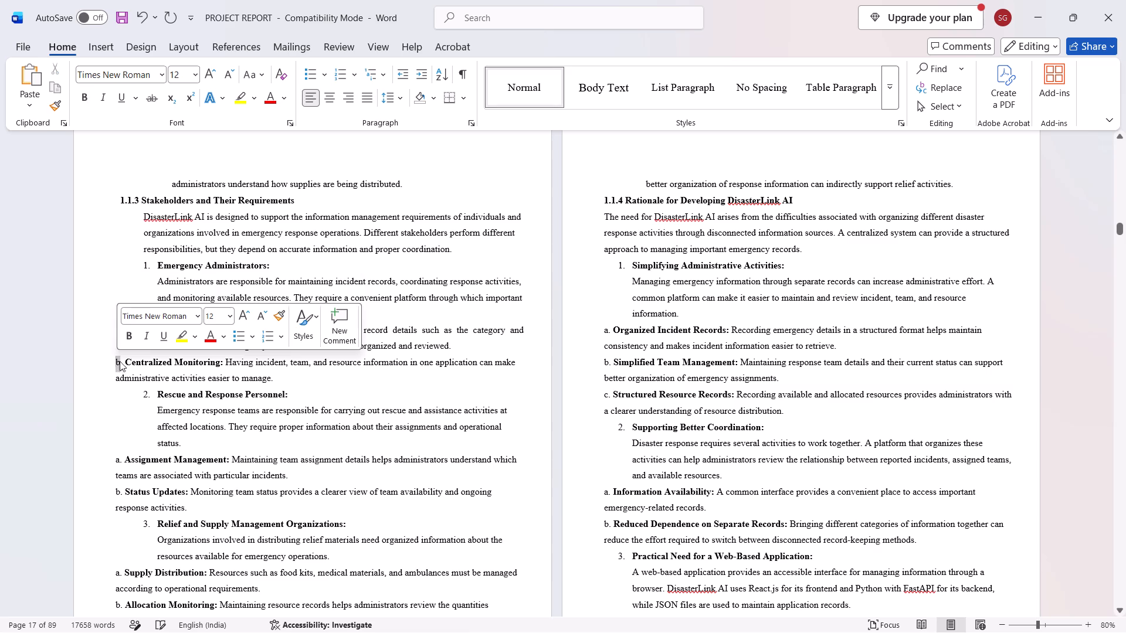
click(280, 339)
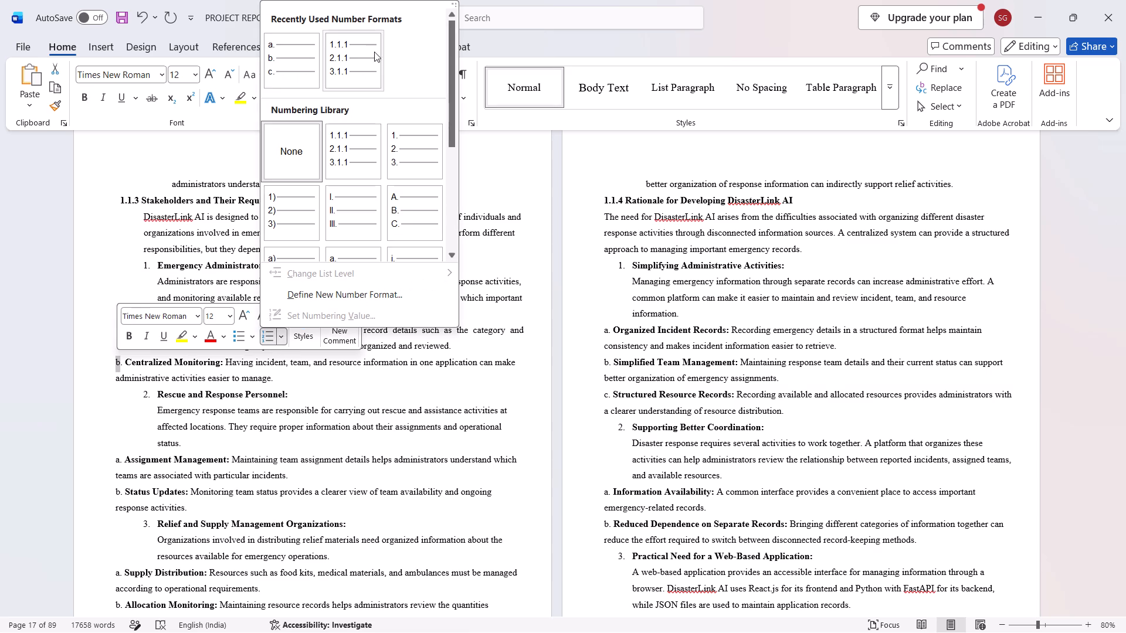
click(286, 70)
click(110, 363)
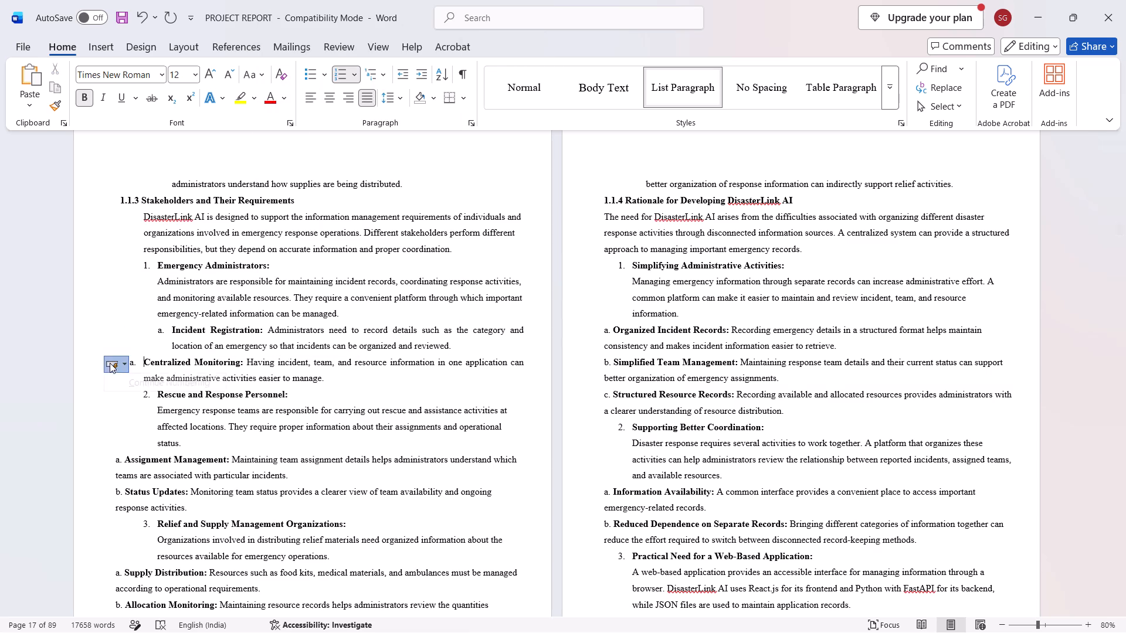
click(135, 377)
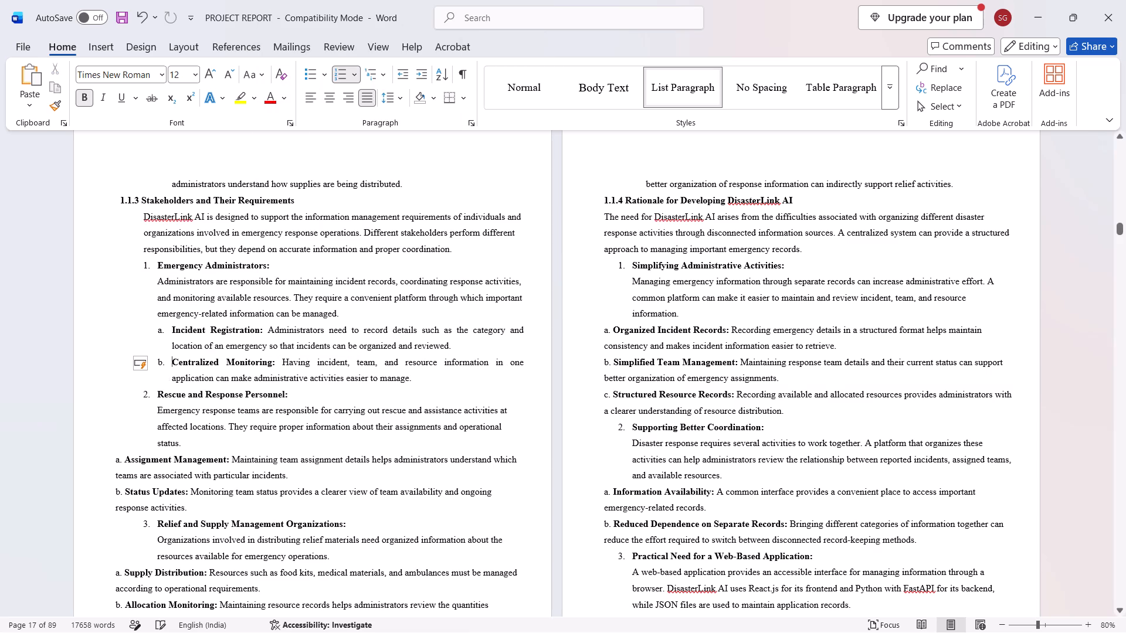
Remove the bold formatting from the Incident Registration and Centralized Monitoring items.
drag(419, 384, 165, 324)
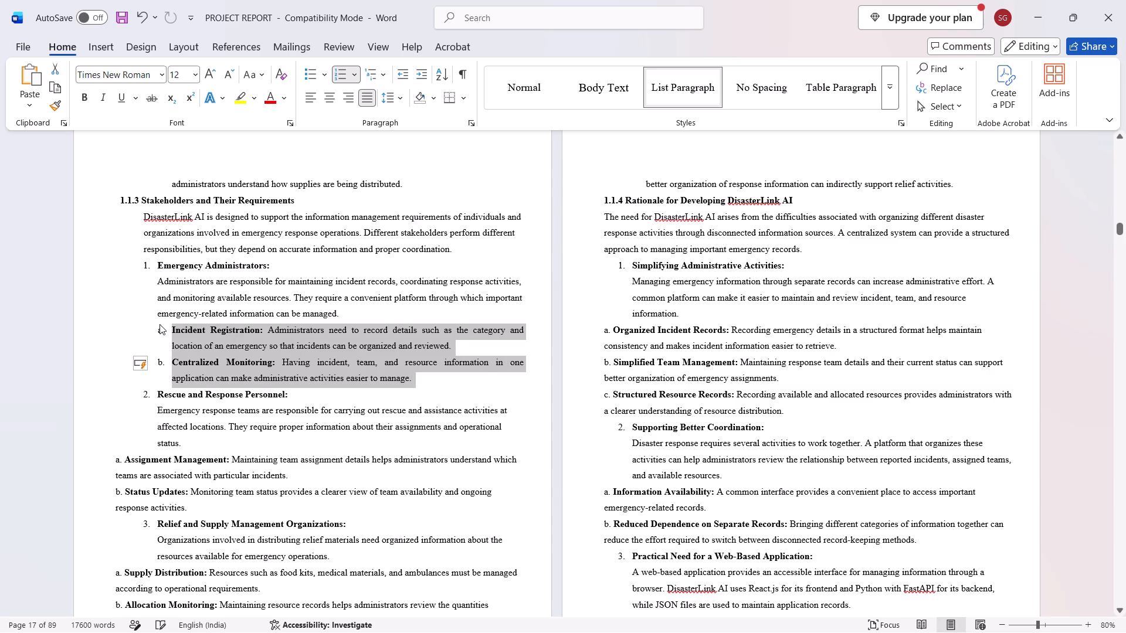
key(ctrl+b)
Convert the Assignment Management and Status Updates paragraphs under Rescue and Response Personnel into an automatic a., b. lettered list with continued numbering.
scroll(365, 363, up, 1)
scroll(365, 363, down, 3)
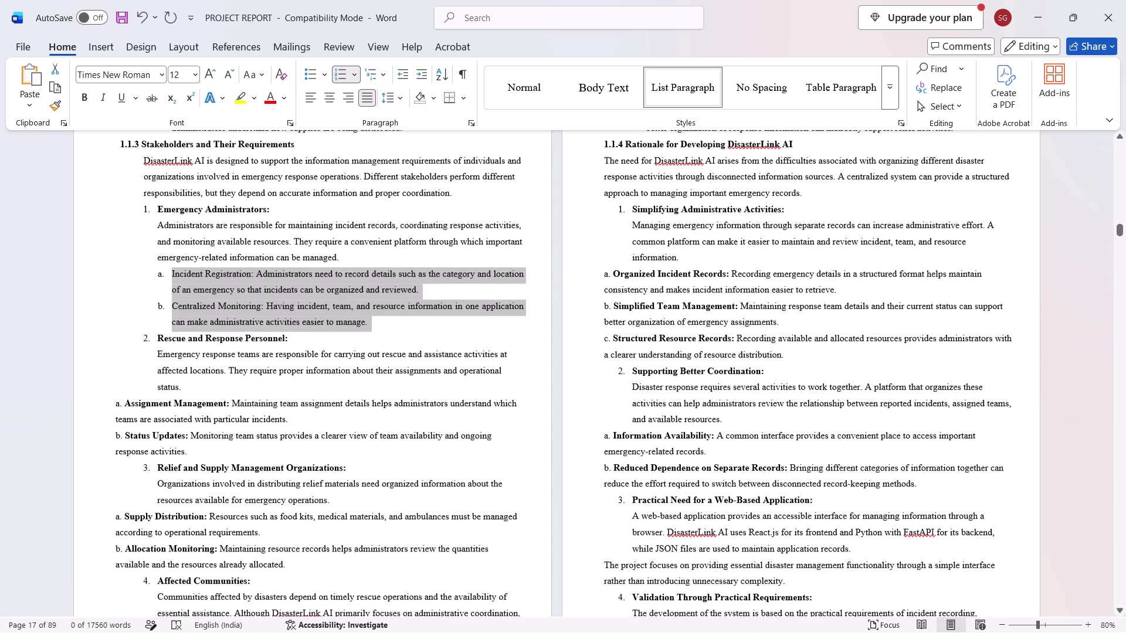
double_click(119, 403)
double_click(114, 403)
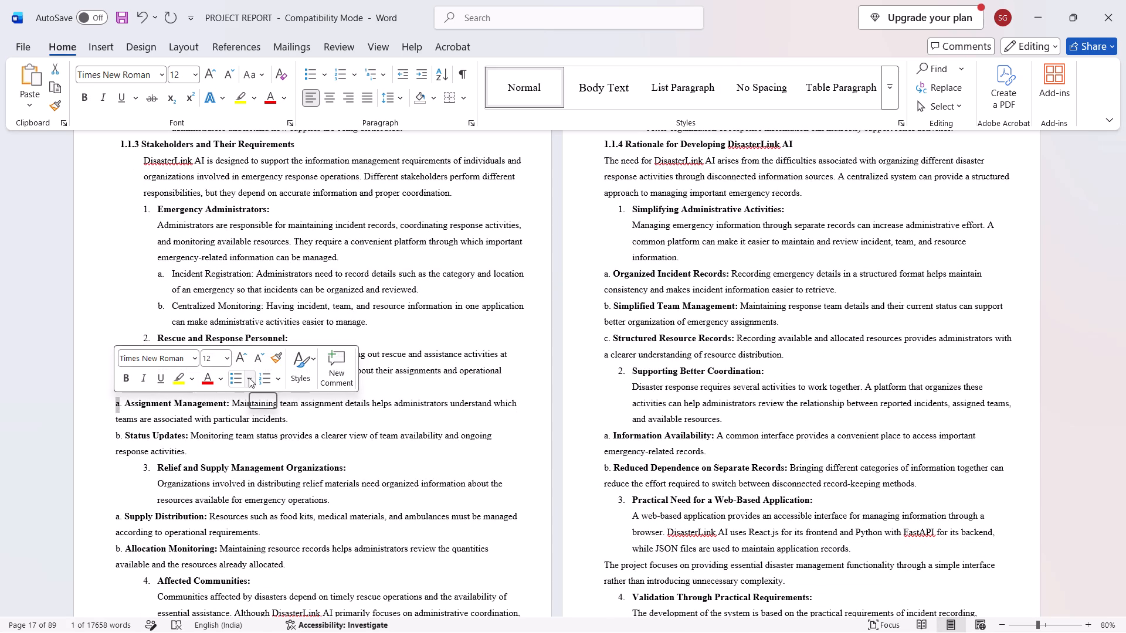
click(280, 377)
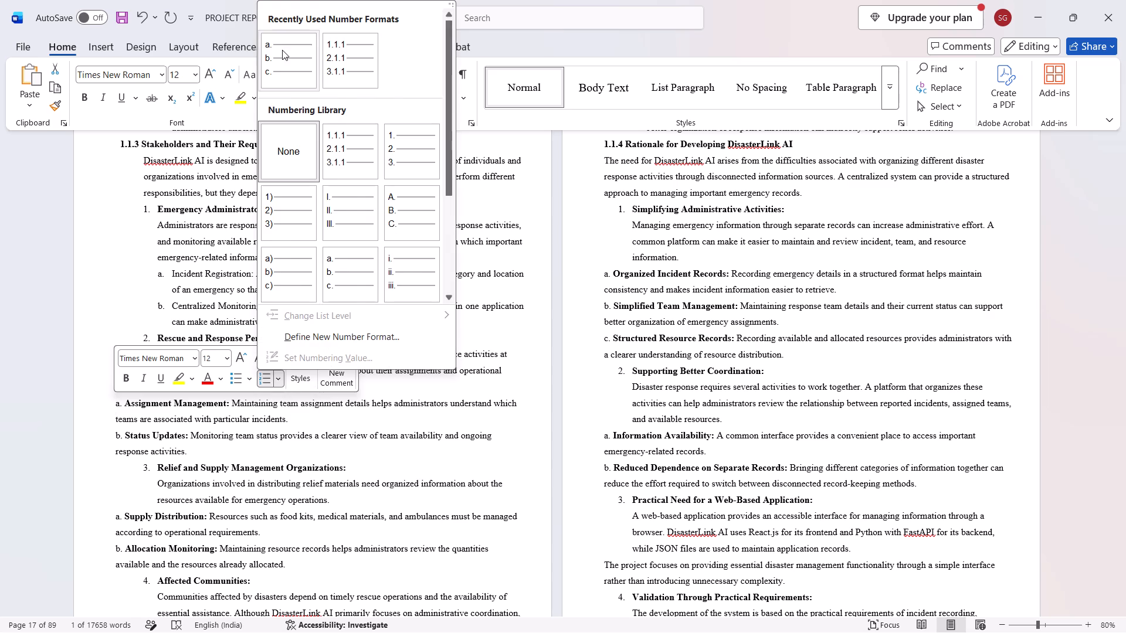
click(282, 50)
double_click(118, 438)
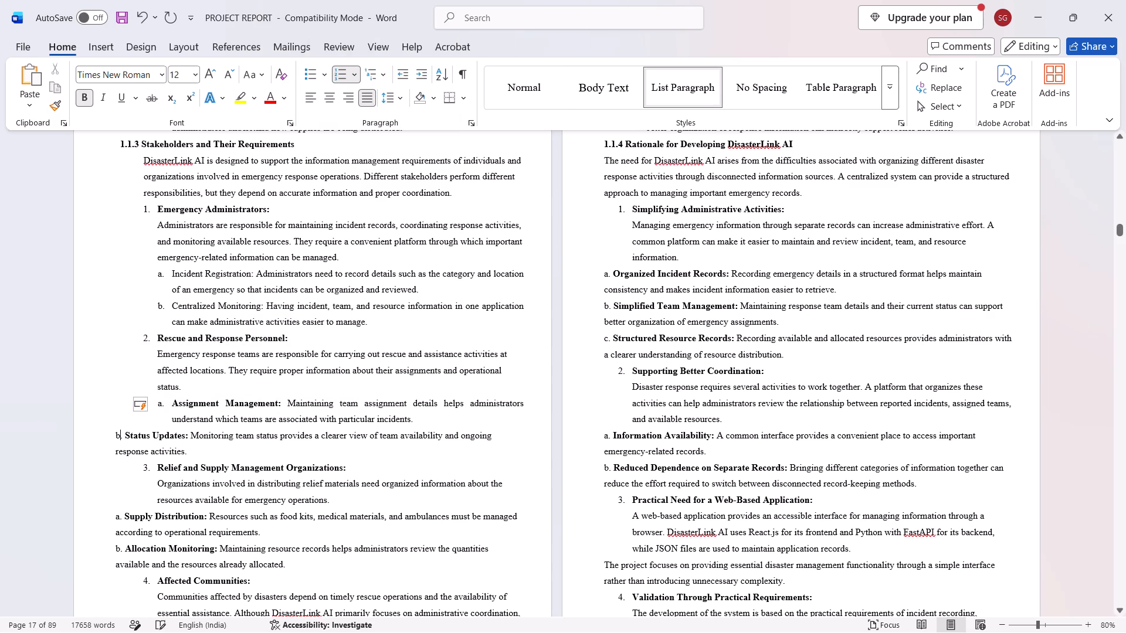
click(110, 437)
double_click(116, 434)
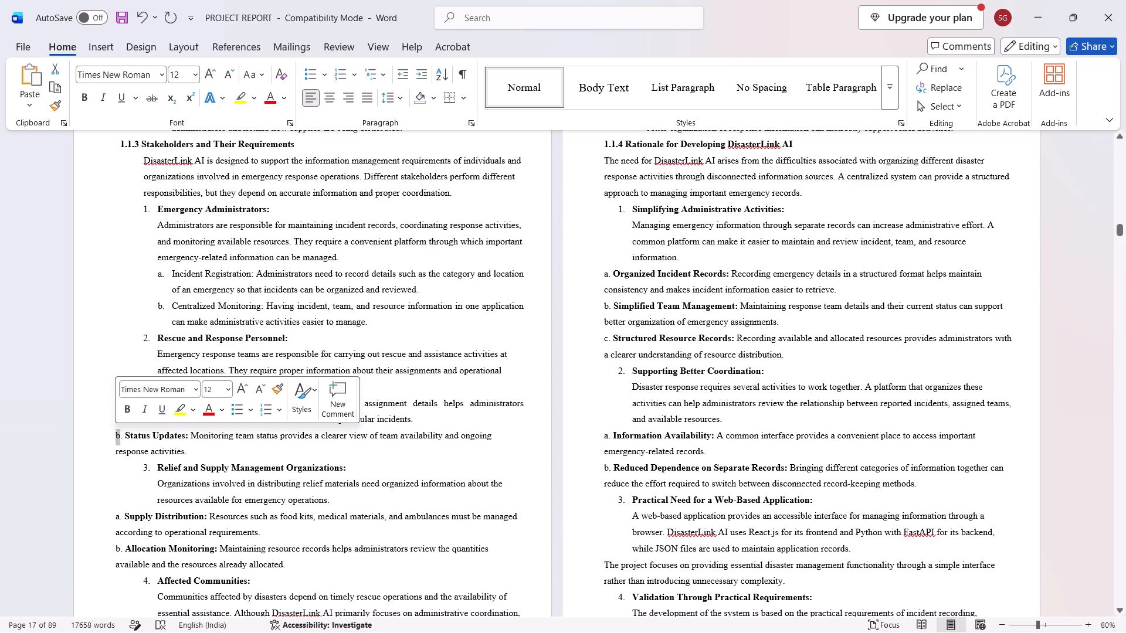
click(274, 414)
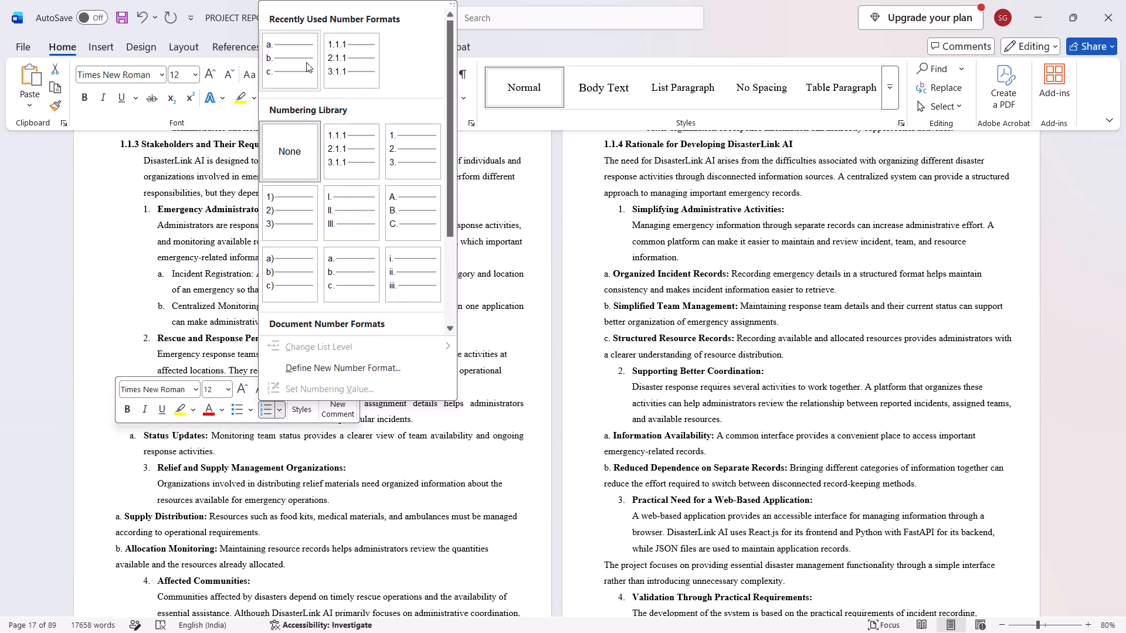
click(306, 62)
click(122, 438)
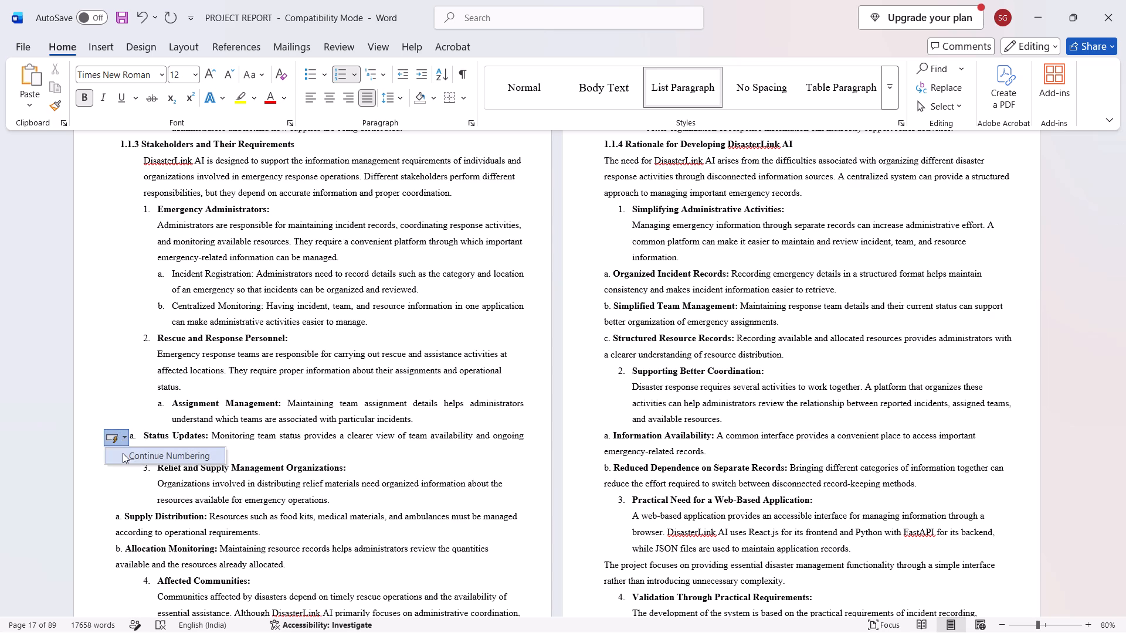
click(123, 453)
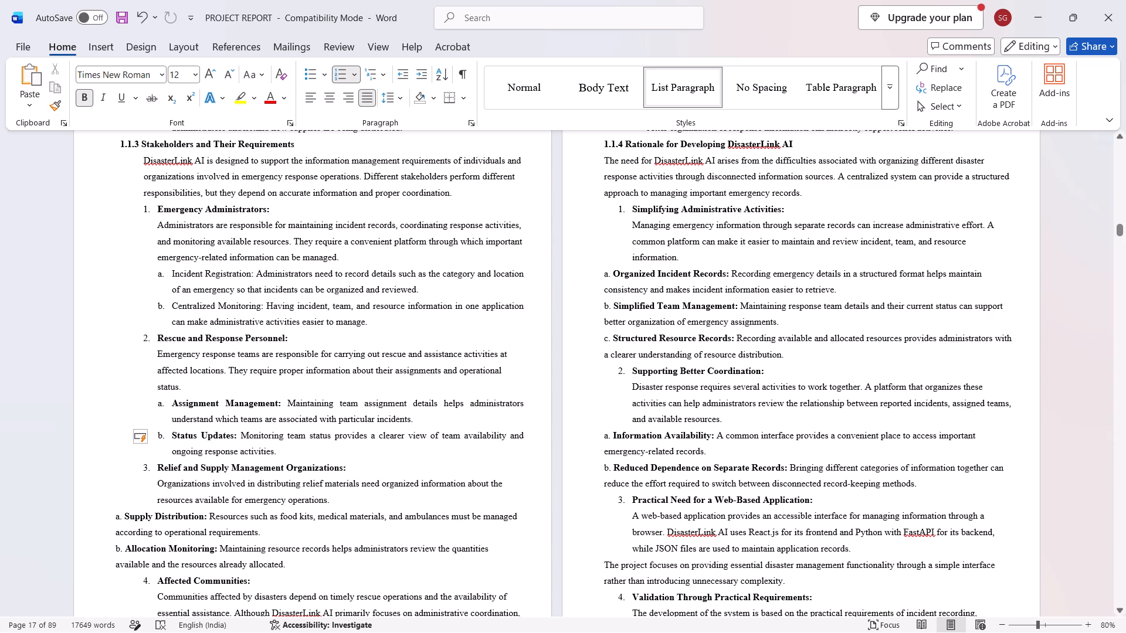
Remove the bold formatting from the Assignment Management and Status Updates items.
scroll(164, 481, down, 1)
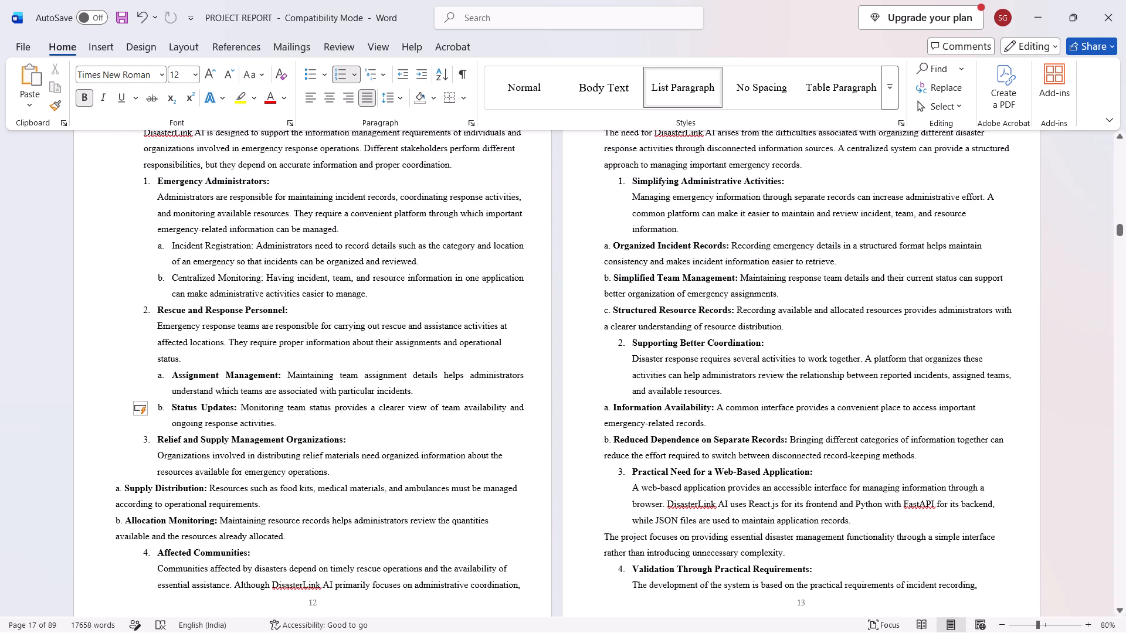
drag(281, 420, 171, 373)
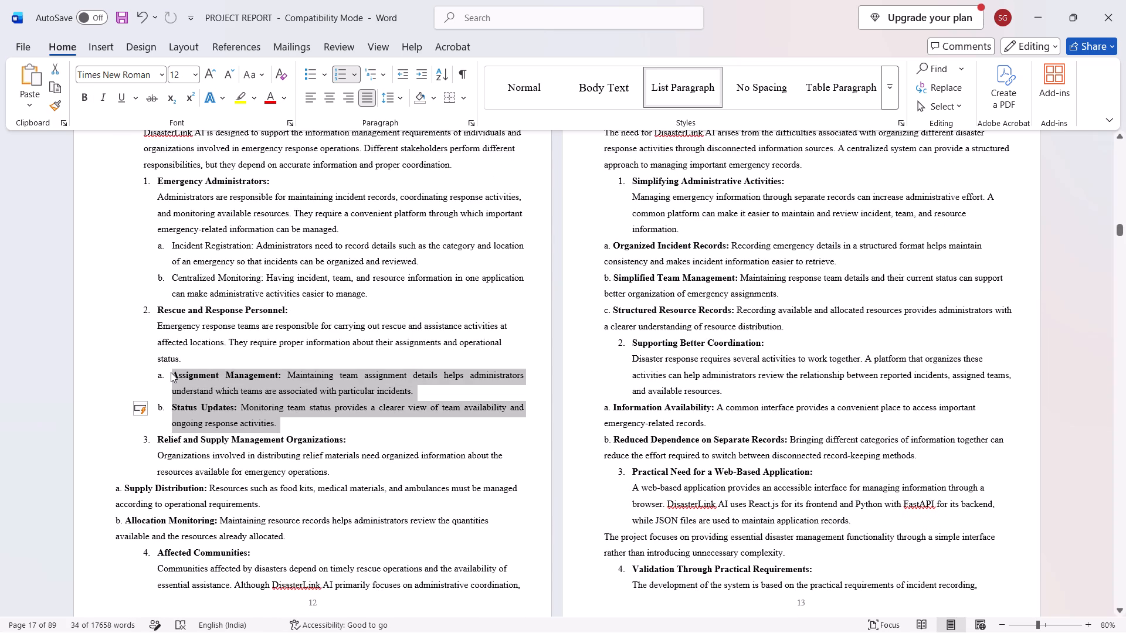
key(ctrl+b)
Convert the Supply Distribution and Allocation Monitoring paragraphs under Relief and Supply Management Organizations into an automatic a., b. lettered list with continued numbering.
scroll(287, 394, down, 3)
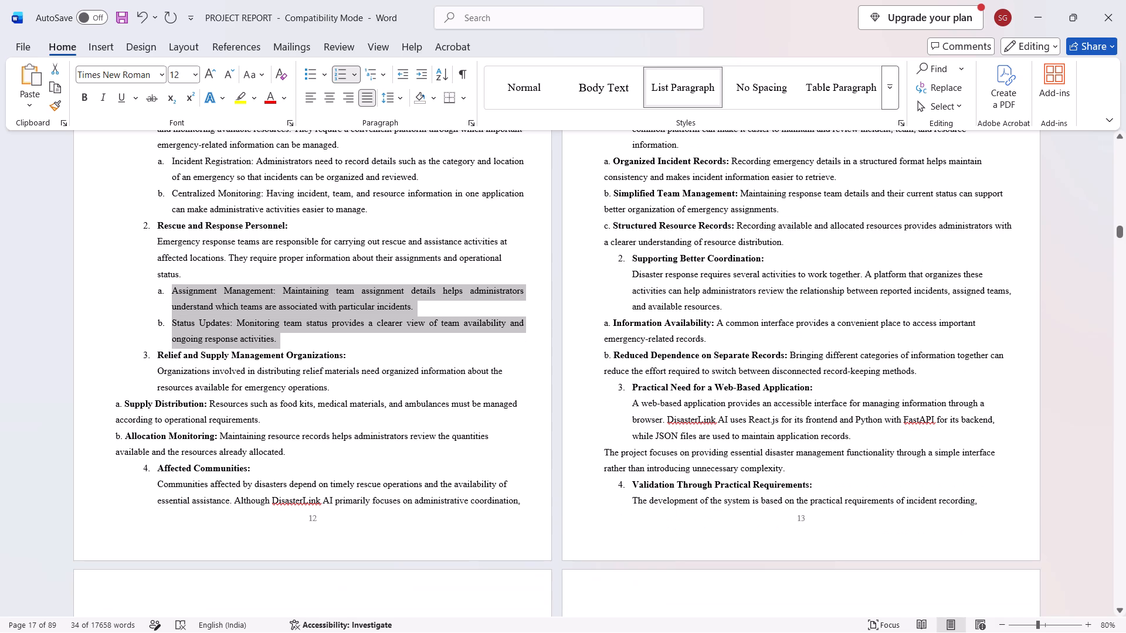
triple_click(113, 405)
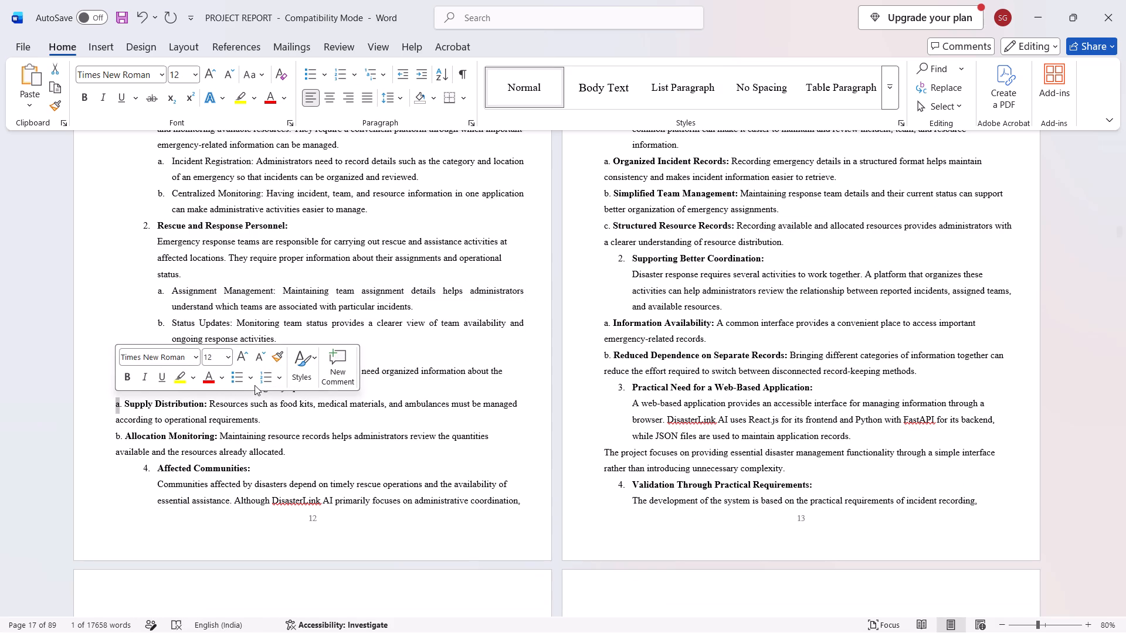
click(278, 377)
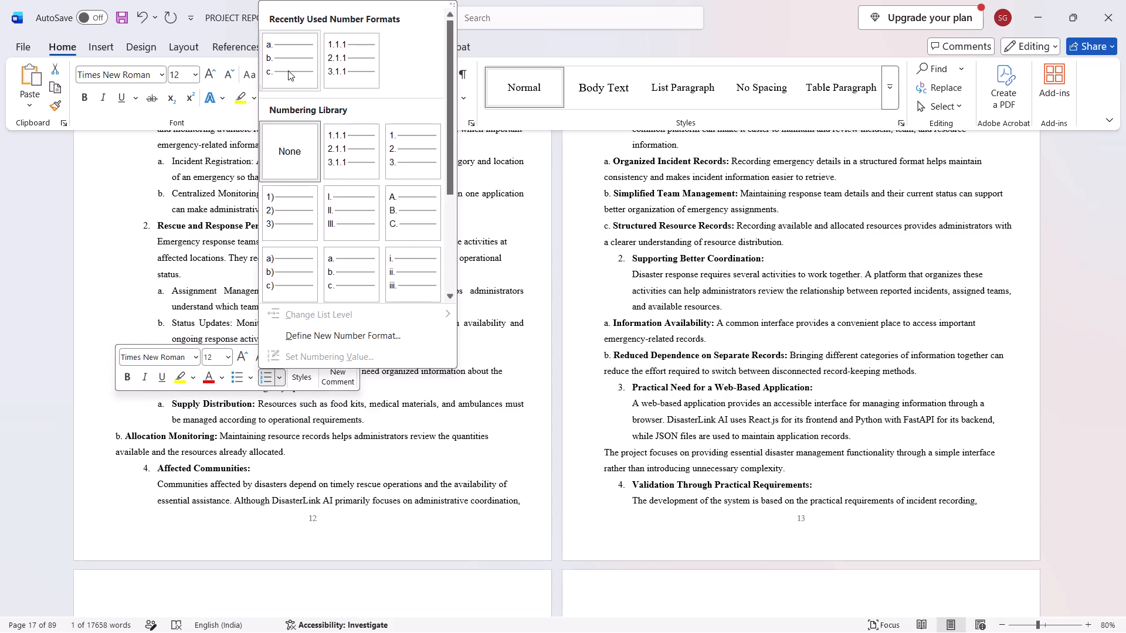
click(288, 70)
double_click(117, 435)
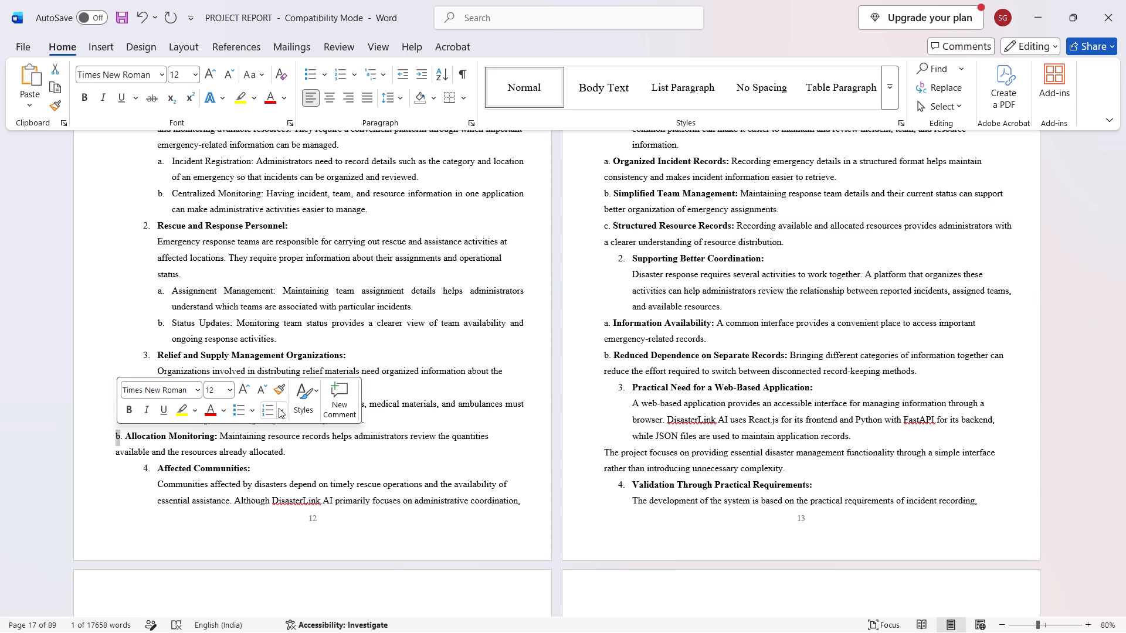
click(279, 408)
click(289, 75)
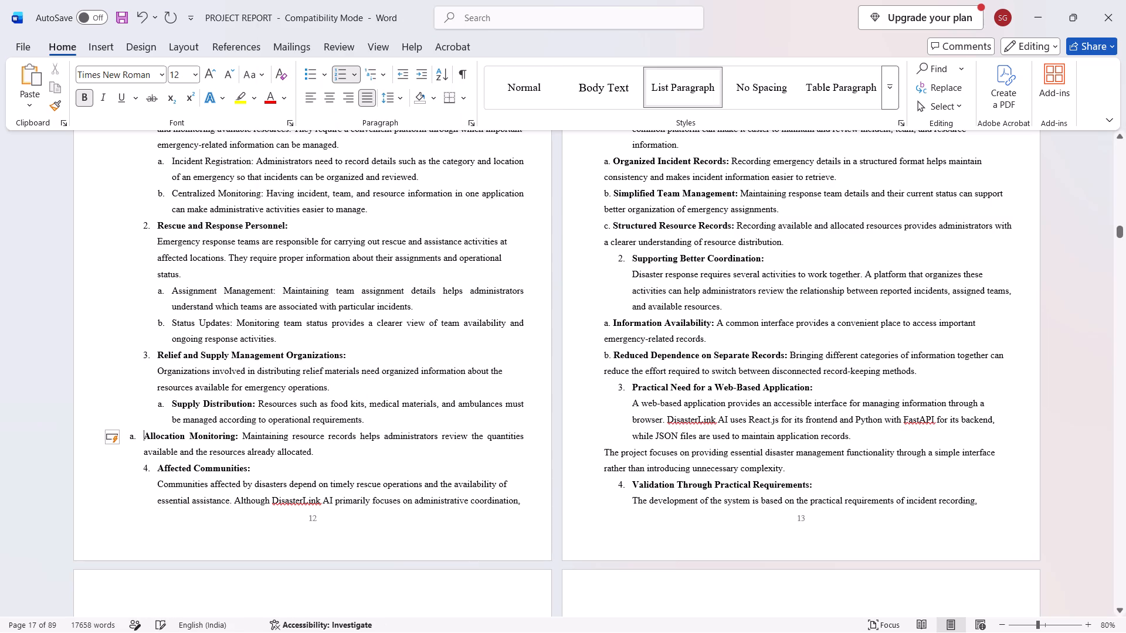
click(123, 438)
click(125, 455)
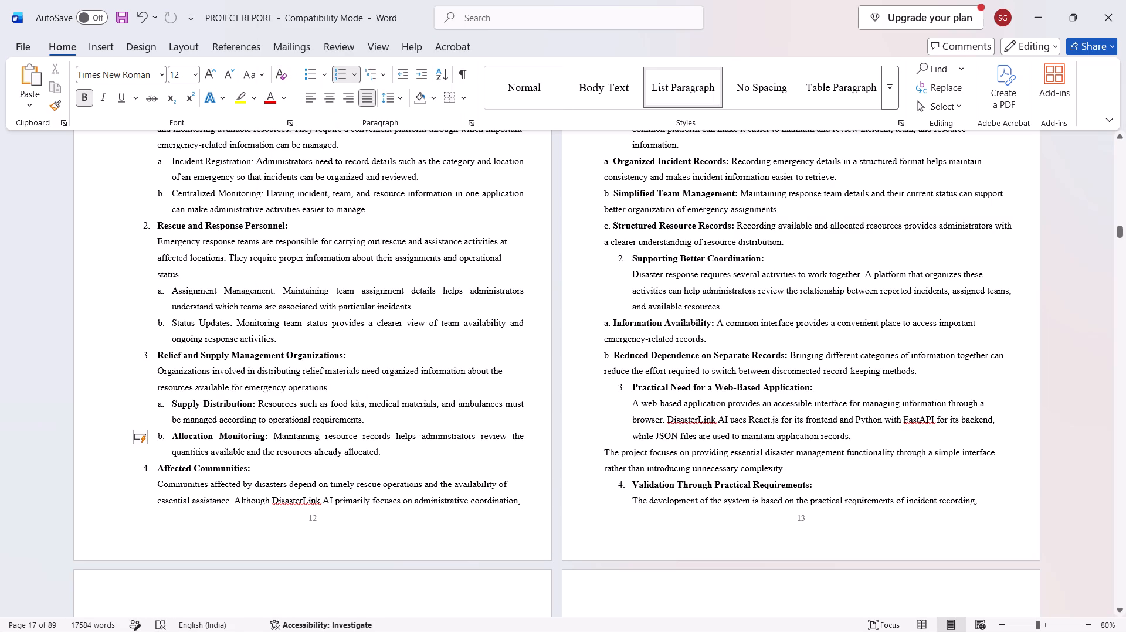
Remove the bold formatting from the Supply Distribution and Allocation Monitoring items.
drag(392, 451, 175, 402)
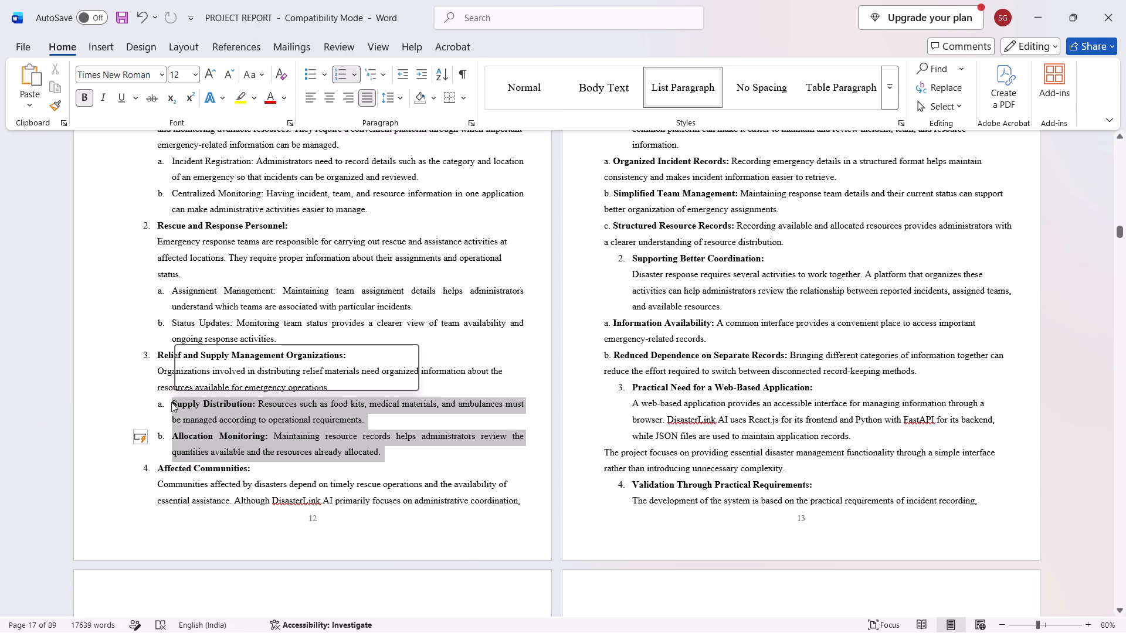
key(ctrl+b)
click(340, 415)
Insert an unnumbered blank line above each of the headings 1.1.3 and 1.1.4 to separate them from the preceding list text.
scroll(458, 421, up, 2)
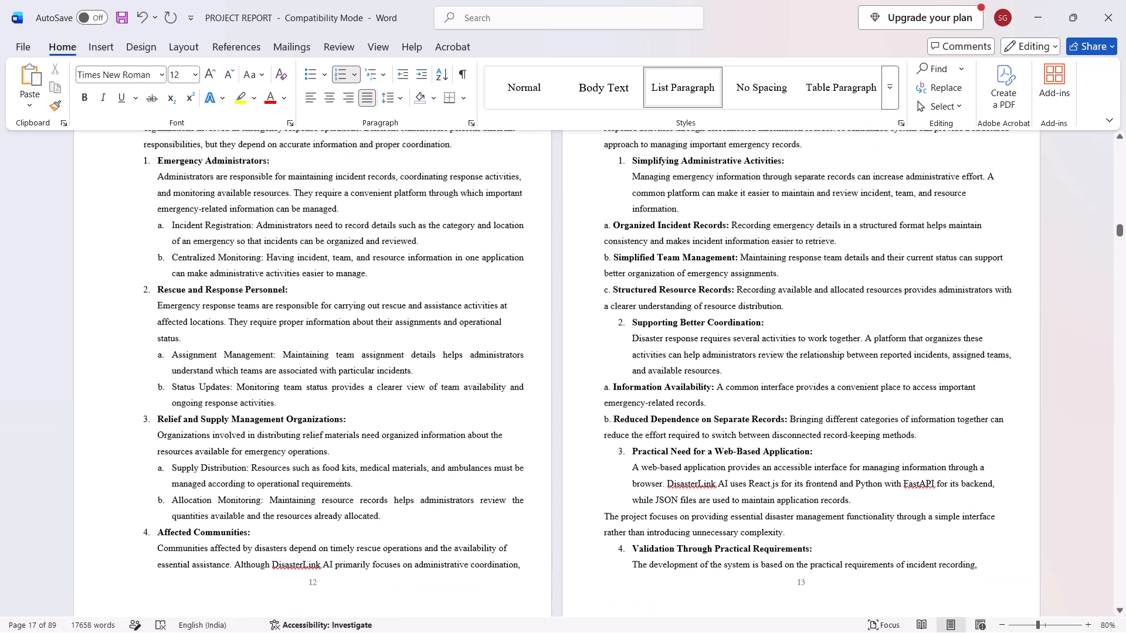
scroll(459, 421, up, 5)
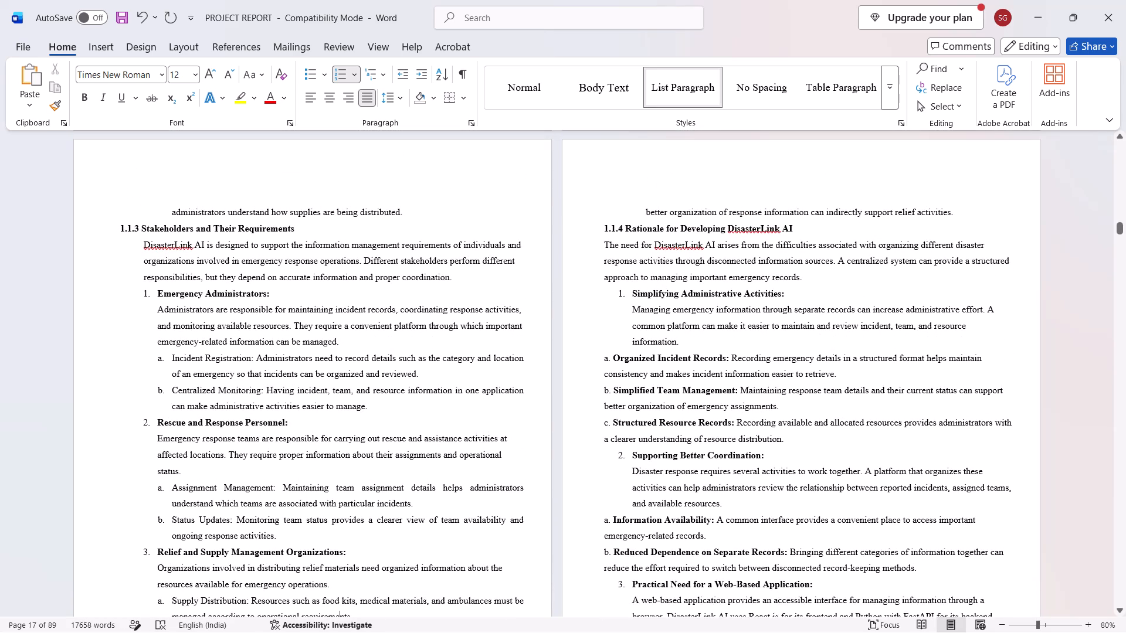
click(605, 224)
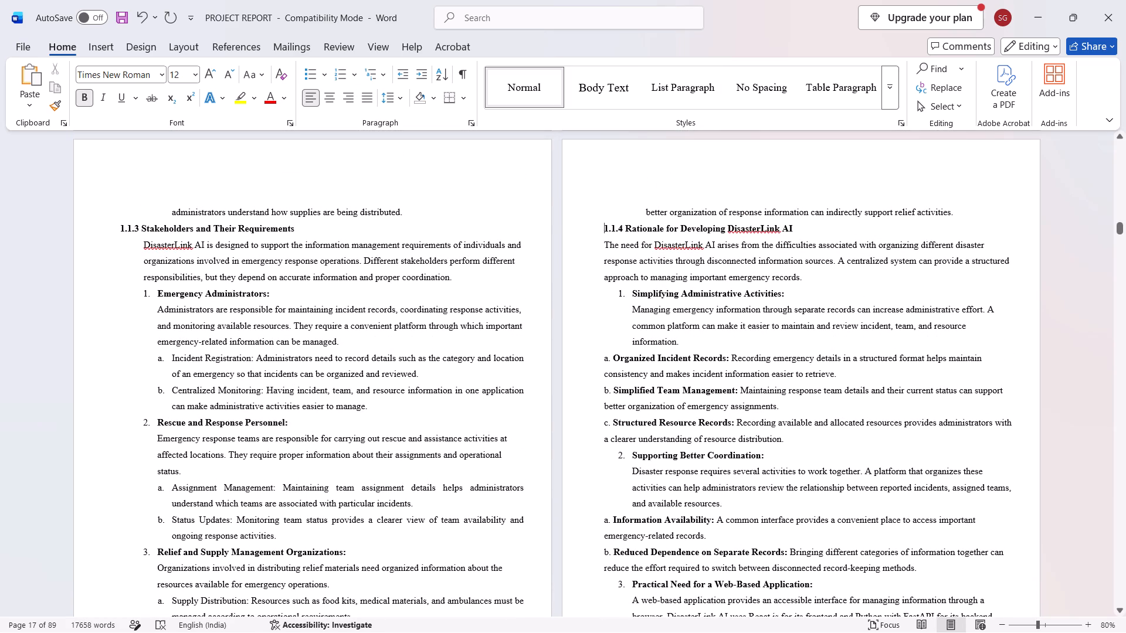
click(976, 212)
click(417, 212)
key(Return)
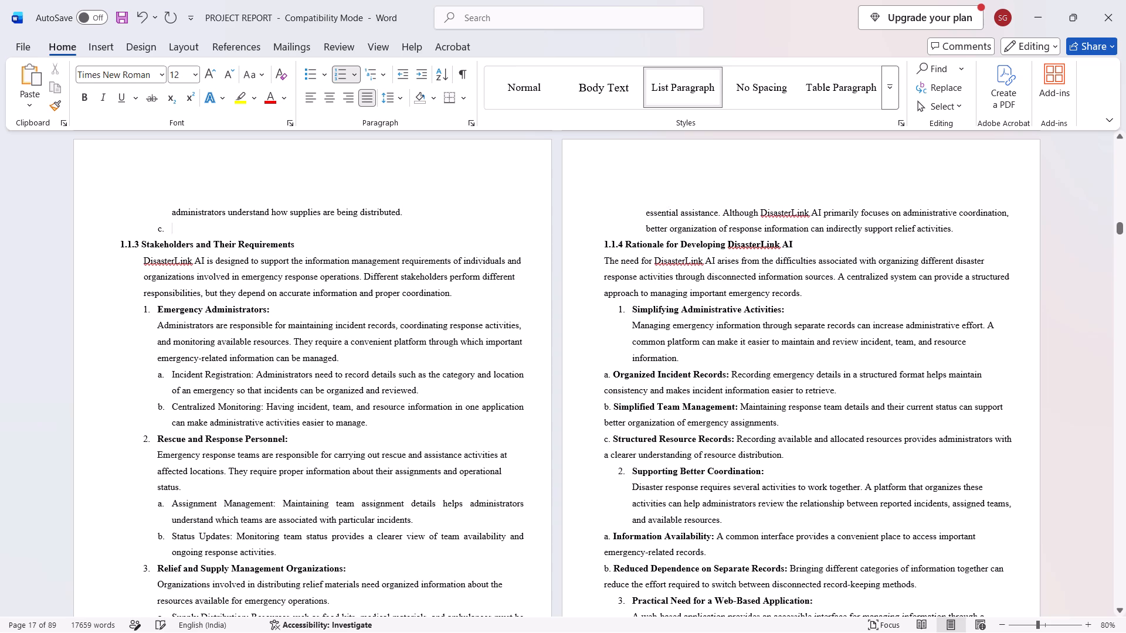
key(BackSpace)
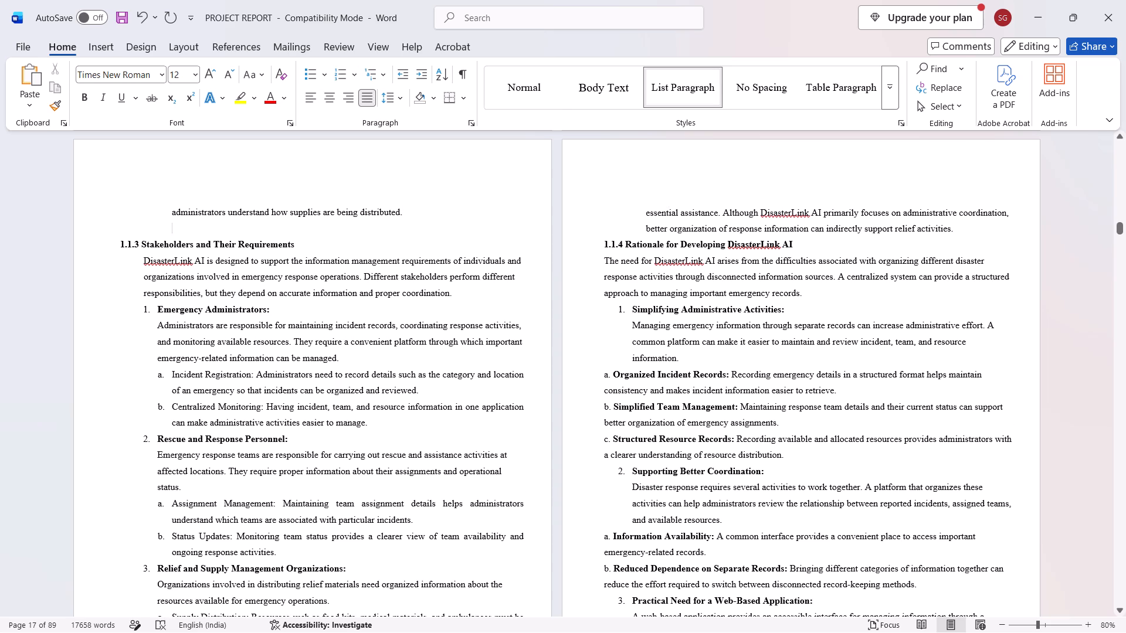
click(969, 223)
key(Return)
key(BackSpace)
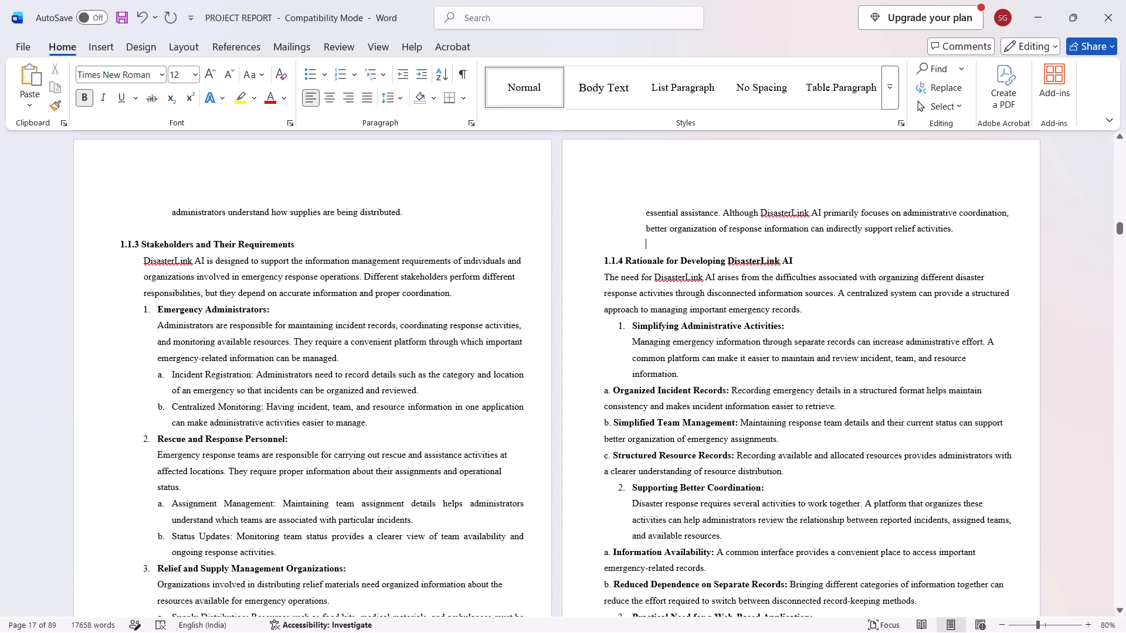
Indent all lines of the introductory paragraph under 1.1.4 by two tab stops and put two spaces before its heading.
click(603, 257)
scroll(604, 262, up, 9)
scroll(604, 262, down, 1)
scroll(604, 262, up, 3)
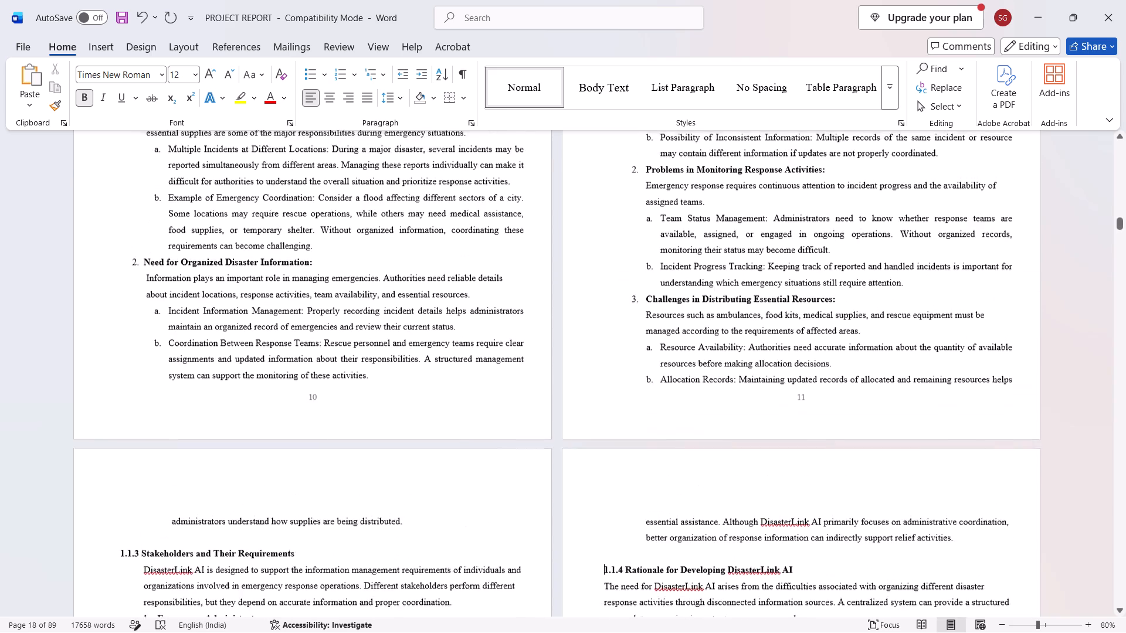
scroll(604, 262, up, 10)
scroll(604, 262, down, 9)
scroll(605, 264, up, 1)
scroll(605, 264, down, 1)
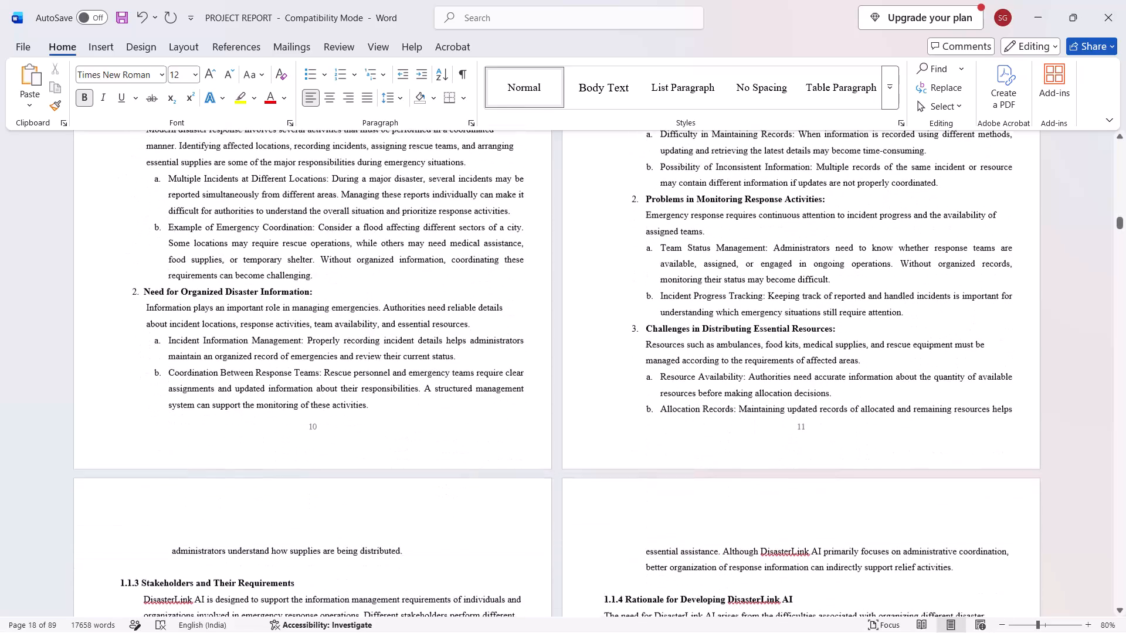
scroll(605, 265, down, 12)
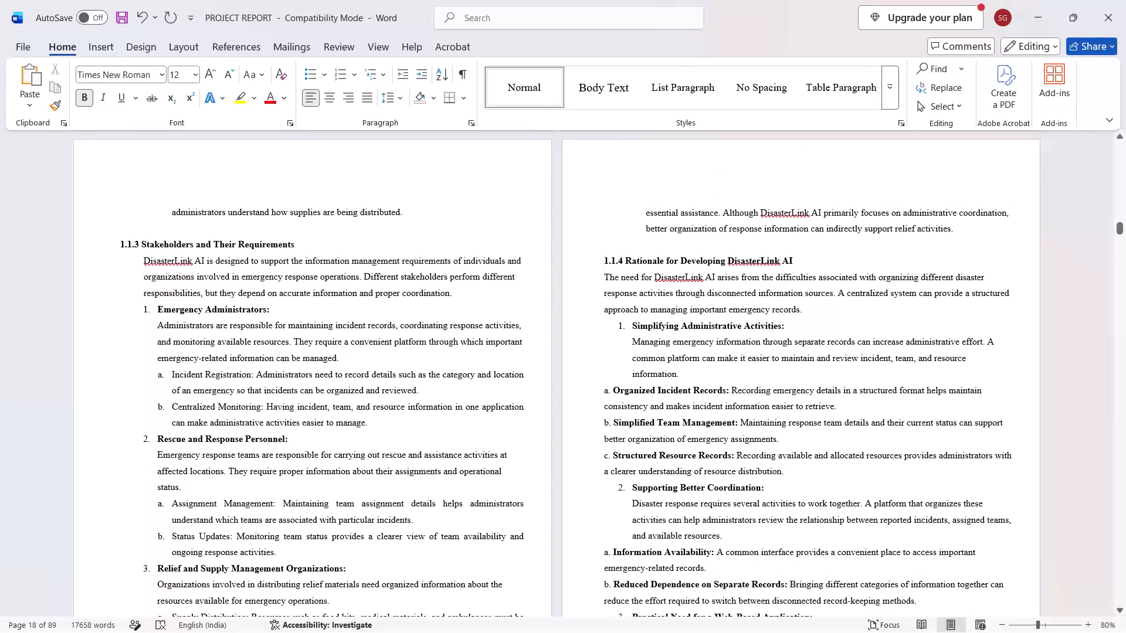
click(599, 273)
key(Tab)
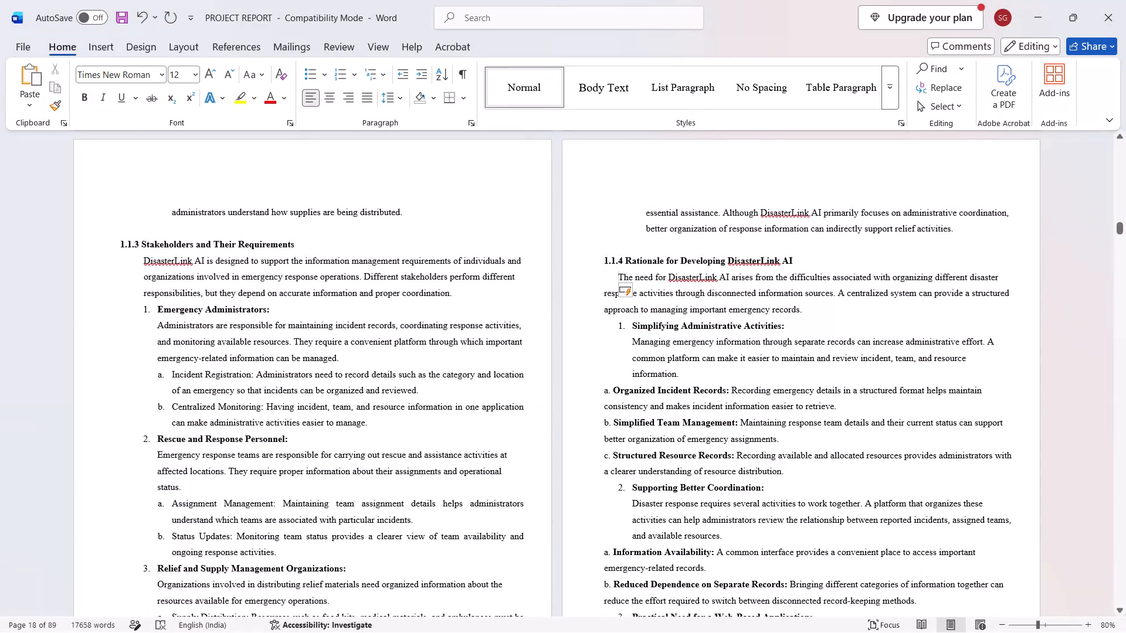
key(Tab)
click(601, 258)
key(space)
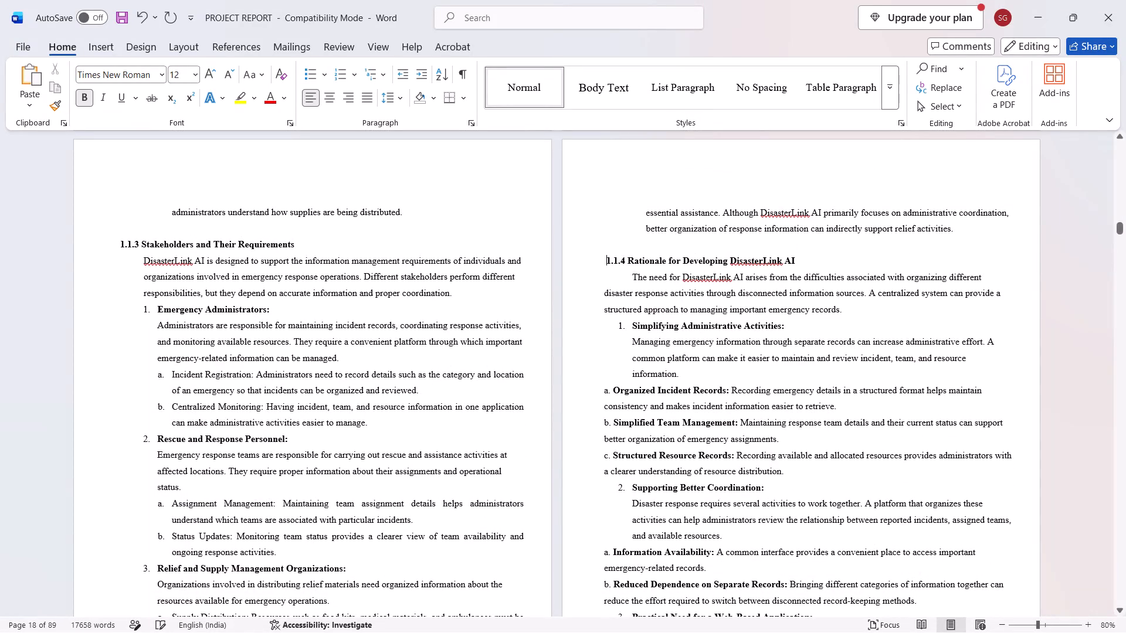
key(space)
click(603, 297)
key(Tab)
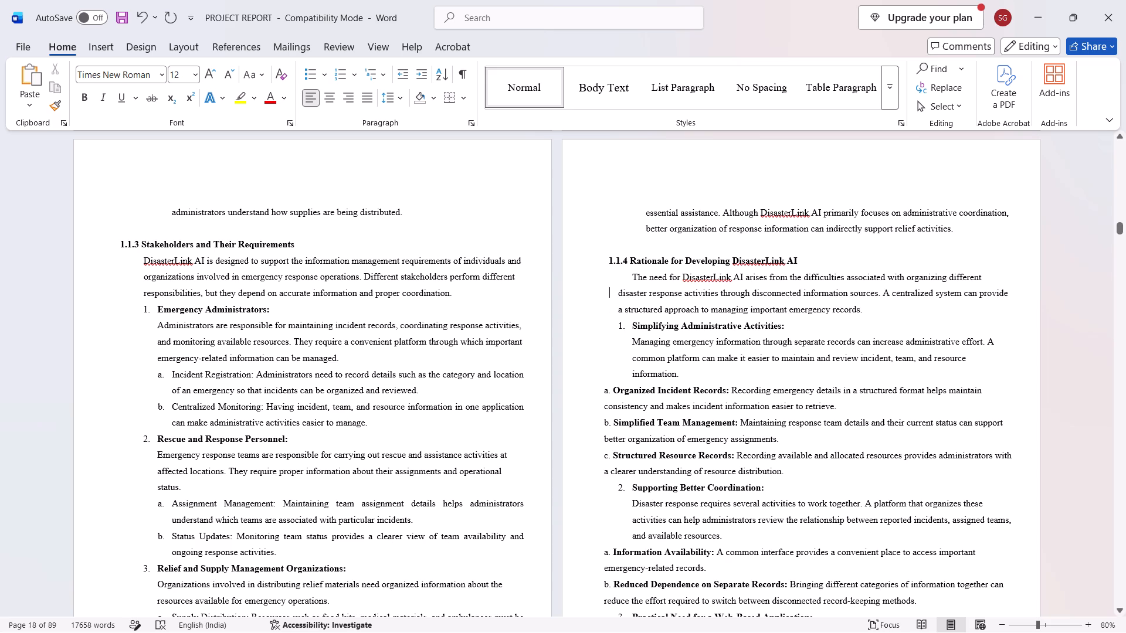
key(Tab)
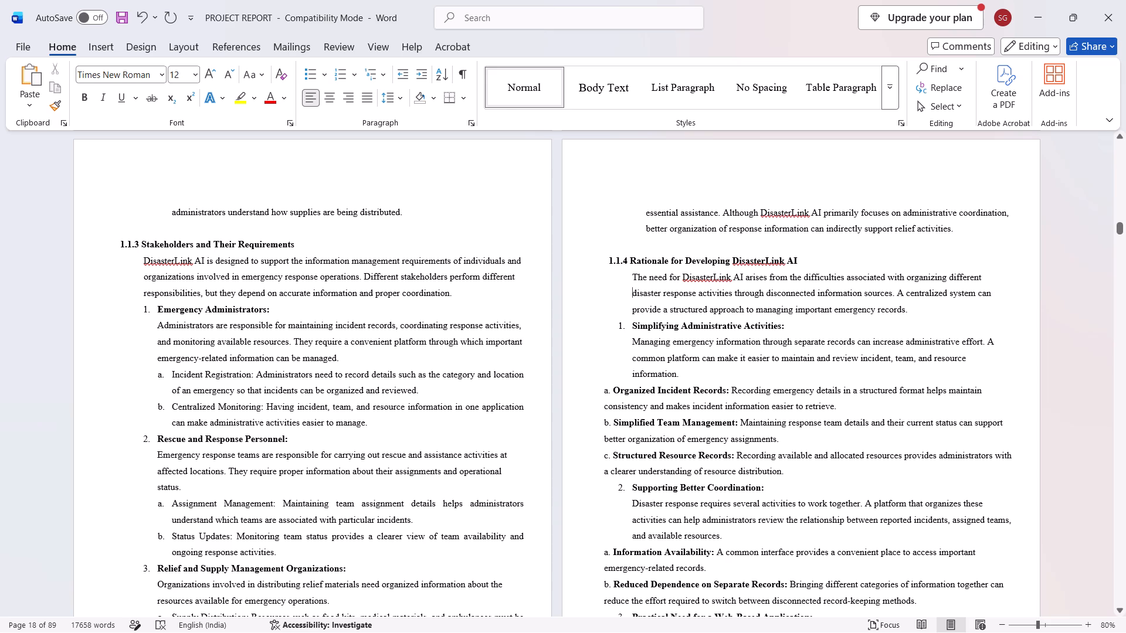
Shift the numbered list under 1.1.4 further in so its numbers line up with the indented introductory paragraph.
scroll(632, 279, up, 6)
scroll(632, 279, down, 1)
scroll(632, 279, up, 10)
scroll(632, 279, down, 1)
scroll(632, 279, up, 4)
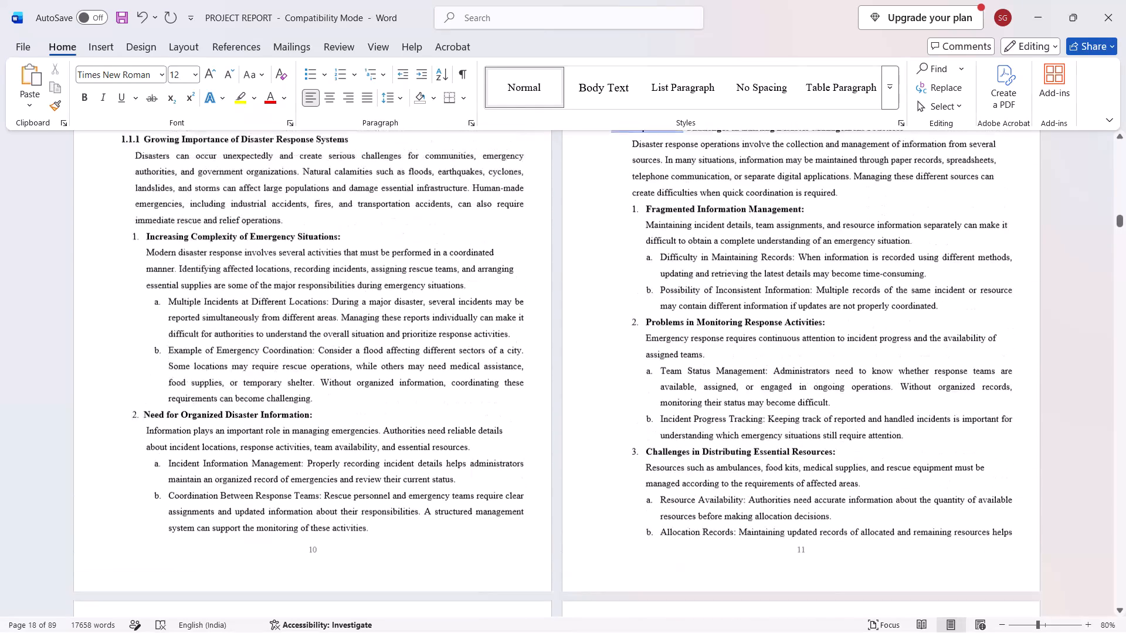
scroll(632, 279, up, 3)
scroll(630, 279, down, 6)
scroll(628, 280, up, 1)
scroll(628, 280, down, 6)
scroll(626, 281, up, 1)
scroll(626, 281, down, 4)
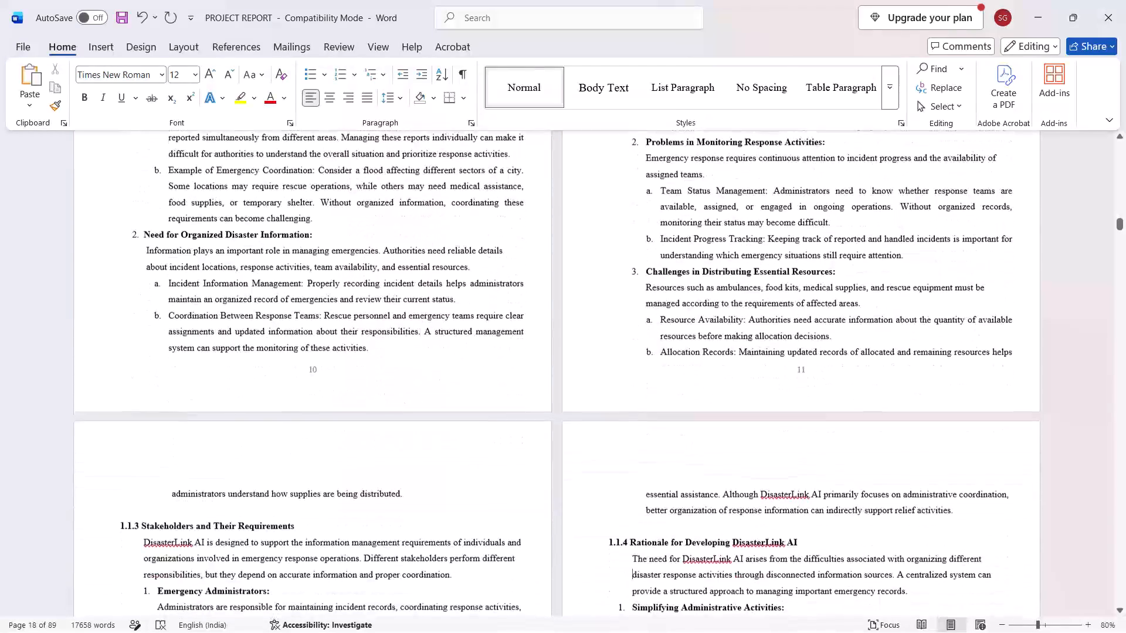
scroll(626, 281, down, 8)
scroll(625, 281, up, 1)
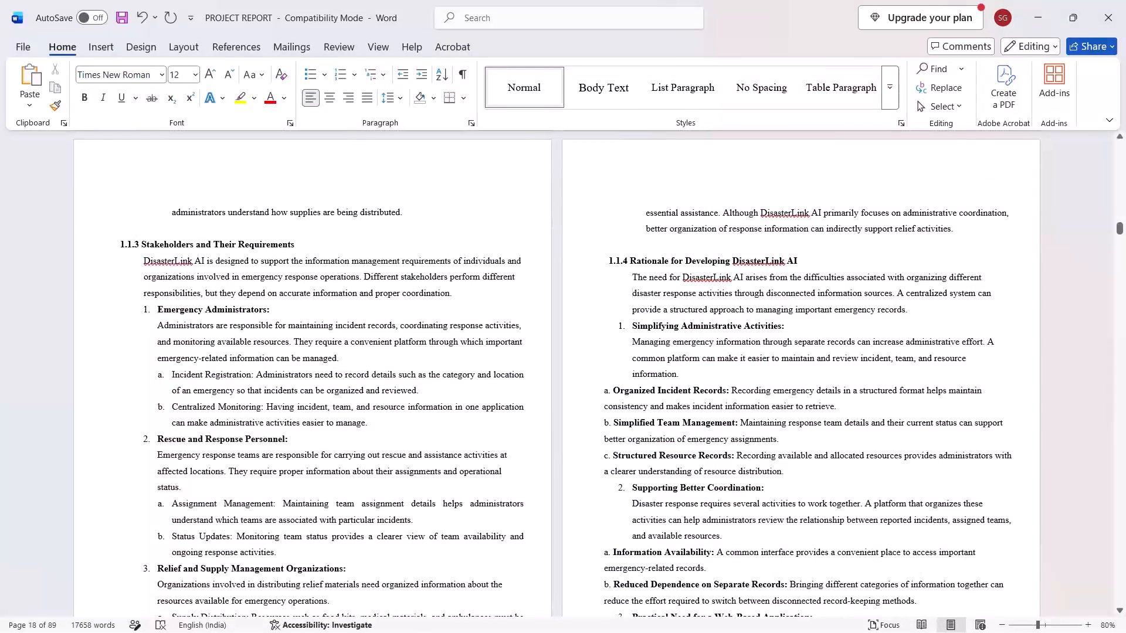
click(620, 328)
drag(620, 328, 636, 332)
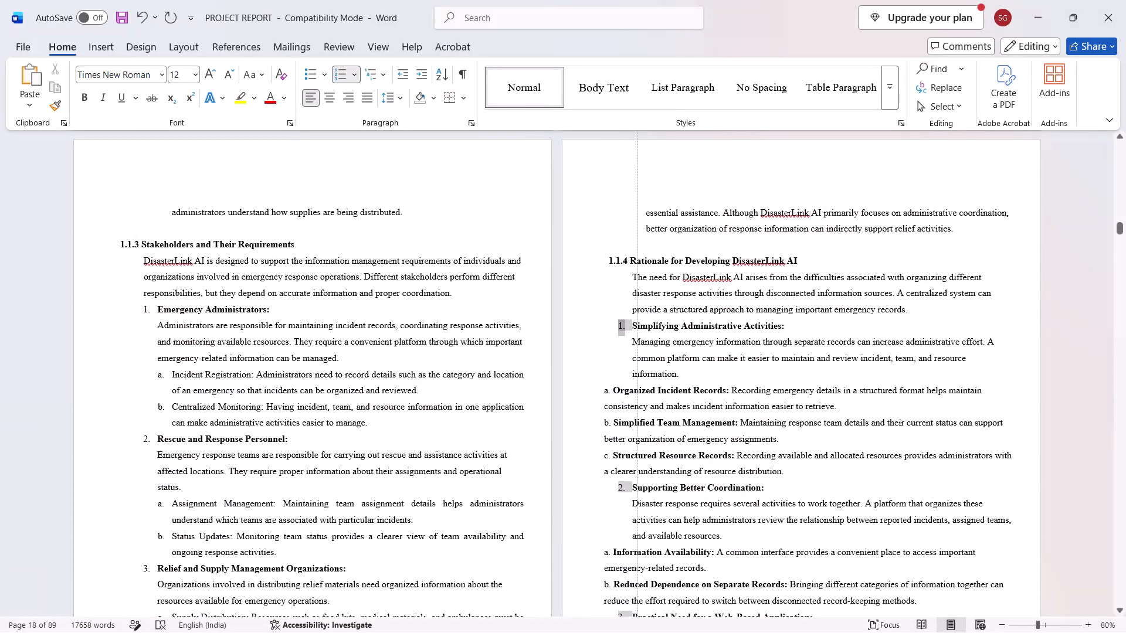
drag(636, 332, 631, 335)
Compare the indentation of the 1.1.4 numbered list with the lists in the preceding sections.
scroll(630, 335, up, 10)
scroll(618, 331, down, 2)
scroll(618, 331, up, 1)
scroll(618, 331, down, 1)
scroll(618, 331, up, 1)
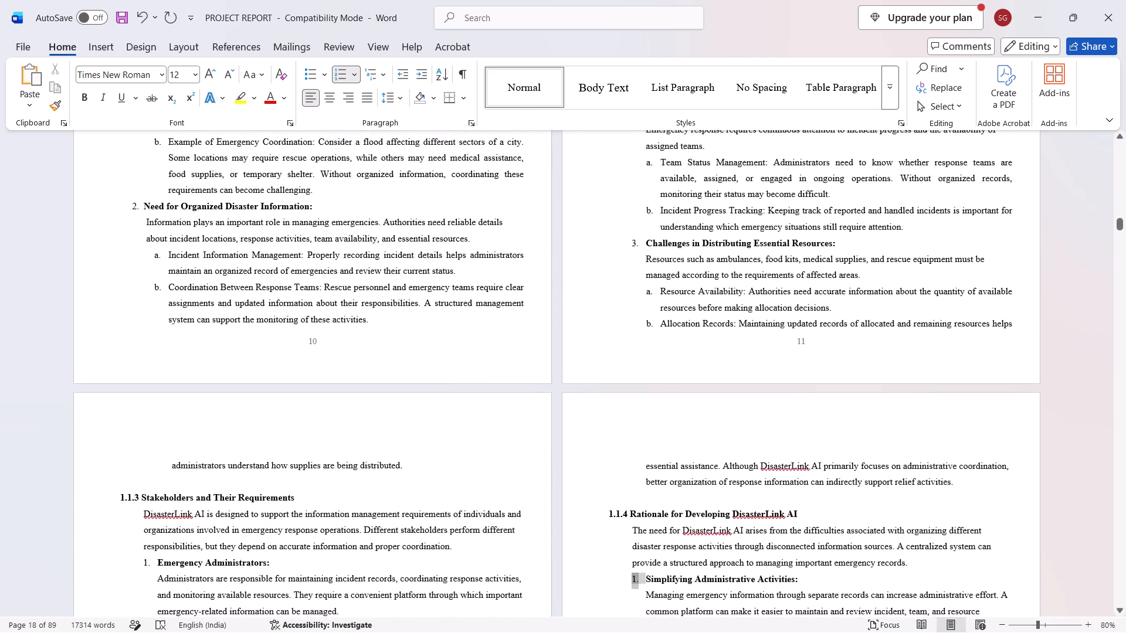
scroll(618, 331, up, 8)
scroll(618, 331, down, 2)
scroll(618, 331, up, 1)
scroll(618, 331, down, 5)
scroll(618, 331, up, 1)
scroll(618, 331, down, 1)
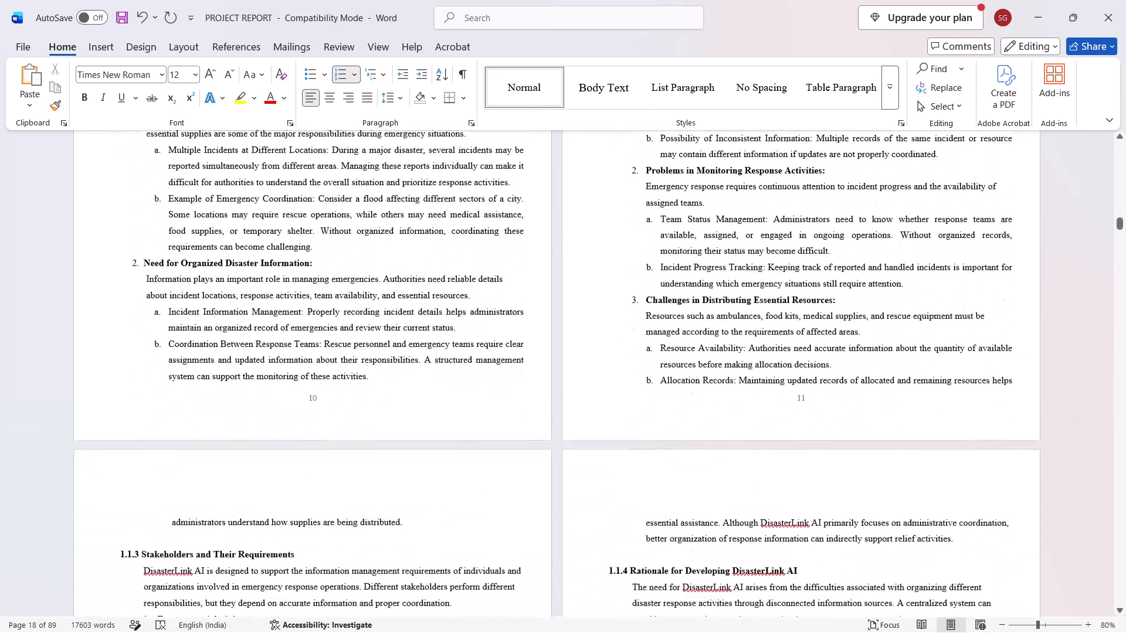
scroll(618, 331, down, 10)
Convert the Organized Incident Records, Simplified Team Management and Structured Resource Records paragraphs into an automatic a., b., c. lettered list.
click(626, 360)
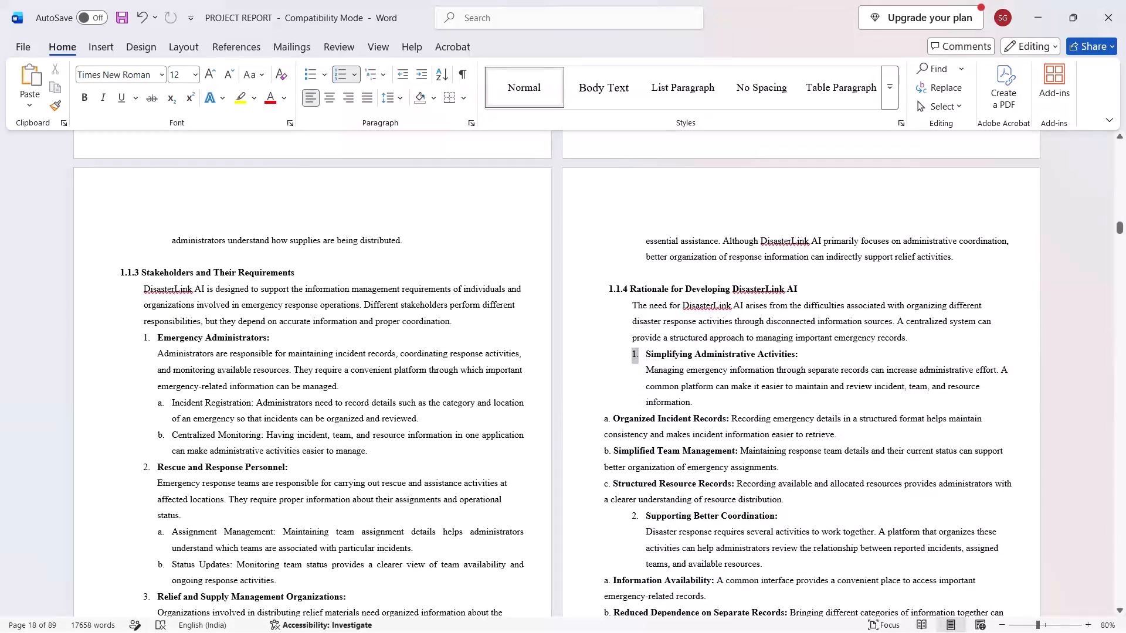
click(603, 422)
click(606, 417)
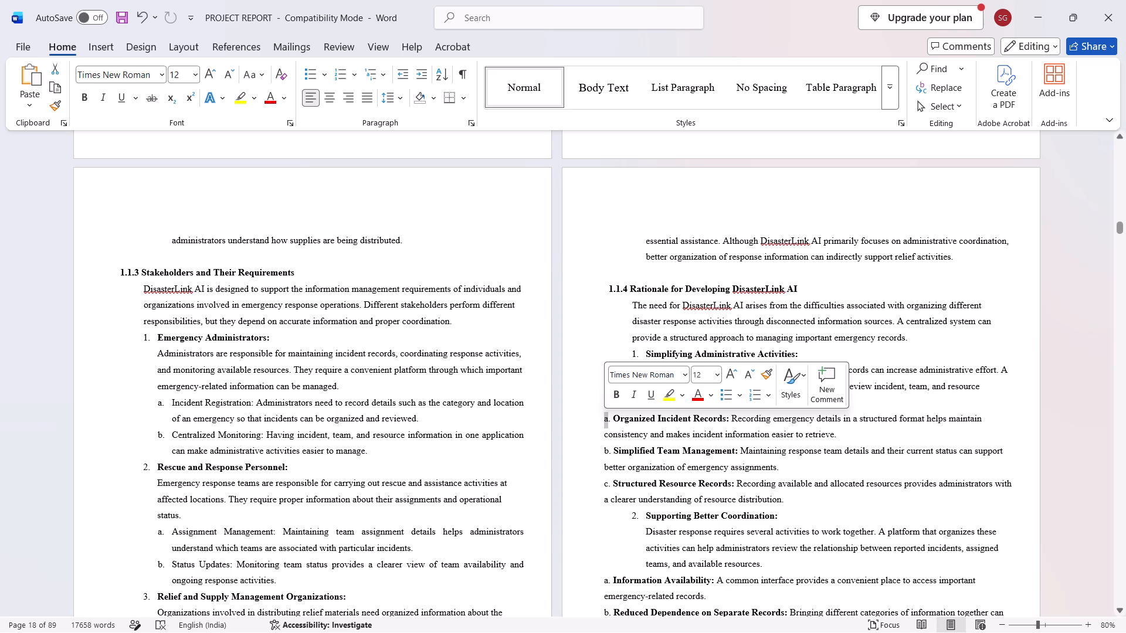
drag(792, 502, 781, 496)
click(874, 505)
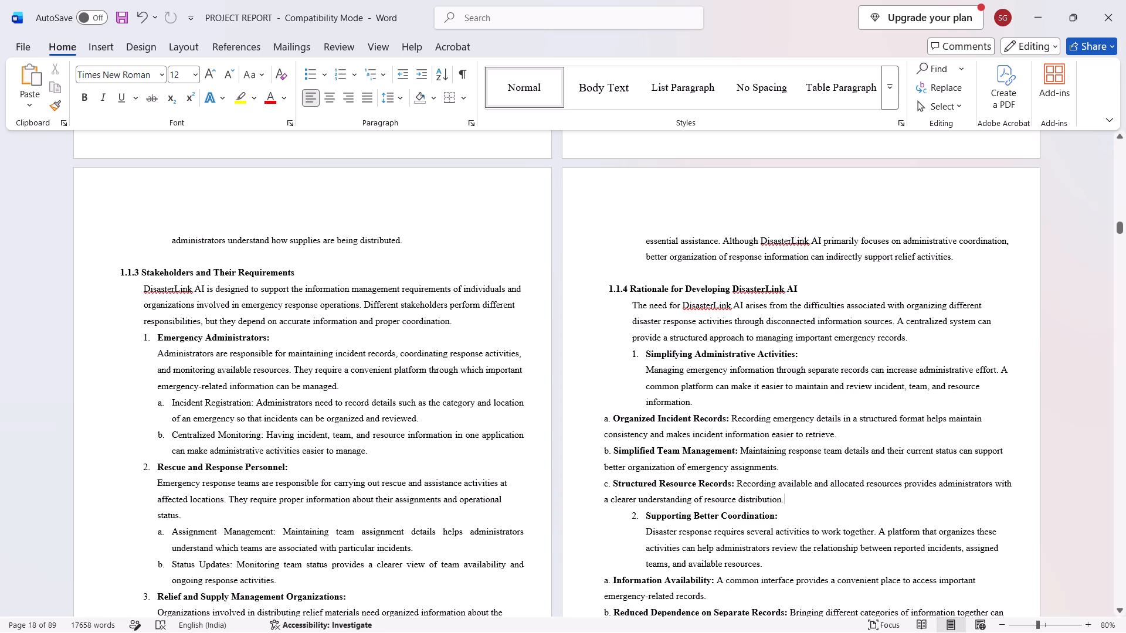
drag(788, 499, 604, 426)
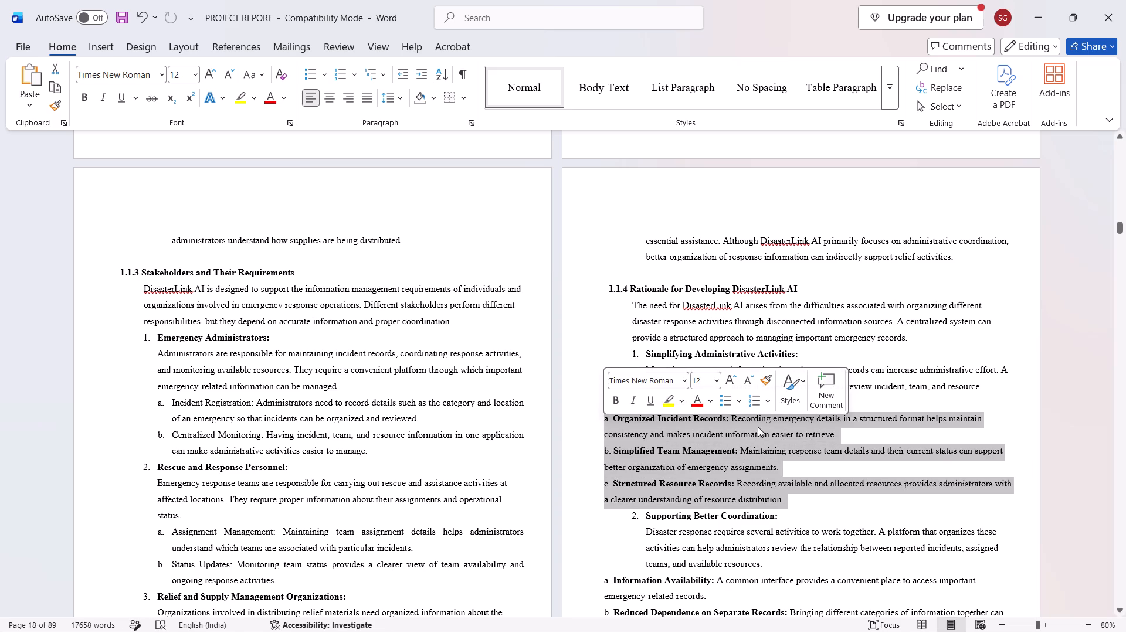
click(763, 403)
click(772, 77)
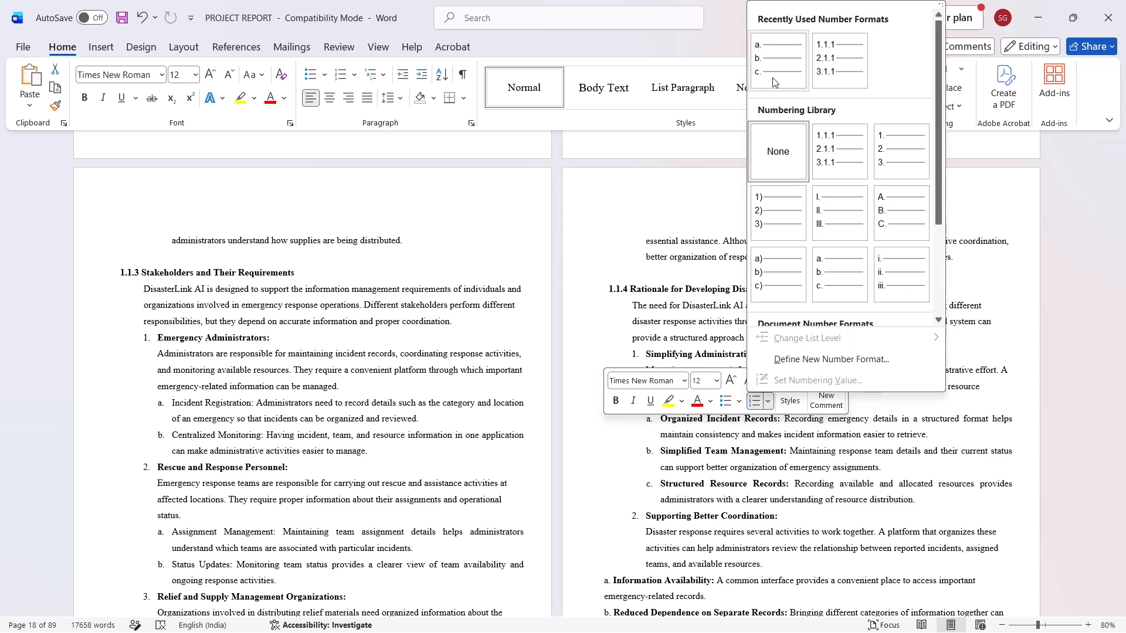
click(664, 424)
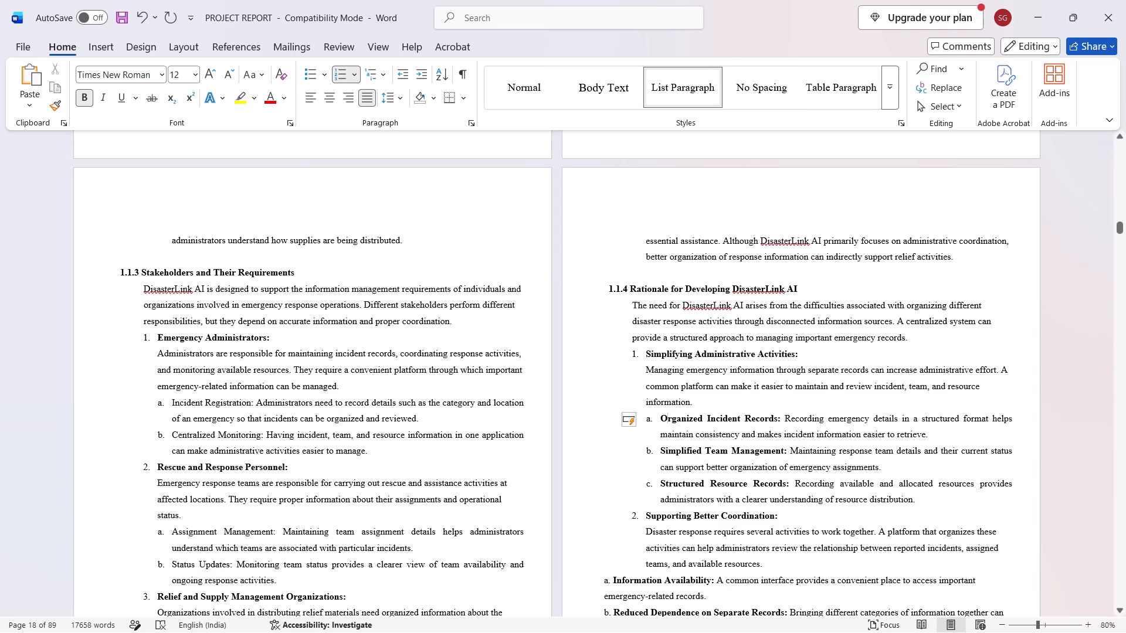
Remove the bold formatting from the three lettered items under Simplifying Administrative Activities.
drag(922, 502, 688, 415)
key(ctrl+b)
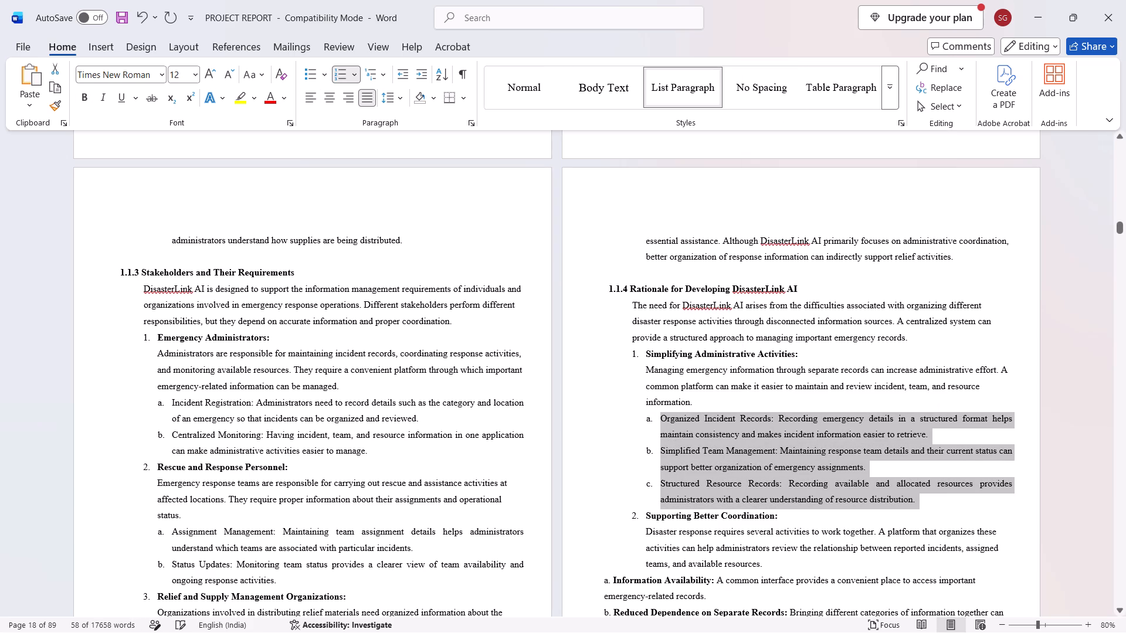
click(808, 390)
Convert the Information Availability and Reduced Dependence on Separate Records paragraphs into an automatic a., b. lettered list without bold text.
scroll(695, 492, down, 3)
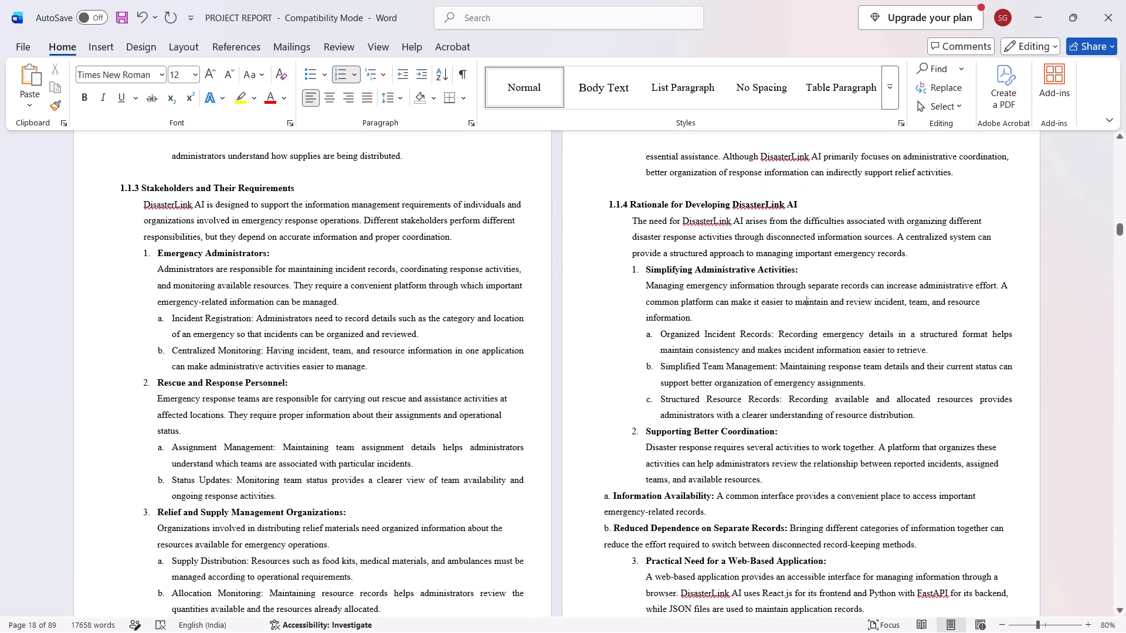
click(635, 430)
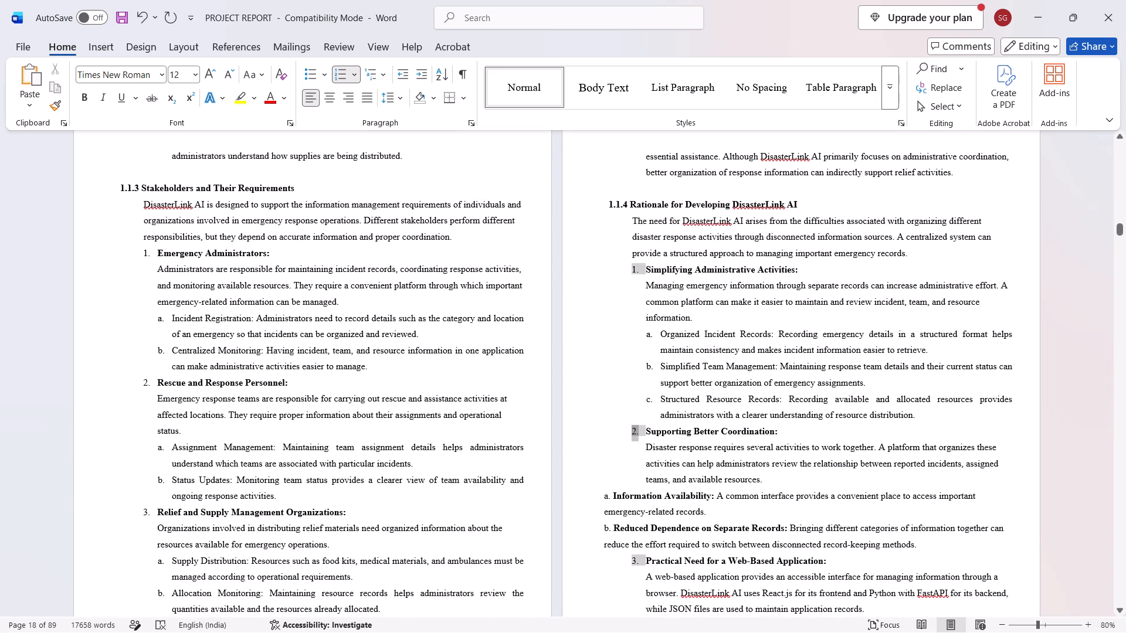
drag(916, 543, 854, 533)
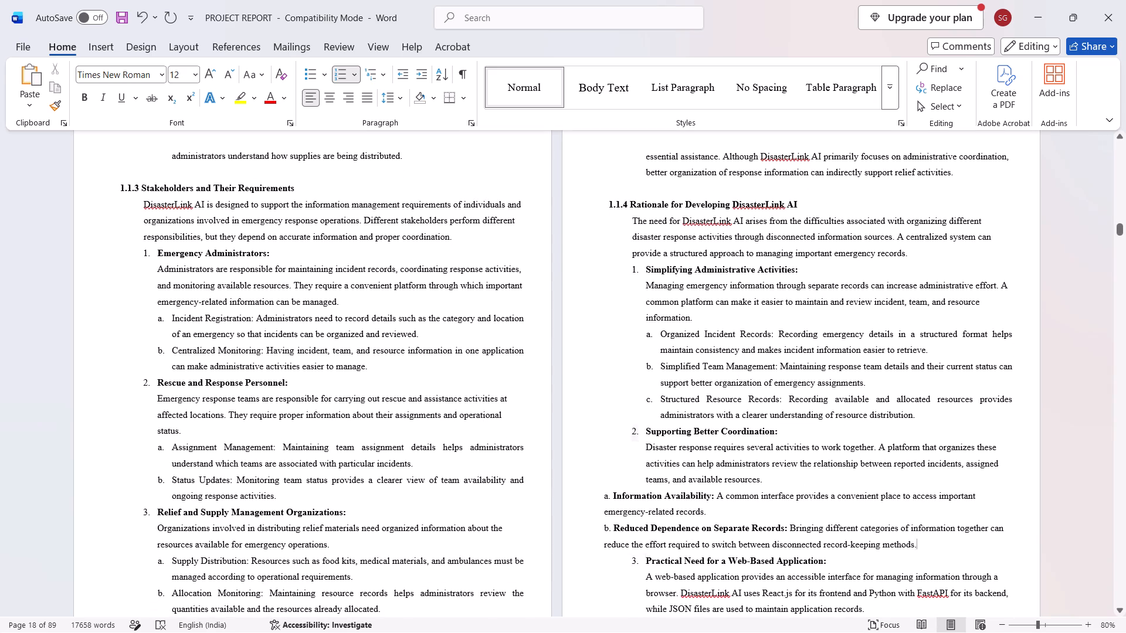
drag(854, 533, 600, 494)
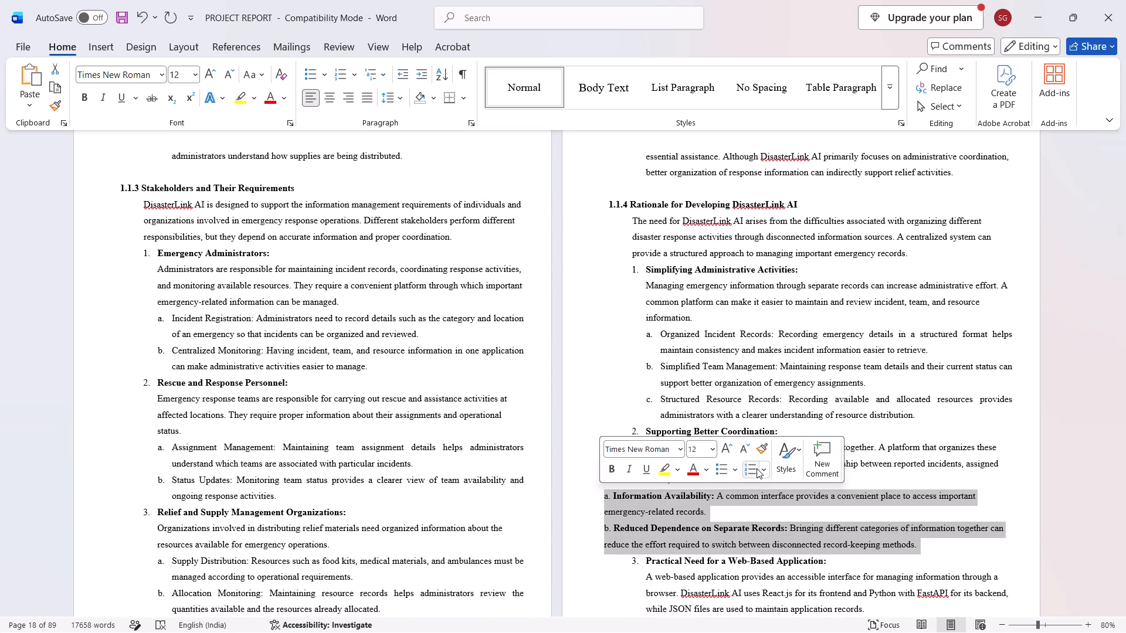
click(765, 468)
click(772, 49)
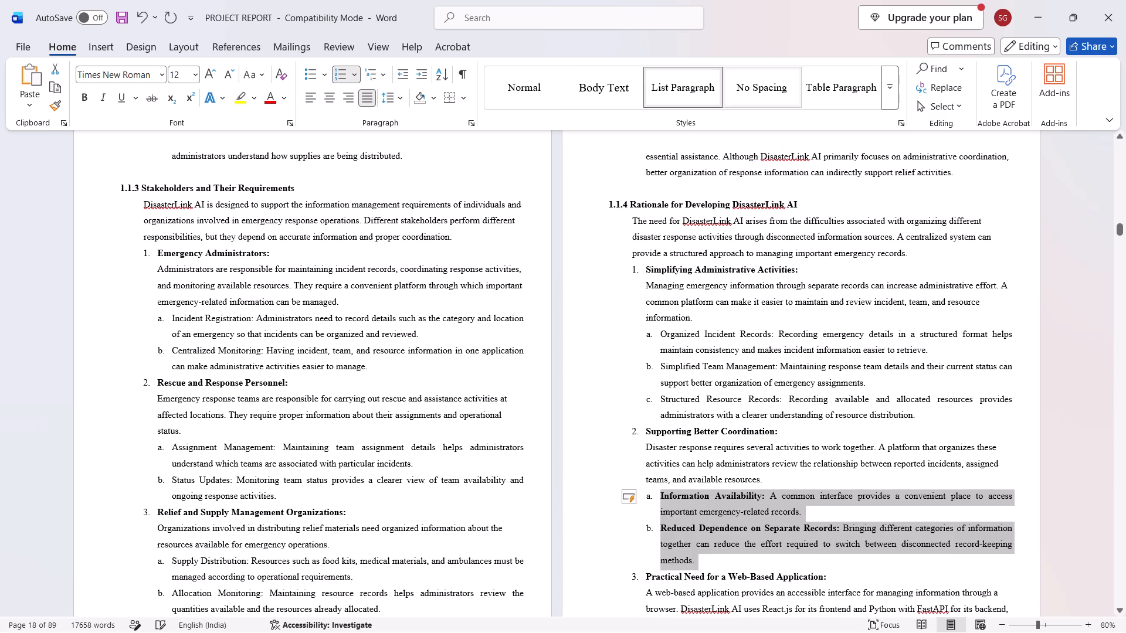
key(ctrl+b)
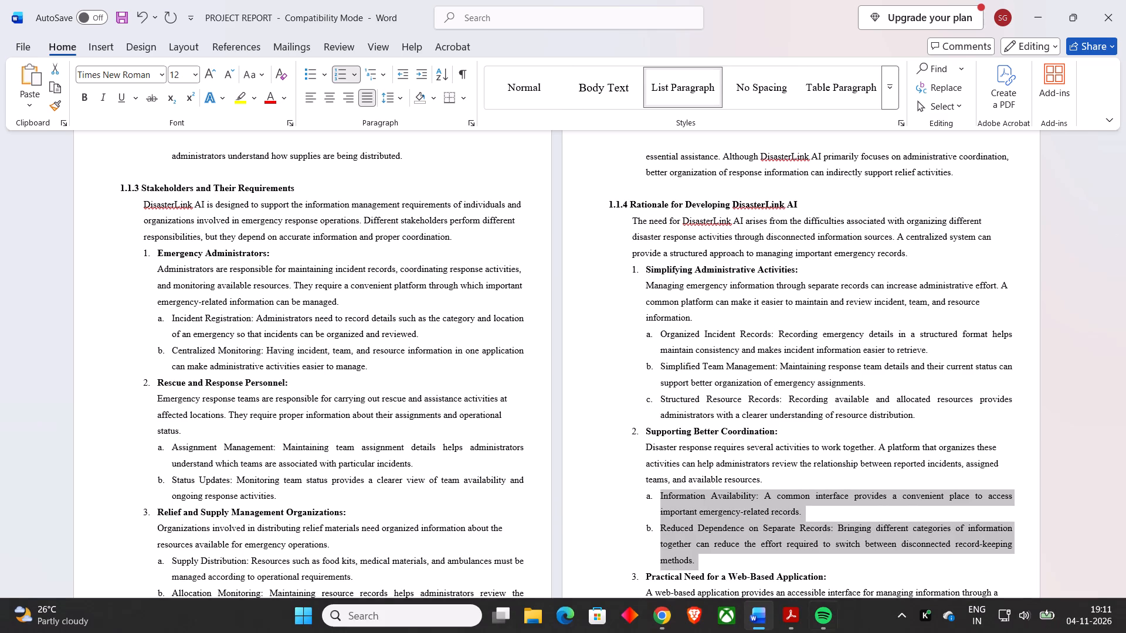
Align the paragraph starting "The project focuses on" with the text of Practical Need for a Web-Based Application, as a separate unnumbered paragraph.
scroll(858, 608, down, 5)
scroll(700, 394, down, 2)
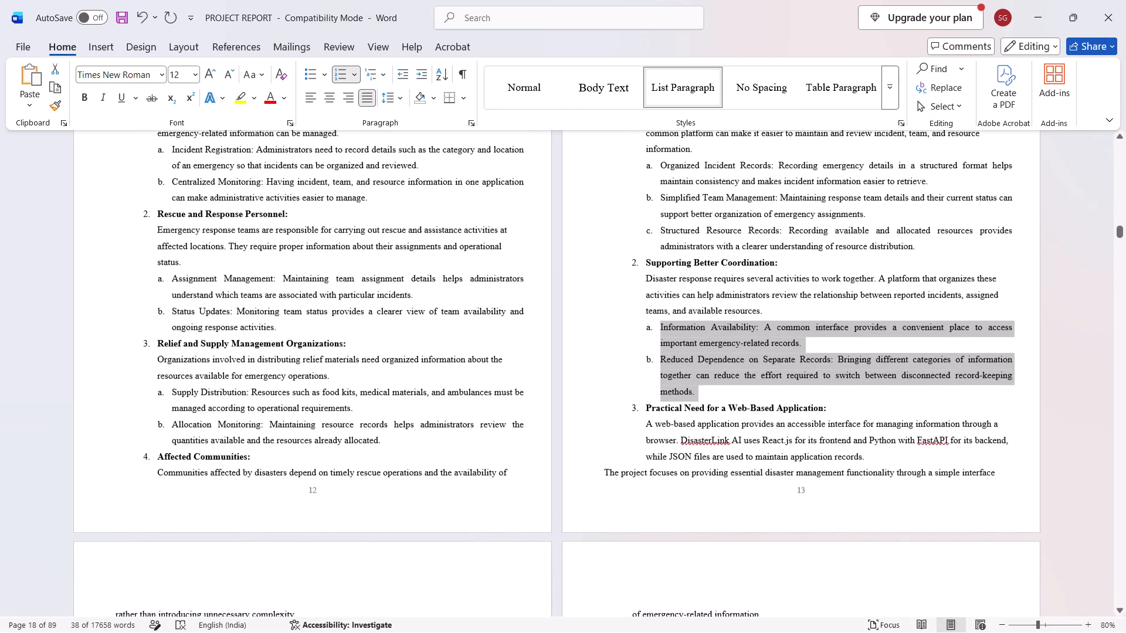
scroll(636, 465, down, 5)
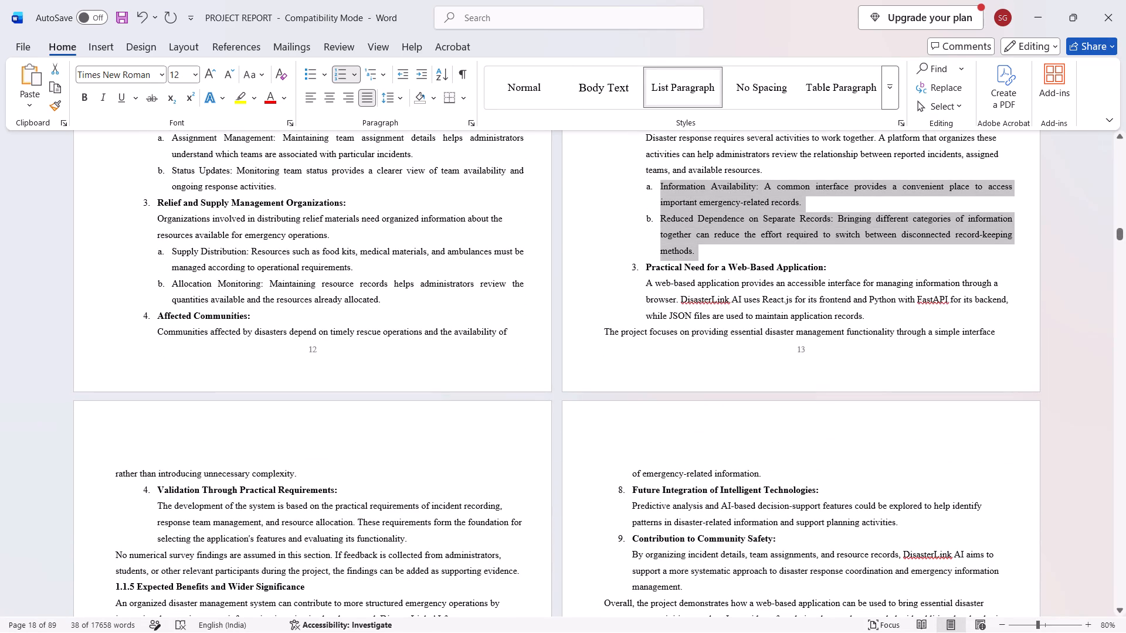
click(601, 331)
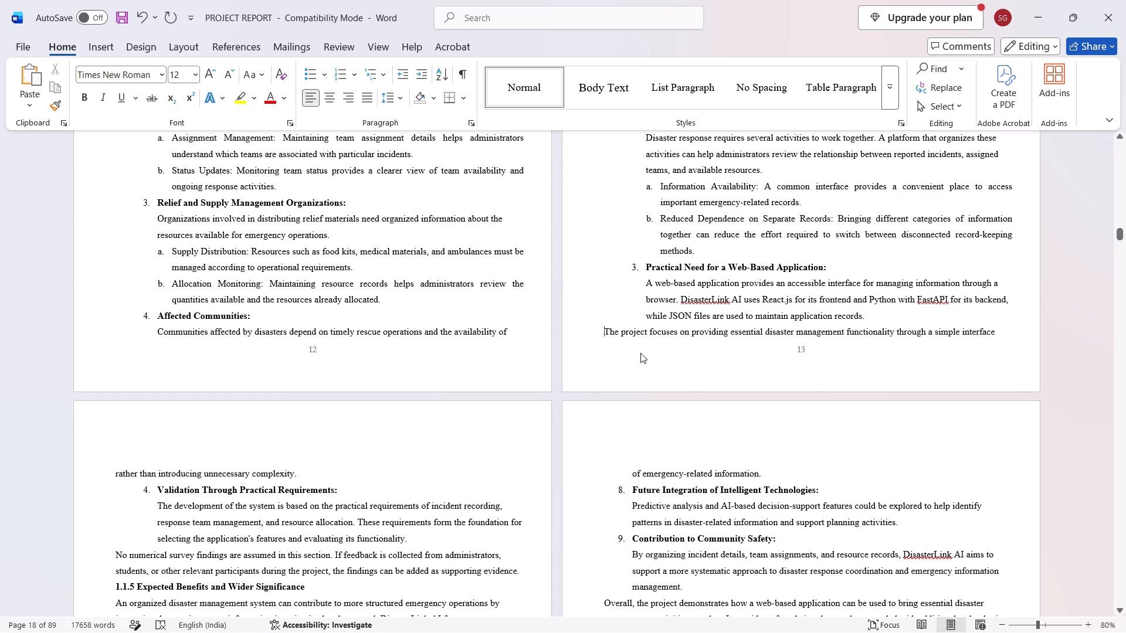
scroll(617, 355, up, 1)
scroll(617, 355, down, 2)
scroll(617, 355, up, 1)
scroll(617, 355, down, 2)
scroll(617, 355, up, 1)
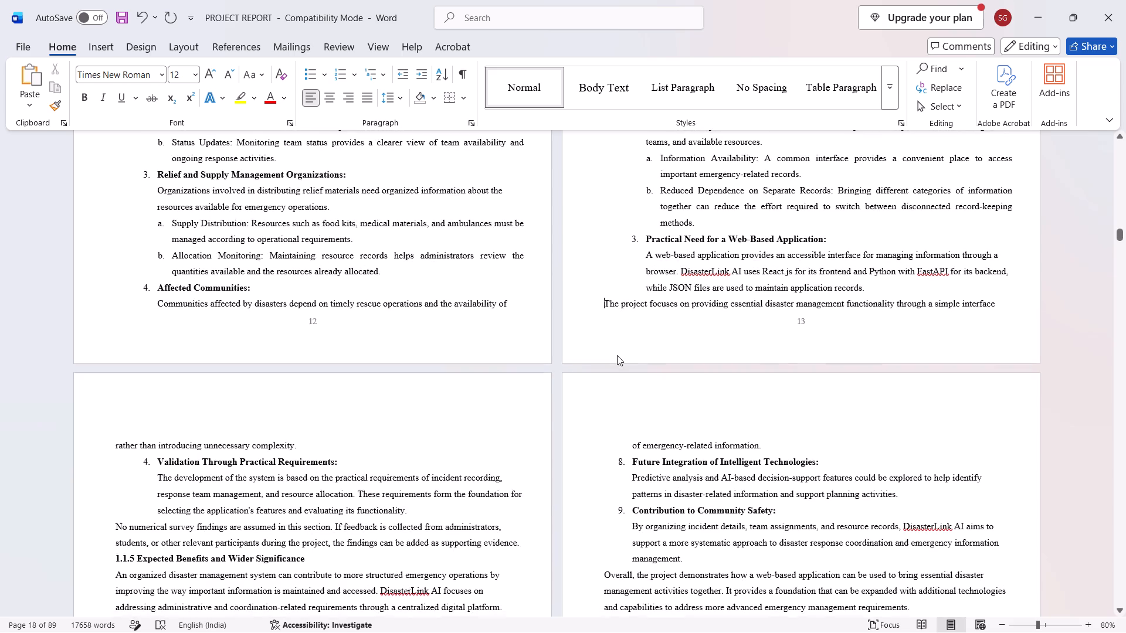
scroll(617, 355, up, 7)
scroll(617, 355, down, 1)
scroll(617, 355, up, 1)
scroll(617, 355, down, 1)
scroll(617, 355, up, 4)
scroll(616, 356, down, 5)
key(BackSpace)
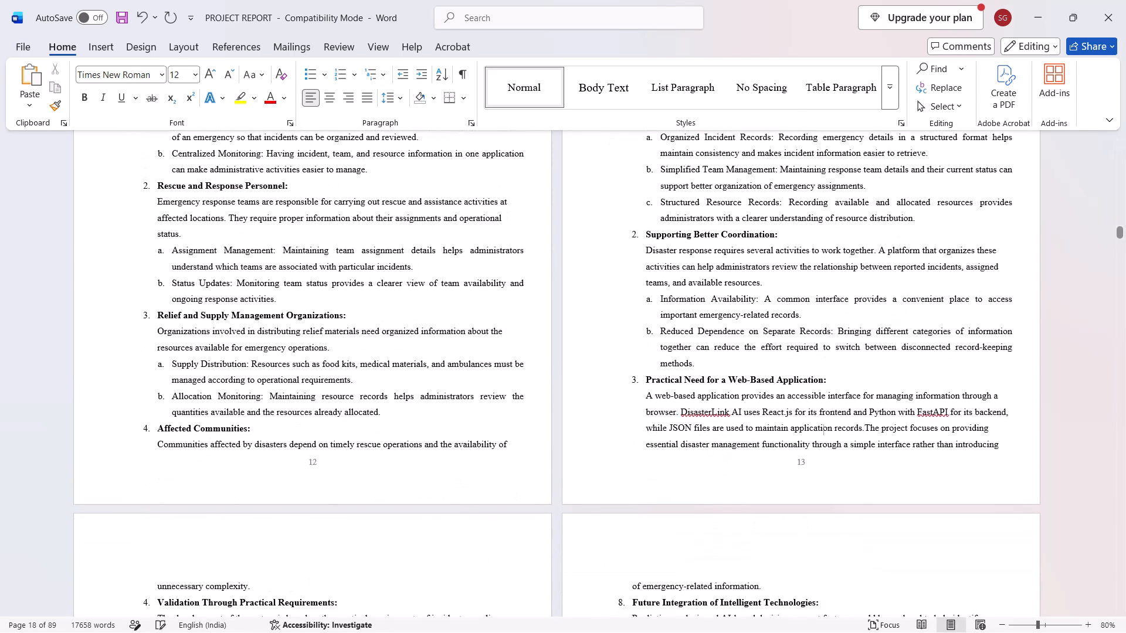
key(Return)
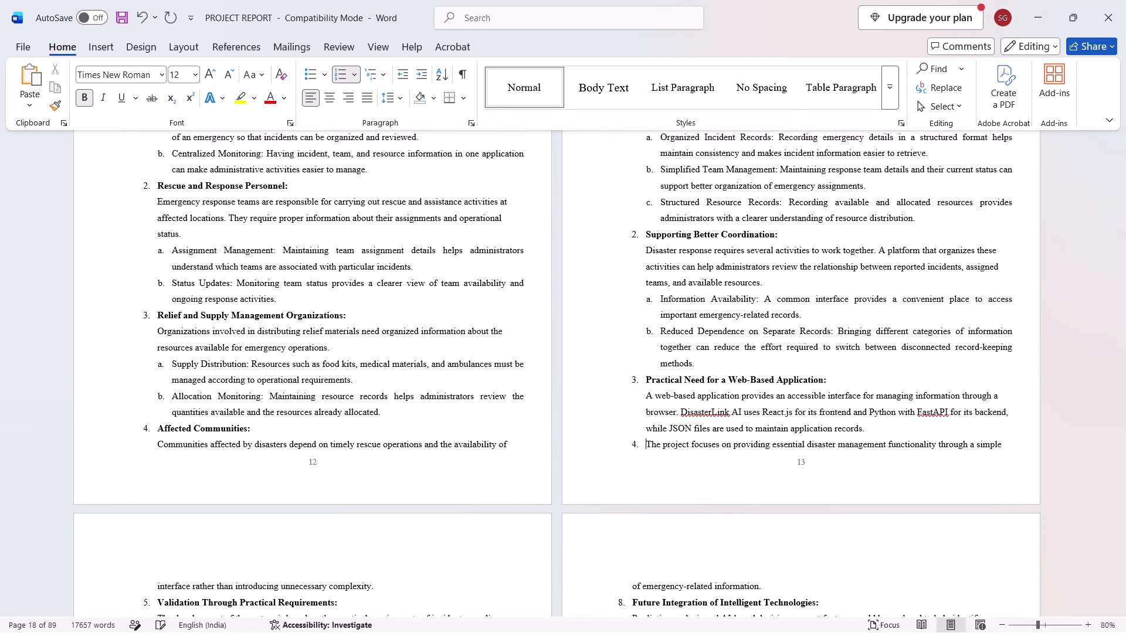
key(BackSpace)
scroll(621, 372, down, 4)
scroll(567, 378, down, 3)
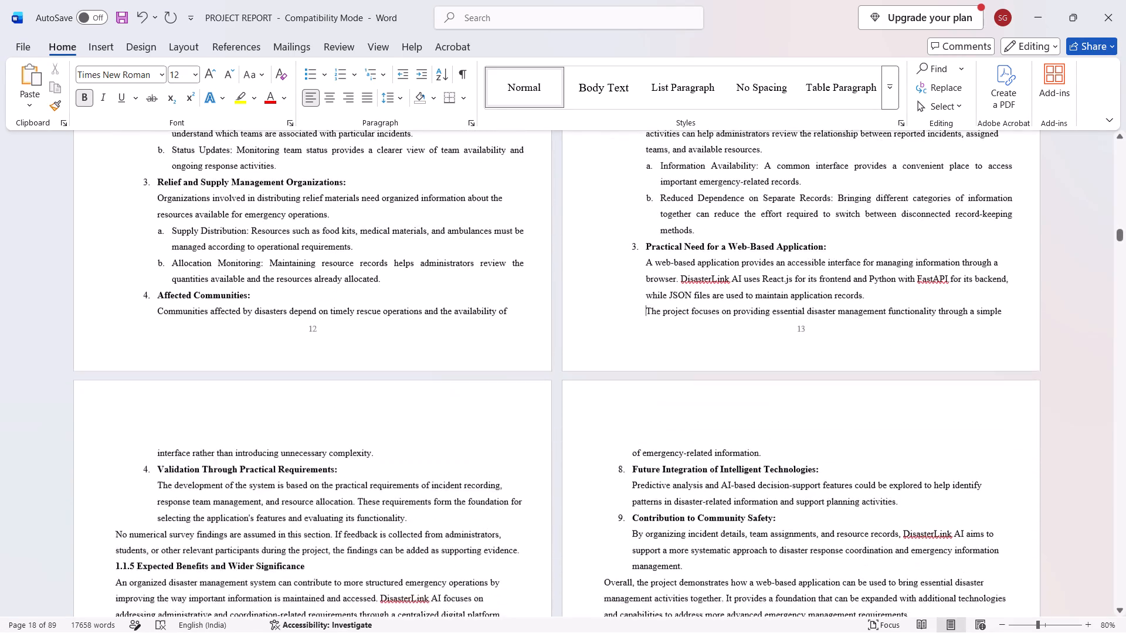
scroll(395, 408, down, 1)
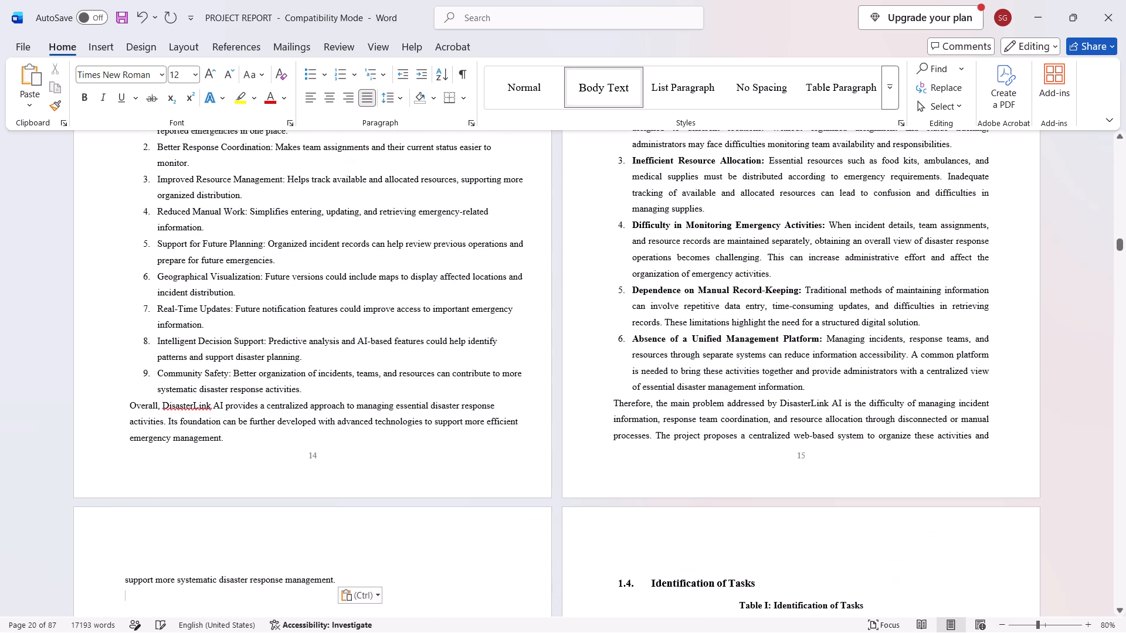
scroll(683, 236, down, 1)
scroll(683, 236, up, 11)
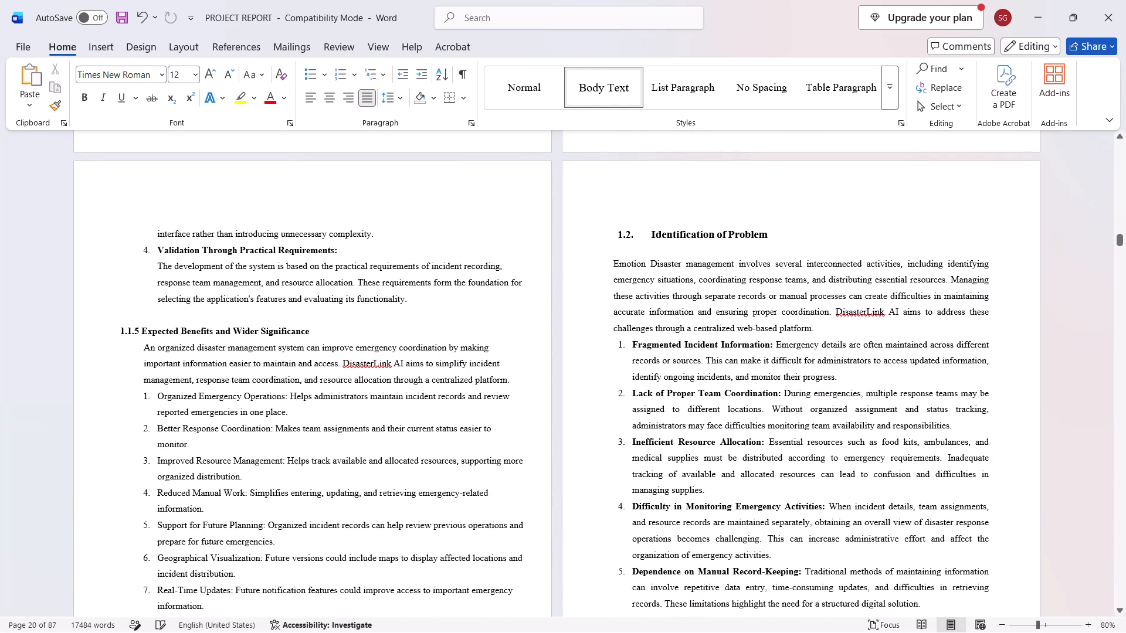
Remove the leftover word "Emotion" so that section 1.2's first paragraph starts with "Disaster management".
click(653, 264)
key(BackSpace)
key(BackSpace)
key(BackSpace)
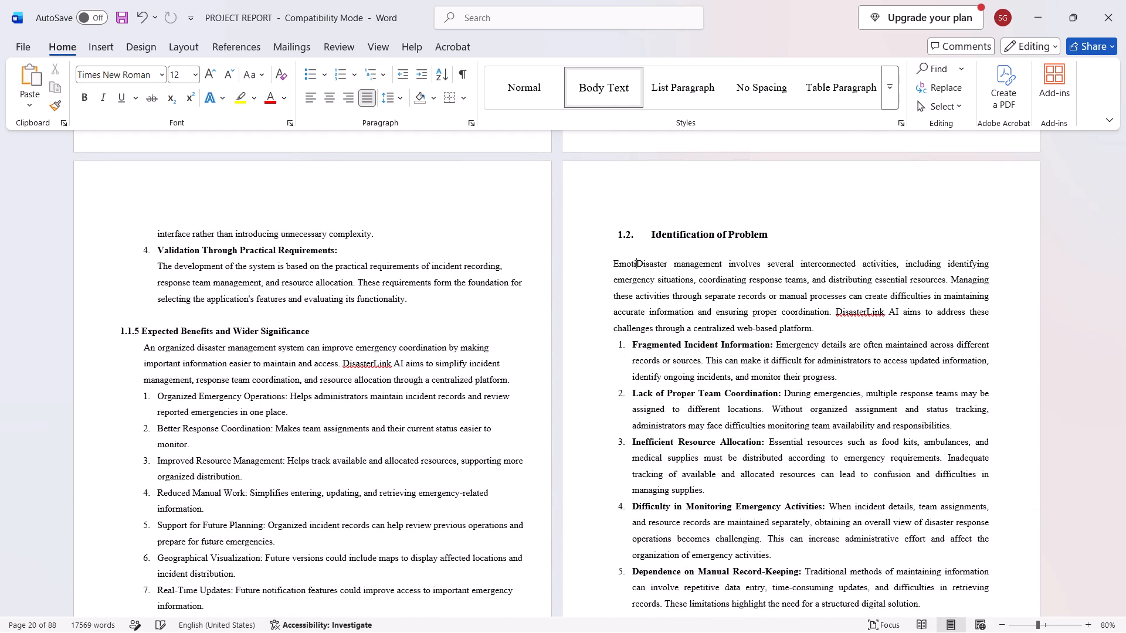
key(BackSpace)
key(BackSpace)
key(BackSpace)
key(BackSpace)
key(BackSpace)
Insert a blank line between section 1.2's introductory paragraph and its numbered list.
drag(631, 267, 662, 284)
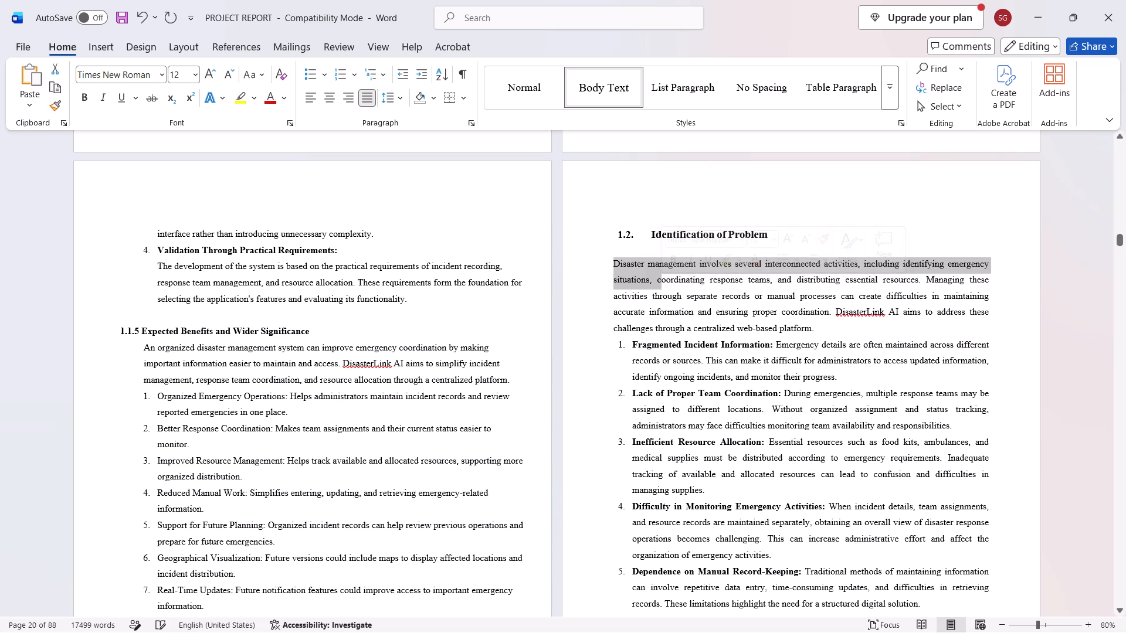
scroll(902, 346, down, 3)
scroll(745, 473, down, 3)
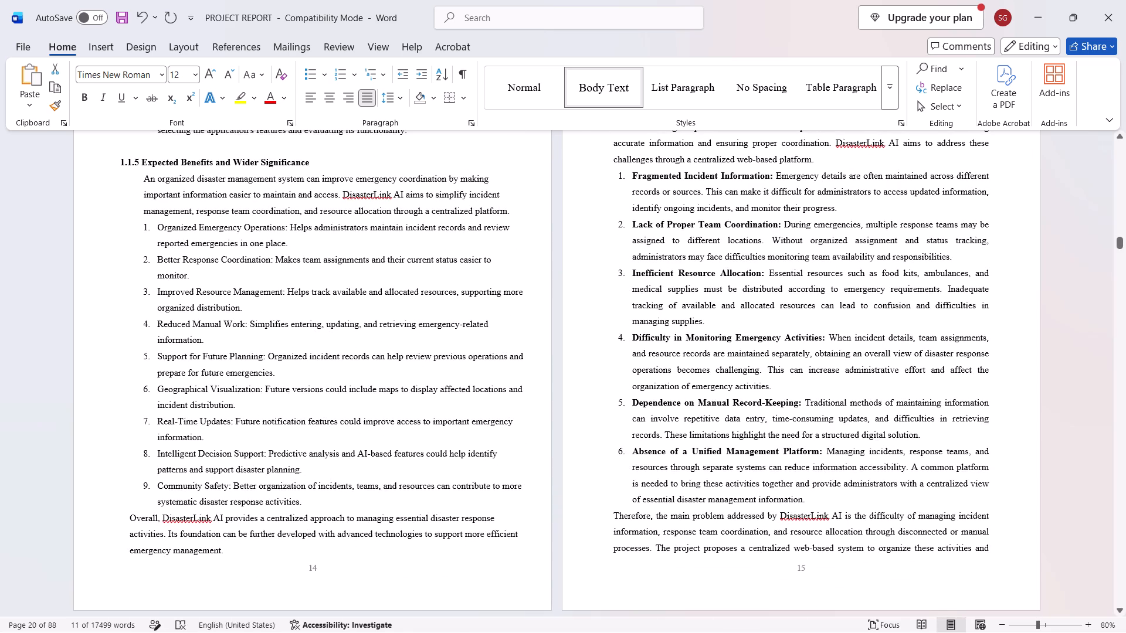
scroll(796, 486, down, 5)
scroll(747, 455, down, 3)
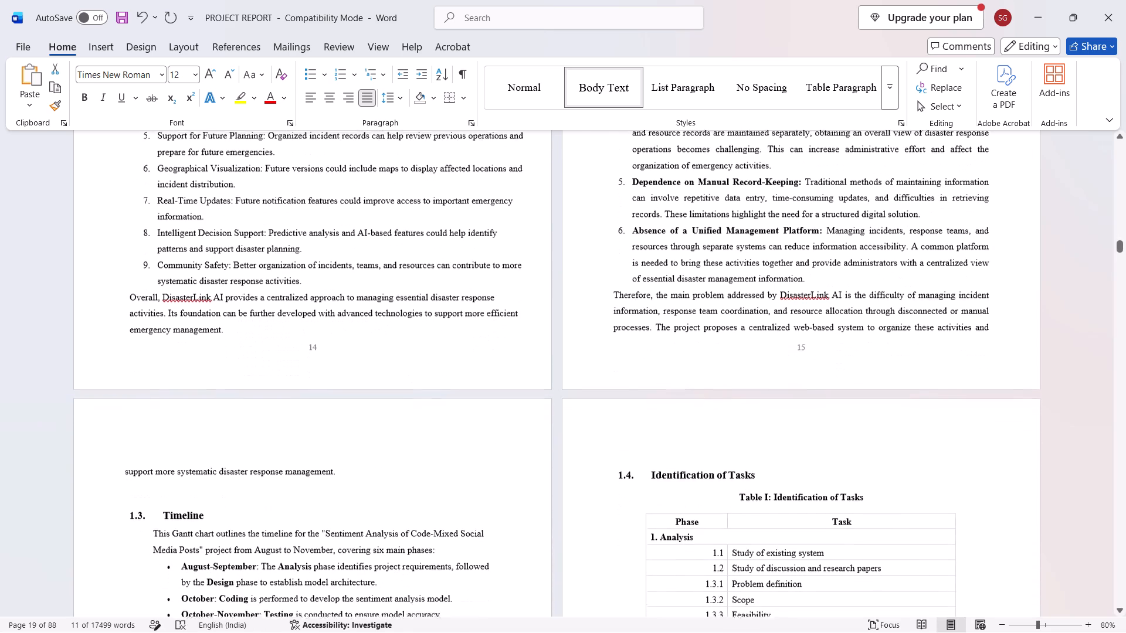
scroll(717, 359, up, 4)
scroll(777, 291, up, 6)
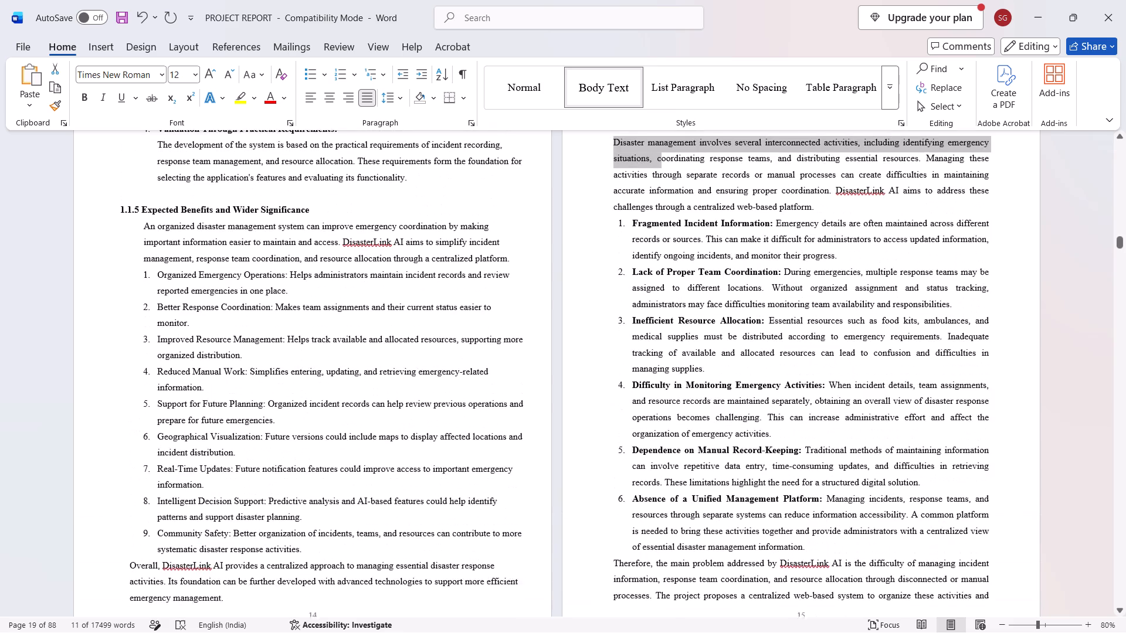
scroll(697, 252, up, 1)
click(859, 247)
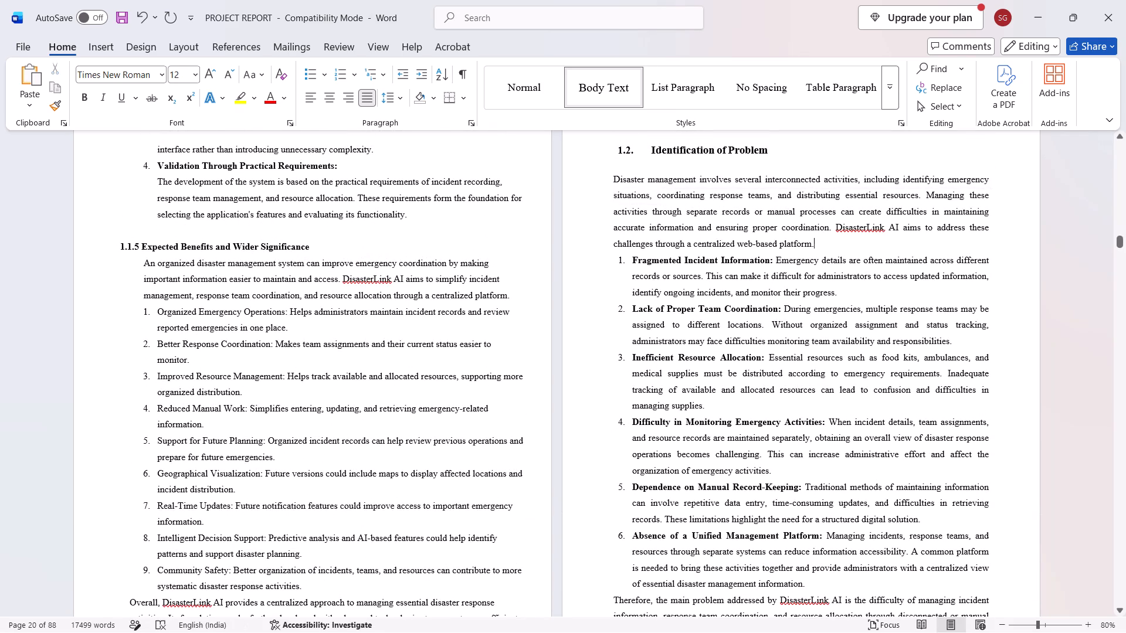
key(Return)
Review the end of section 1.2, the 1.3 Timeline section with its Gantt chart, and the Identification of Tasks table.
scroll(801, 271, down, 7)
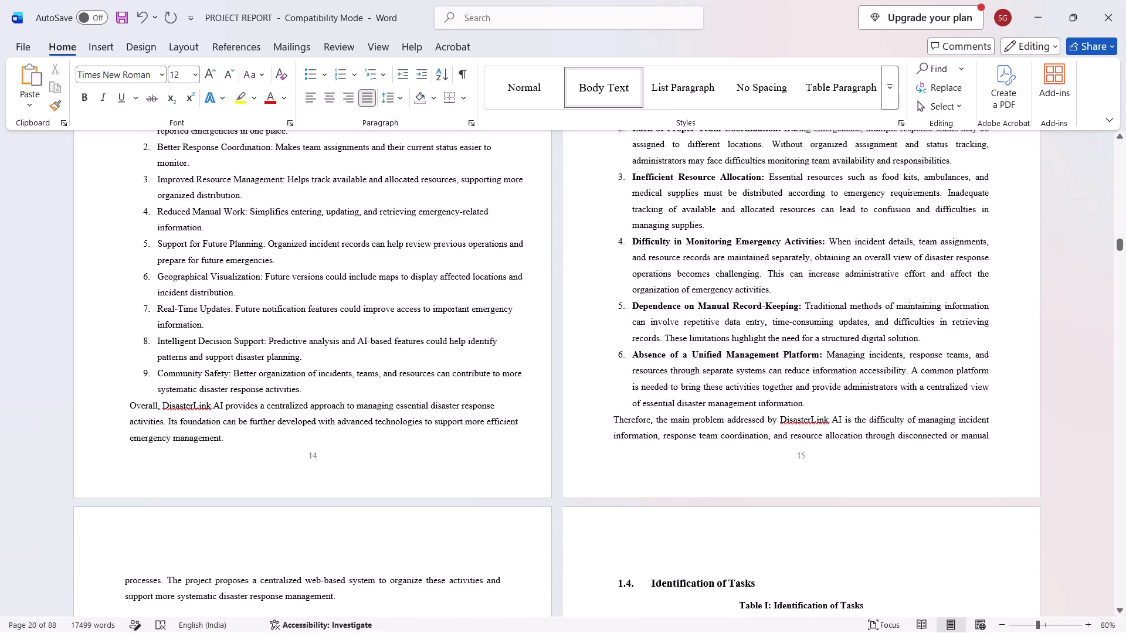
scroll(458, 428, down, 2)
click(809, 343)
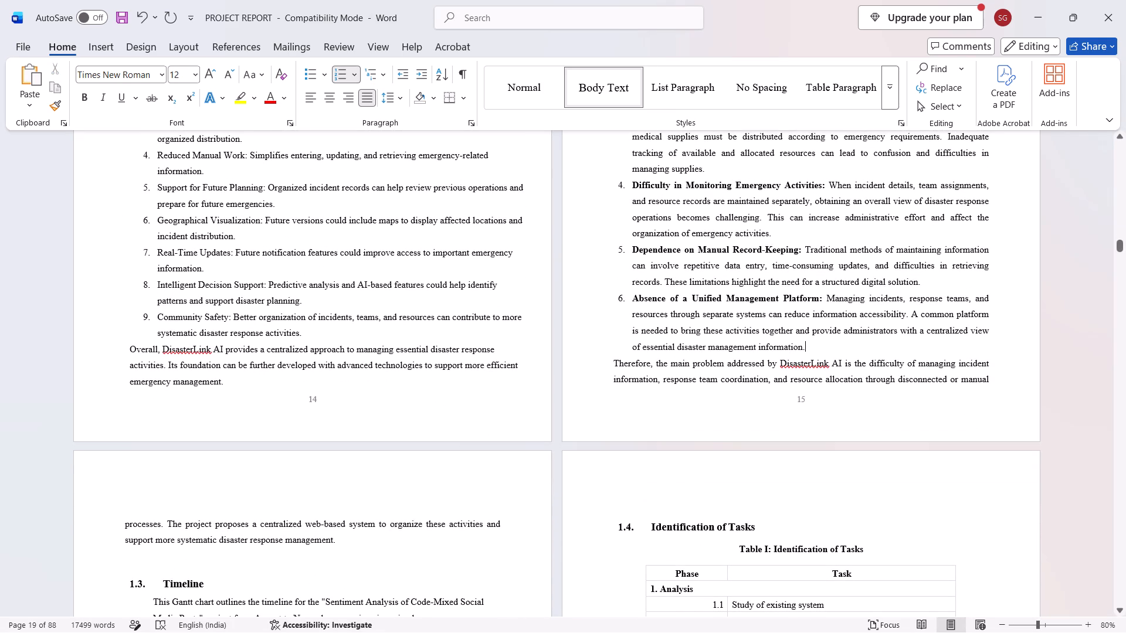
scroll(456, 362, down, 3)
click(218, 477)
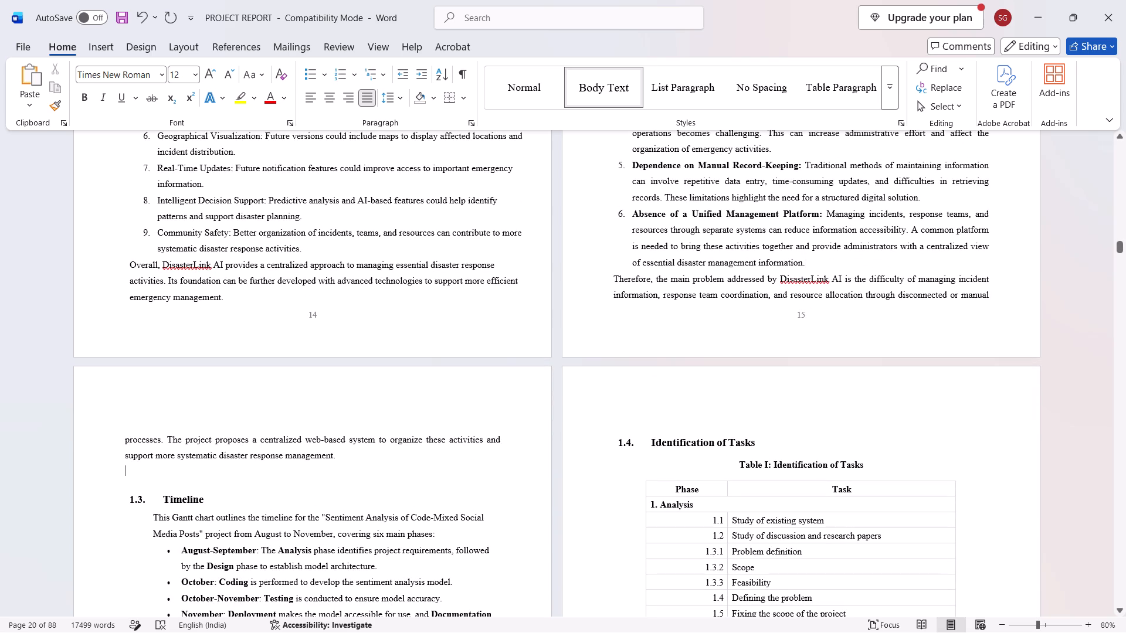
click(202, 486)
scroll(293, 461, down, 4)
scroll(232, 434, down, 3)
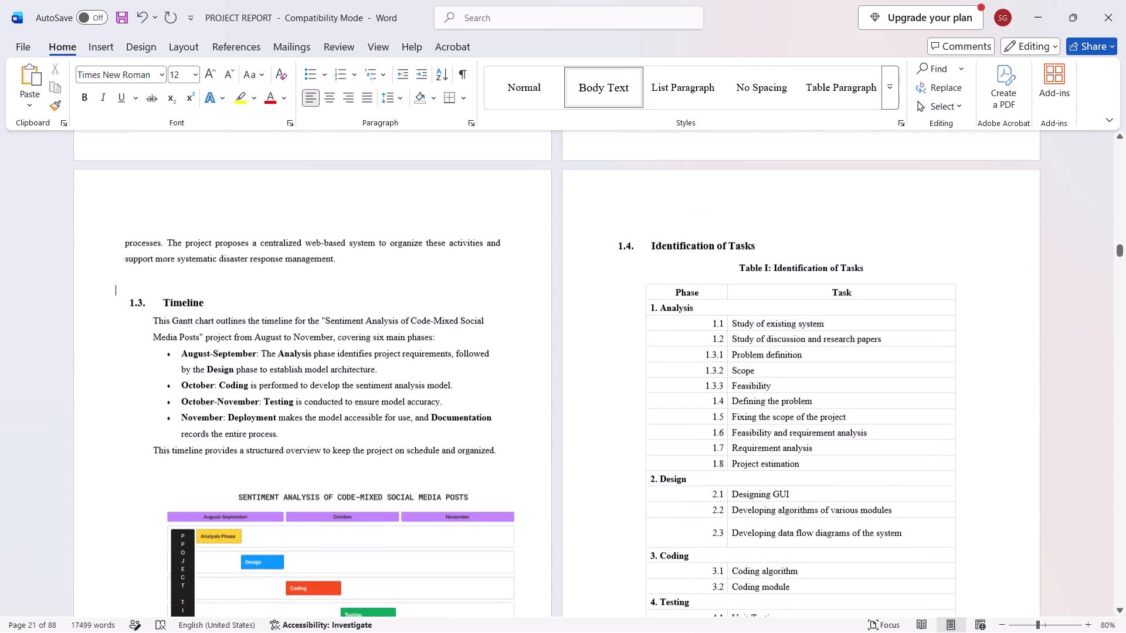
scroll(252, 428, down, 7)
scroll(299, 418, up, 4)
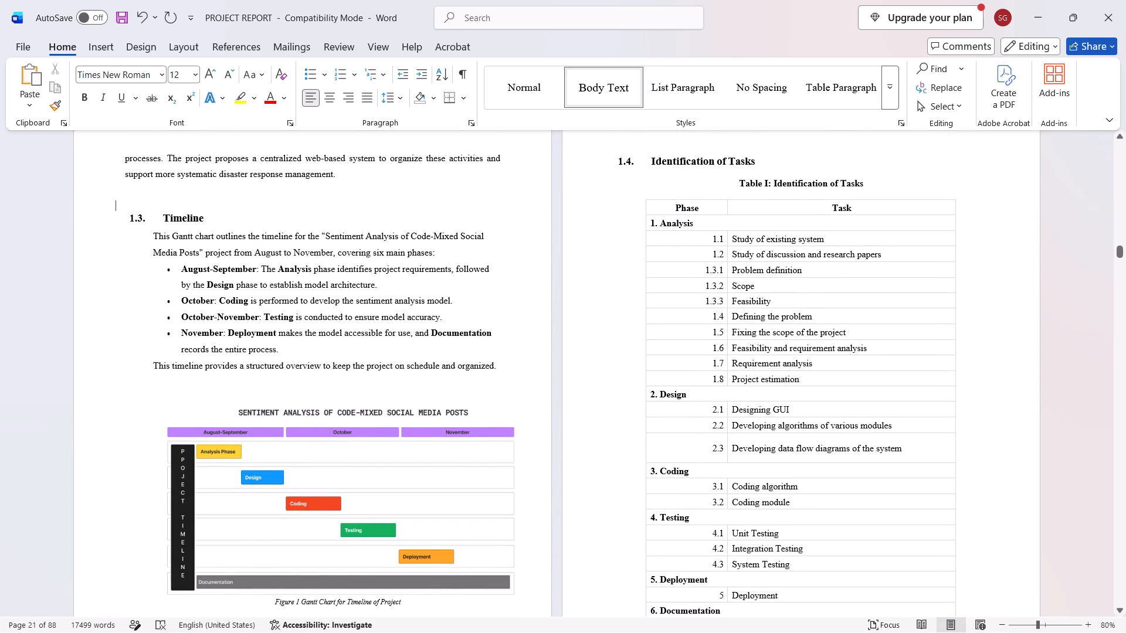
scroll(432, 389, down, 2)
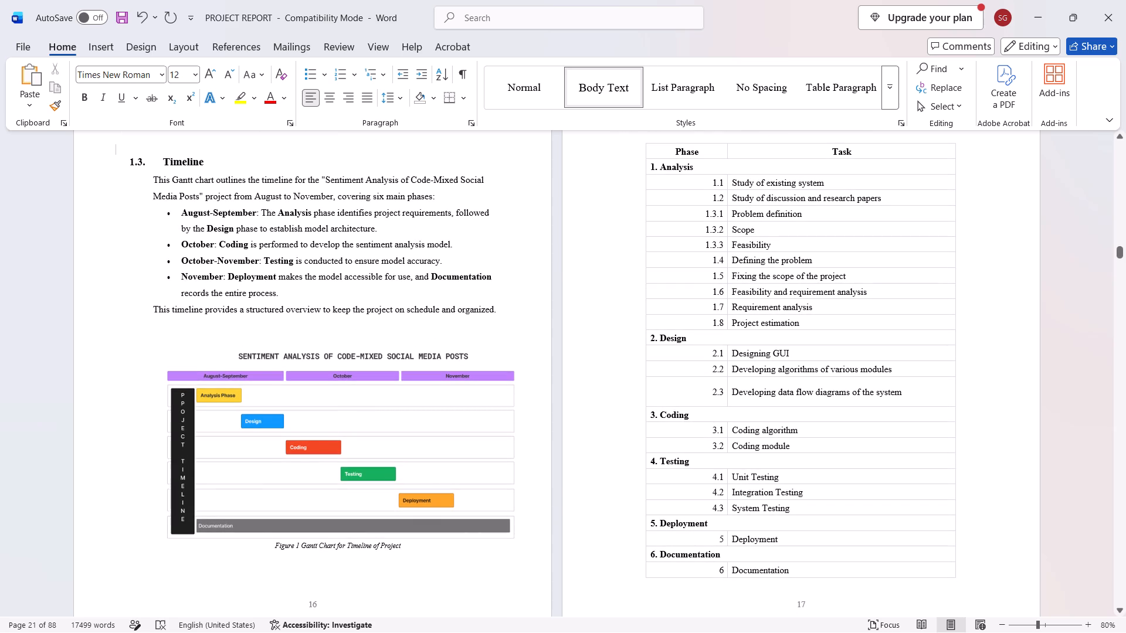
Copy section 1.3 from its "Timeline" heading through the sentence "This timeline provides a structured overview".
scroll(497, 390, up, 3)
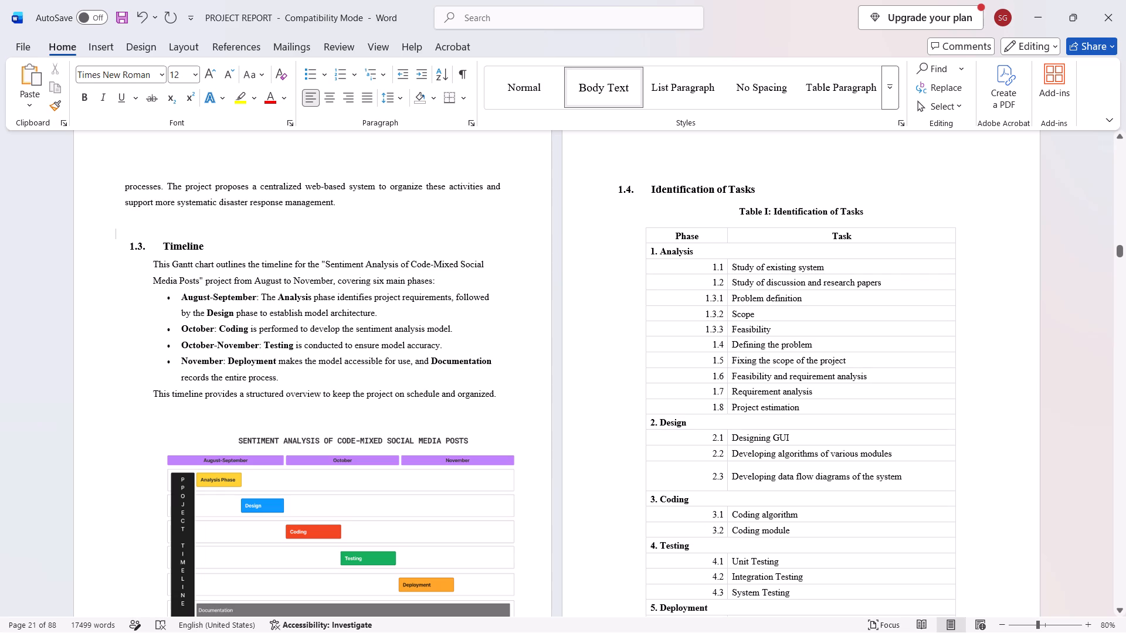
drag(161, 245, 163, 245)
drag(163, 245, 498, 399)
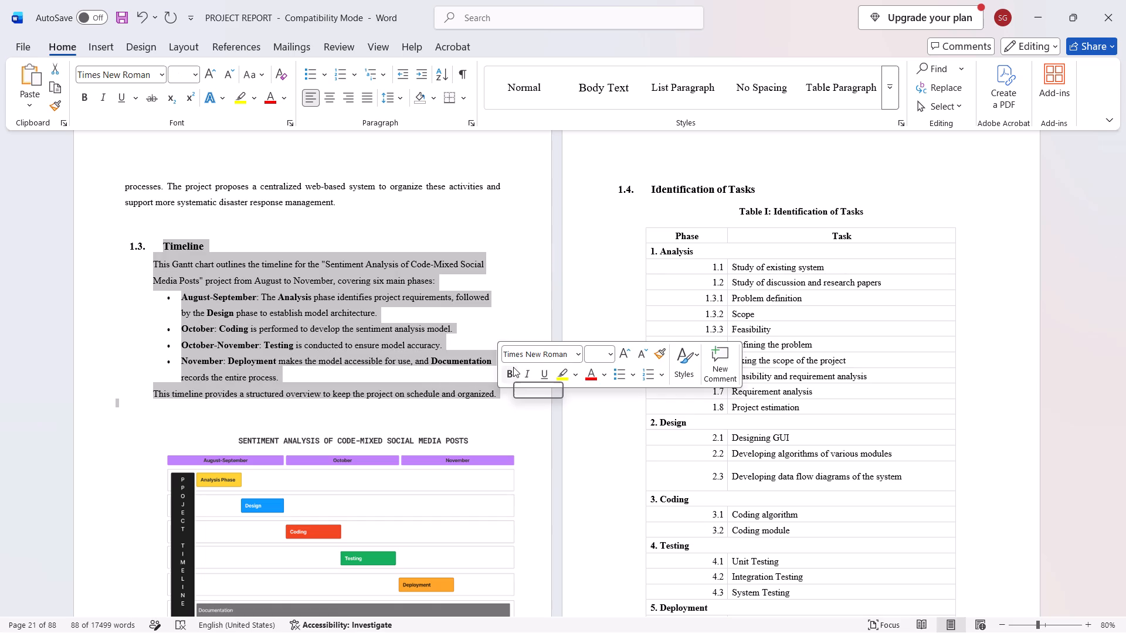
key(ctrl+c)
click(502, 351)
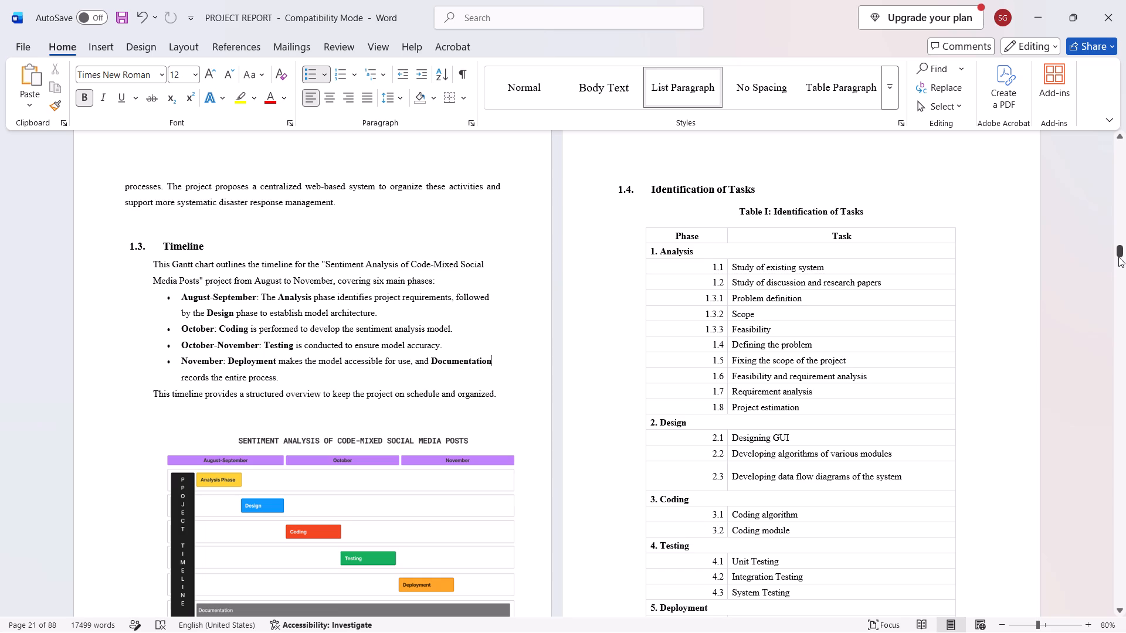
Switch to Chrome and search Google for "cuims" in a new tab.
click(665, 617)
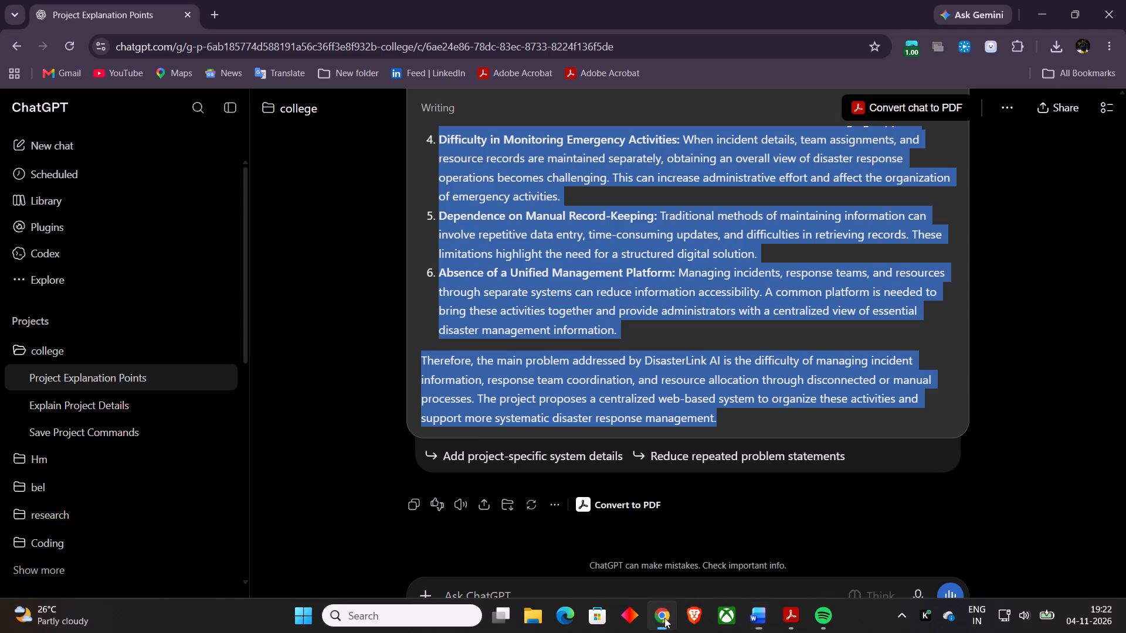
click(221, 16)
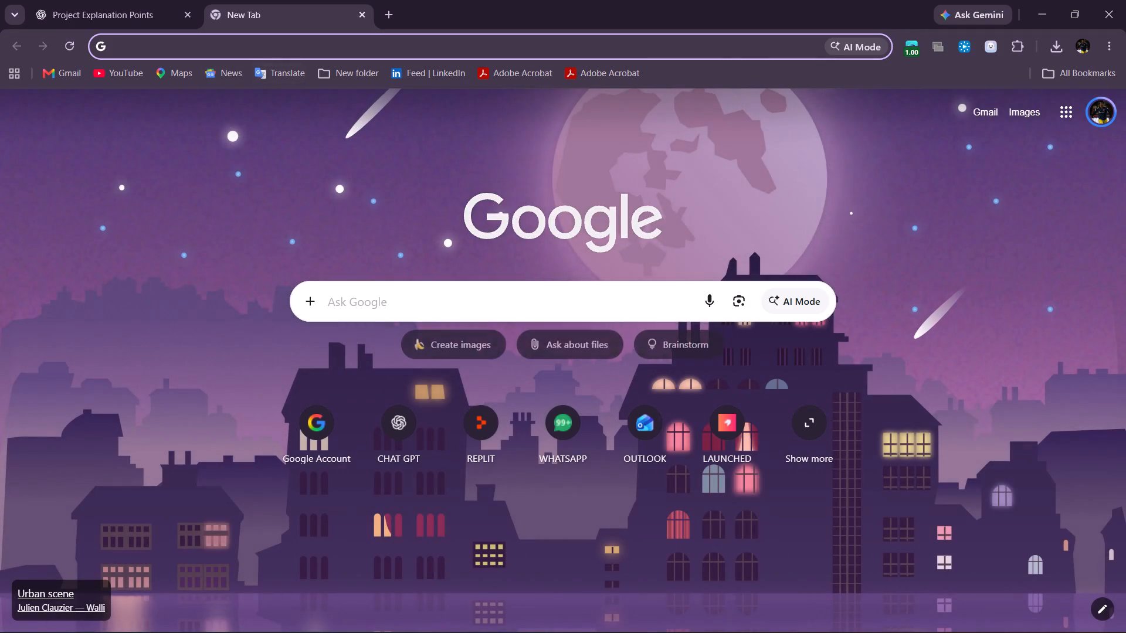
click(254, 49)
click(237, 68)
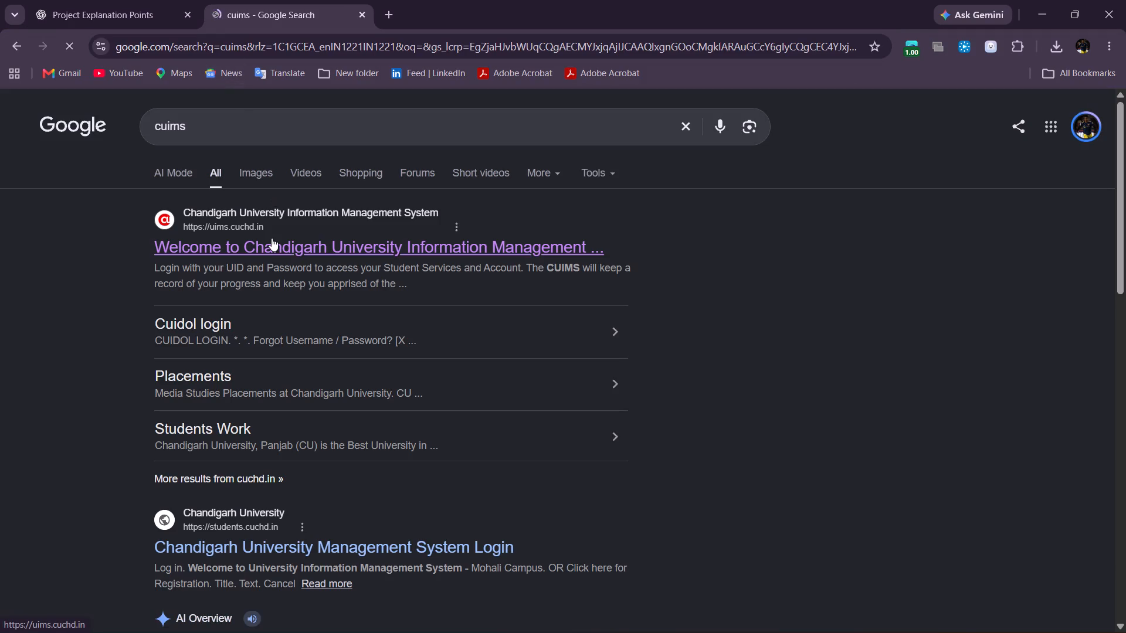
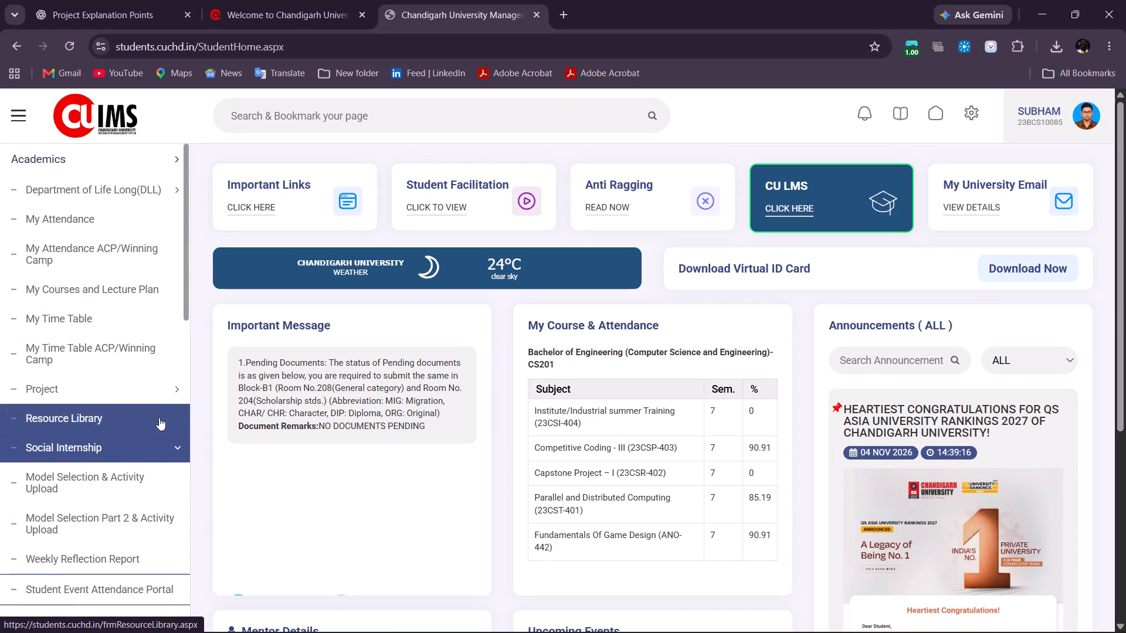
Open the student portal's project polling list and copy the short title "DisasterLink AI:" from the team's own project entry.
click(165, 388)
click(161, 417)
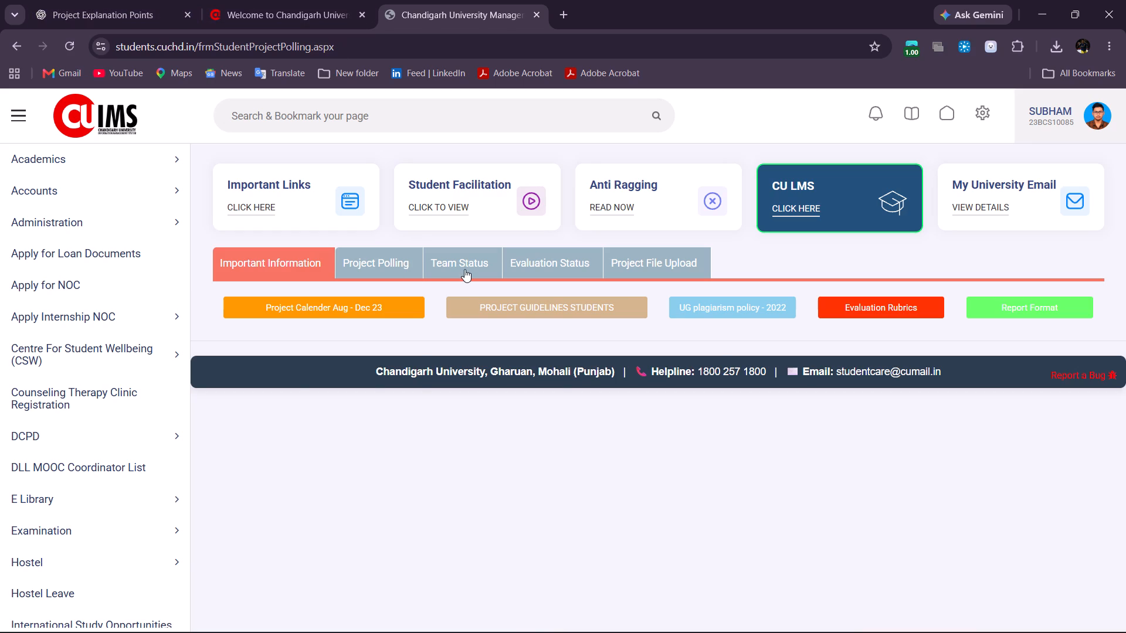
click(468, 269)
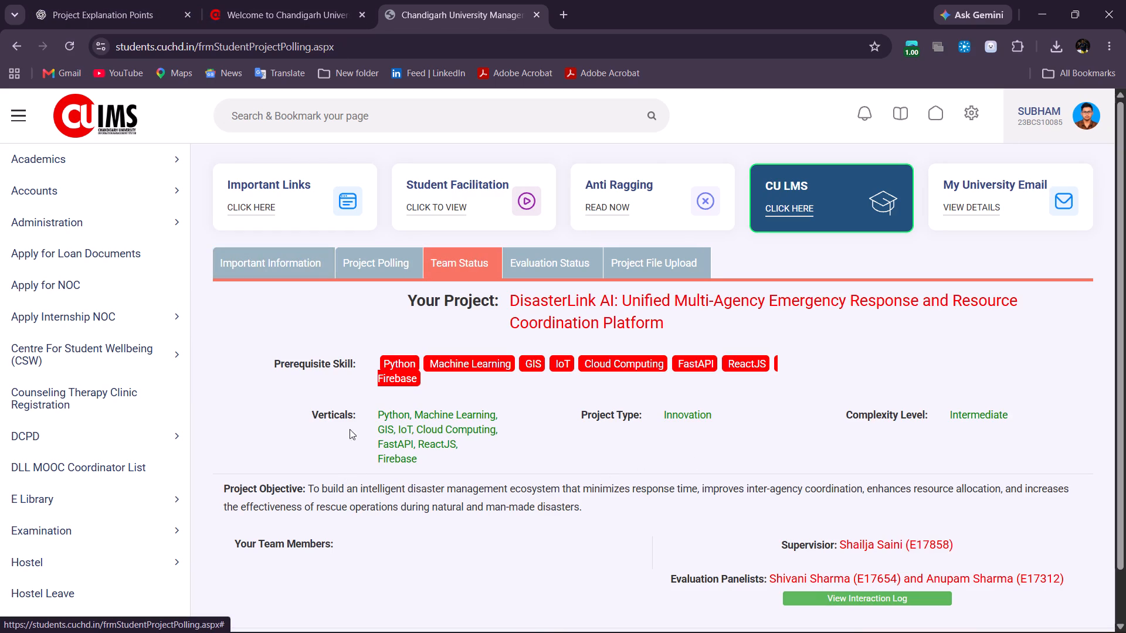
click(388, 265)
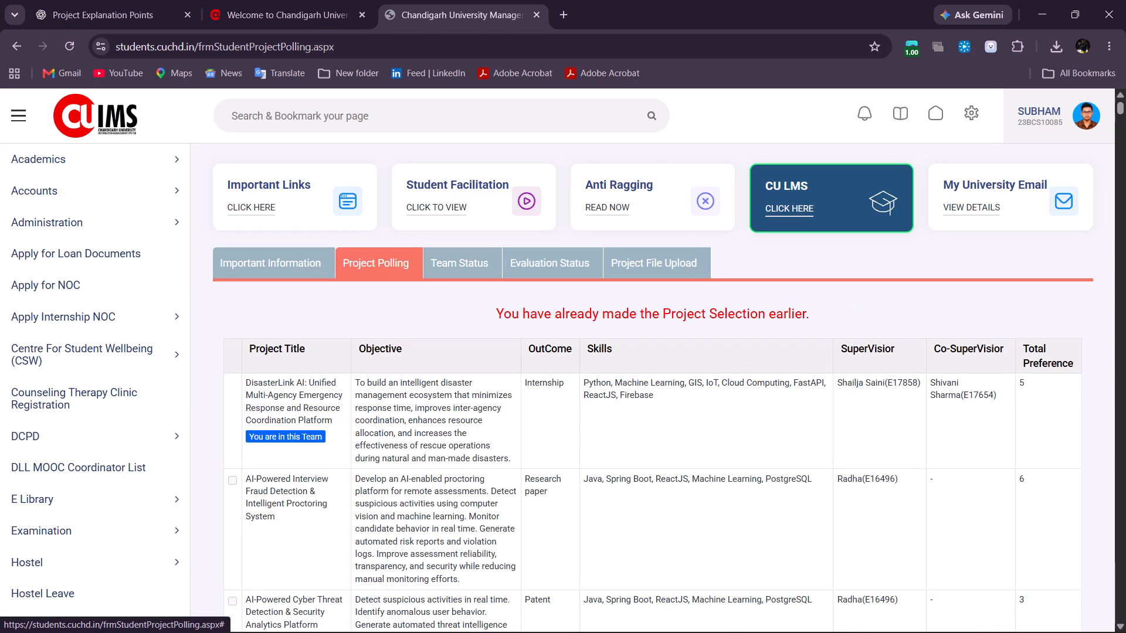
click(297, 387)
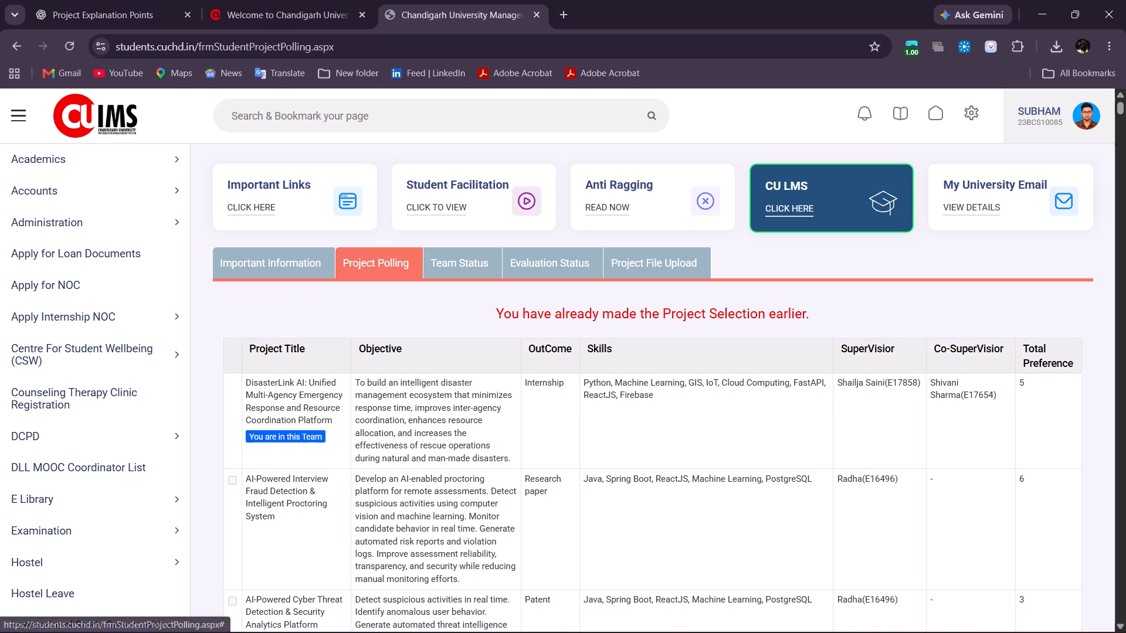
drag(306, 380, 300, 380)
click(302, 380)
click(302, 380)
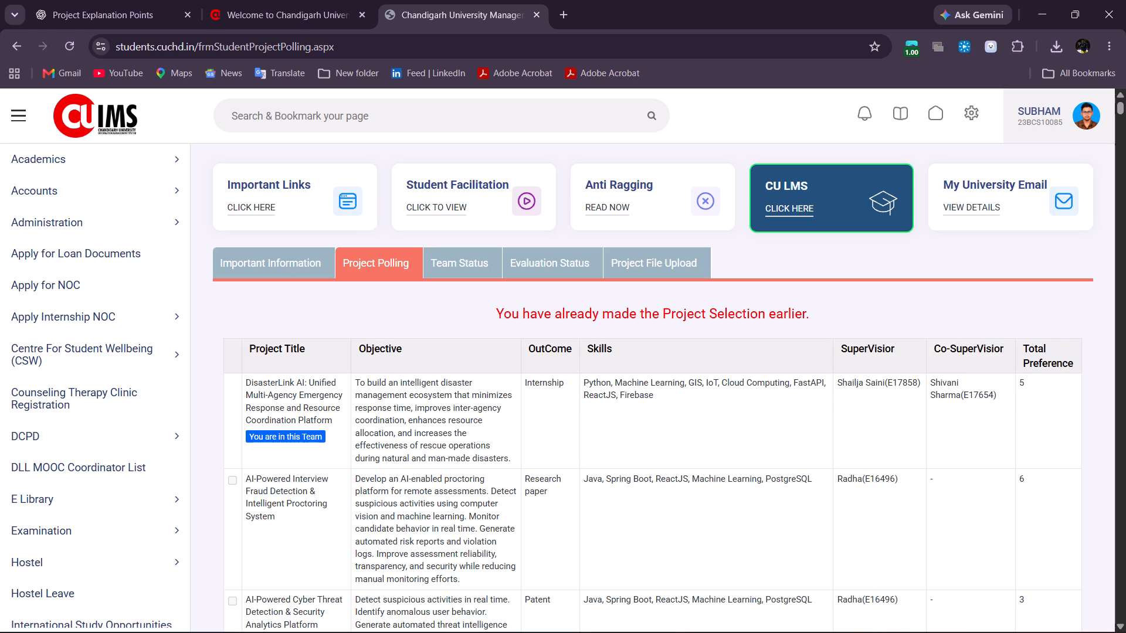
click(304, 381)
drag(304, 381, 266, 391)
drag(266, 391, 247, 383)
key(ctrl+c)
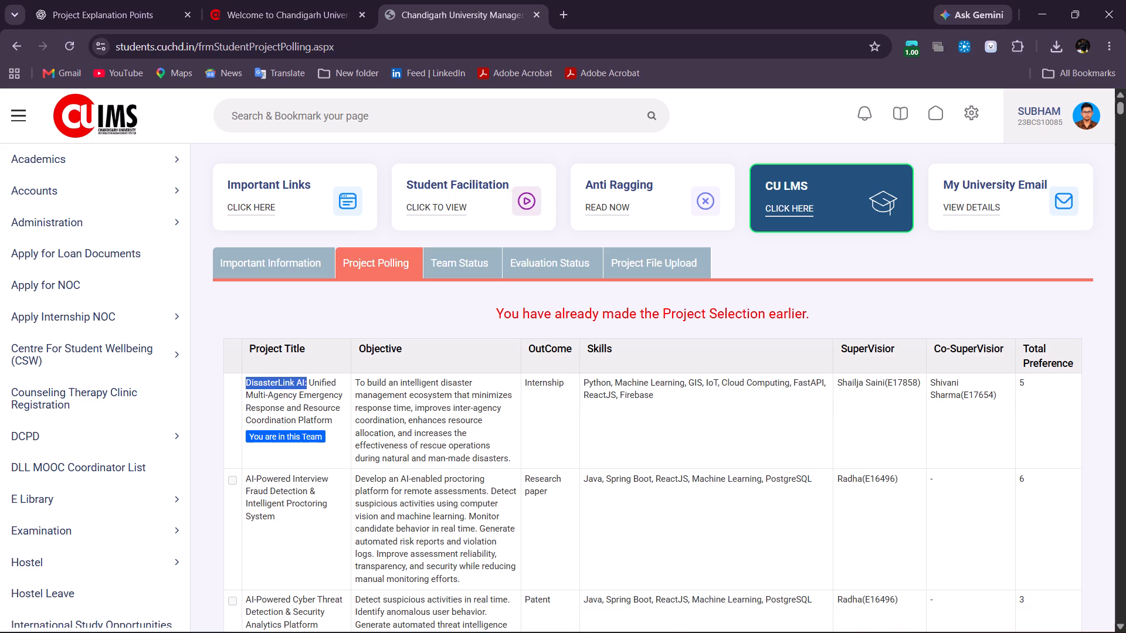
In the Word report, replace the quoted project name in the section 1.3 Timeline introduction with "DisasterLink AI", without the colon.
key(alt+Tab)
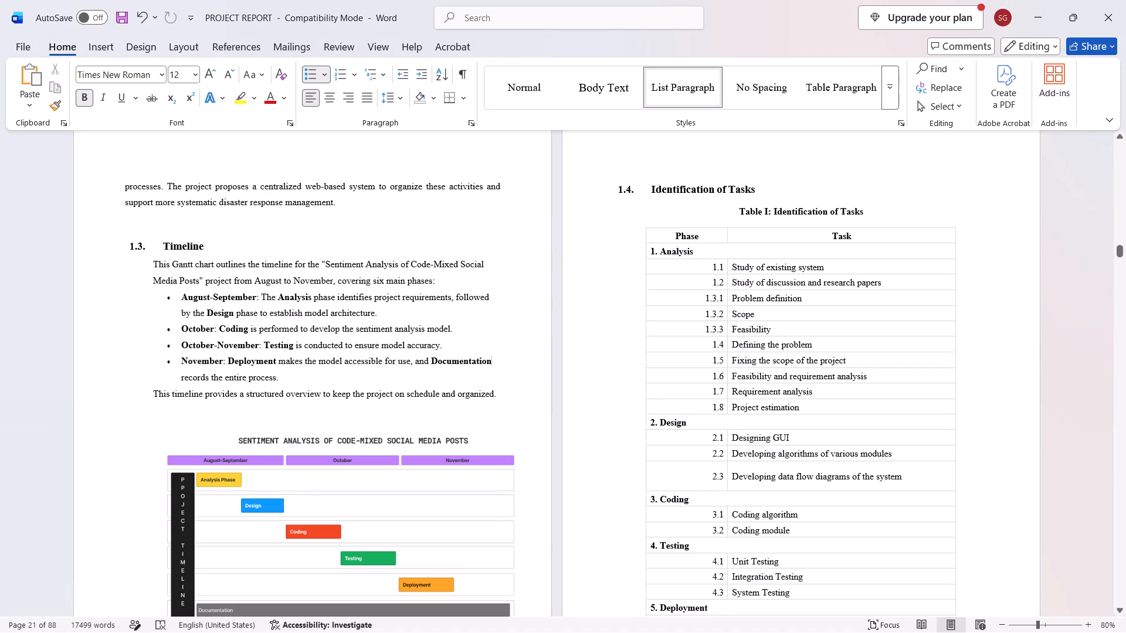
drag(198, 280, 359, 260)
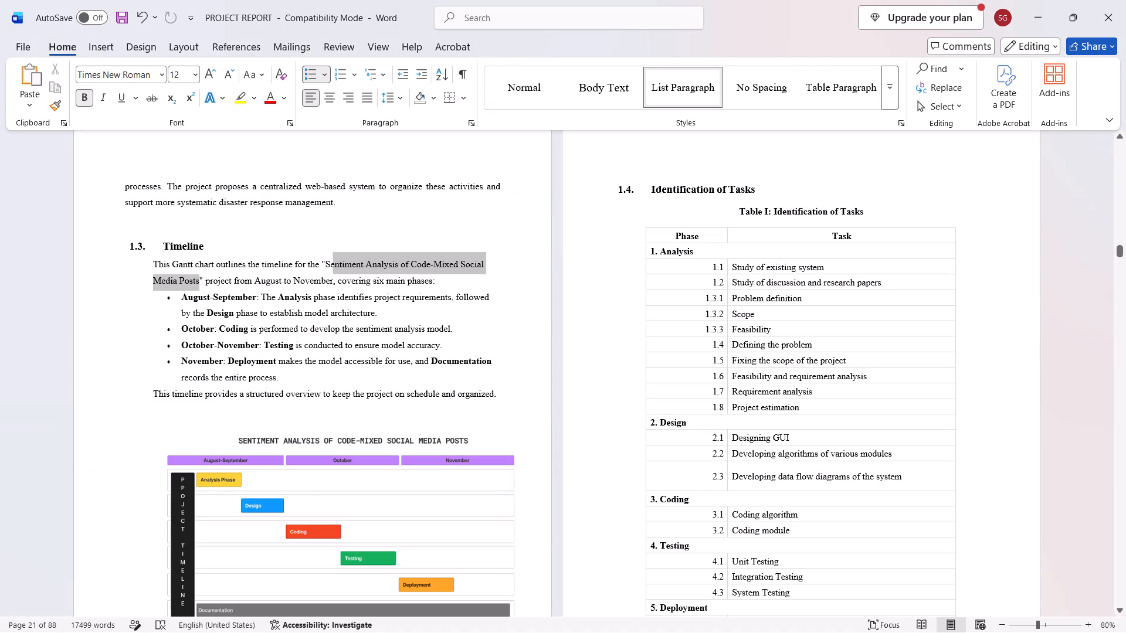
drag(359, 260, 350, 261)
key(ctrl+v)
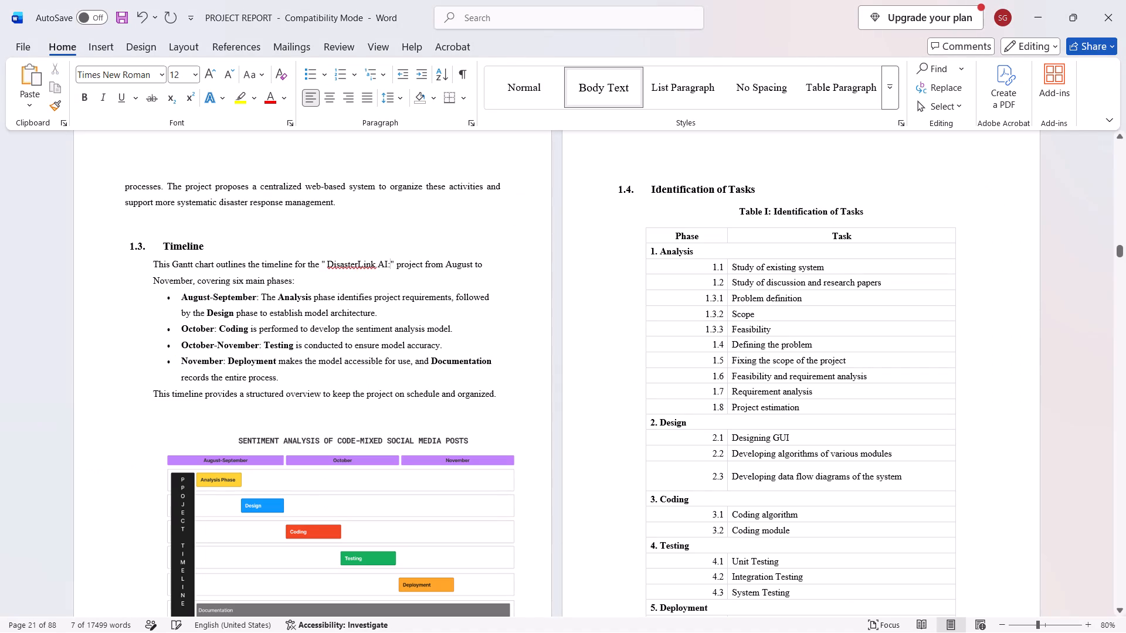
key(BackSpace)
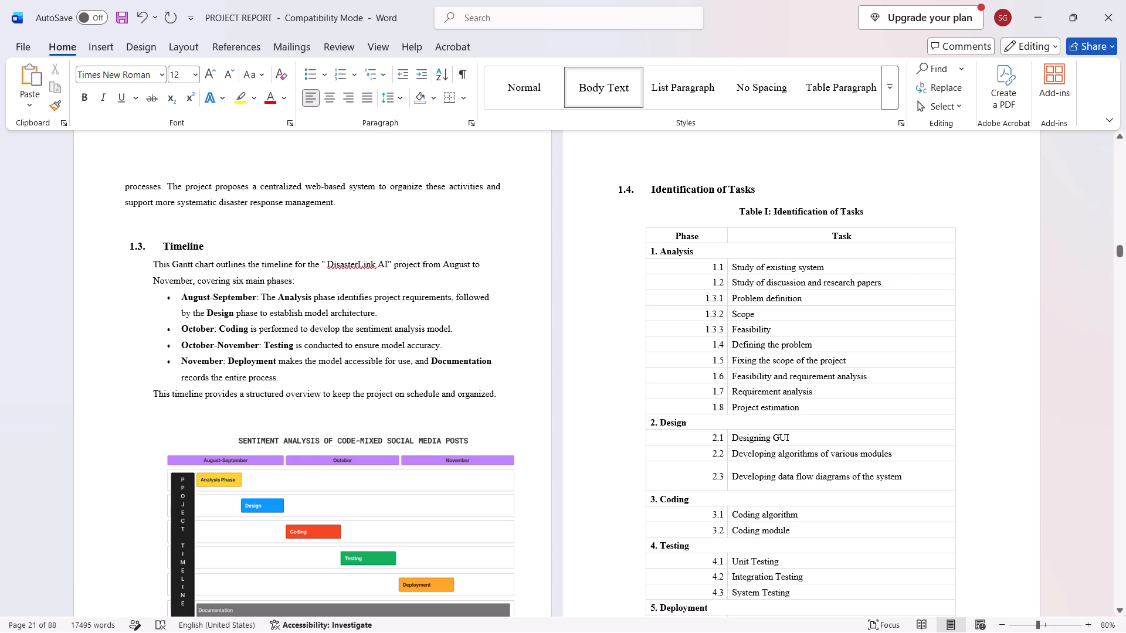
scroll(457, 356, down, 2)
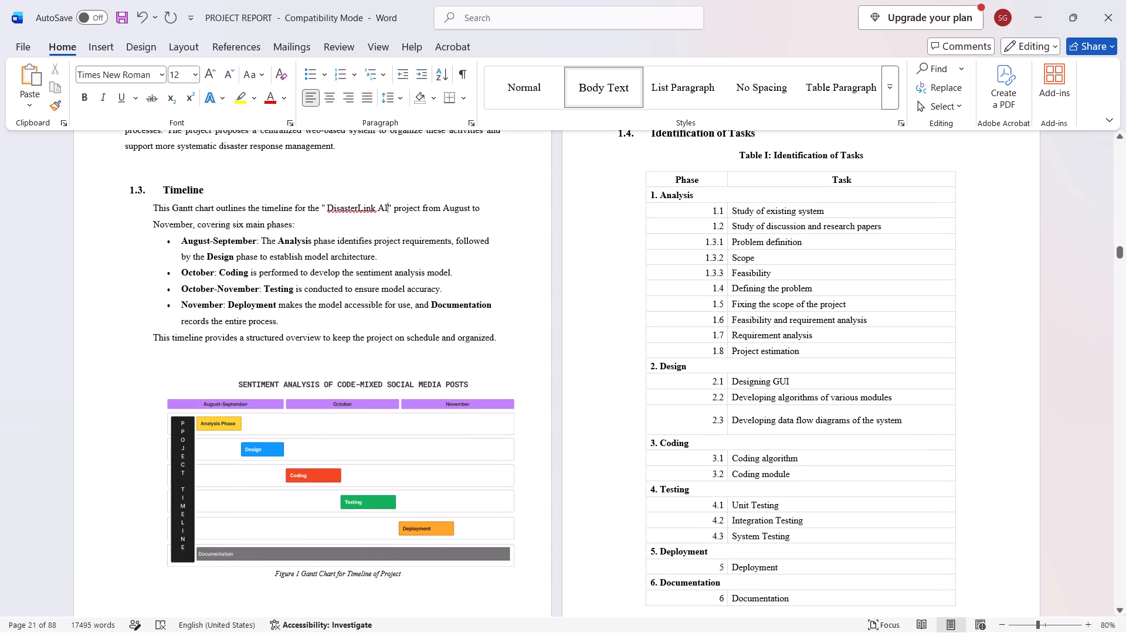
drag(498, 335, 160, 190)
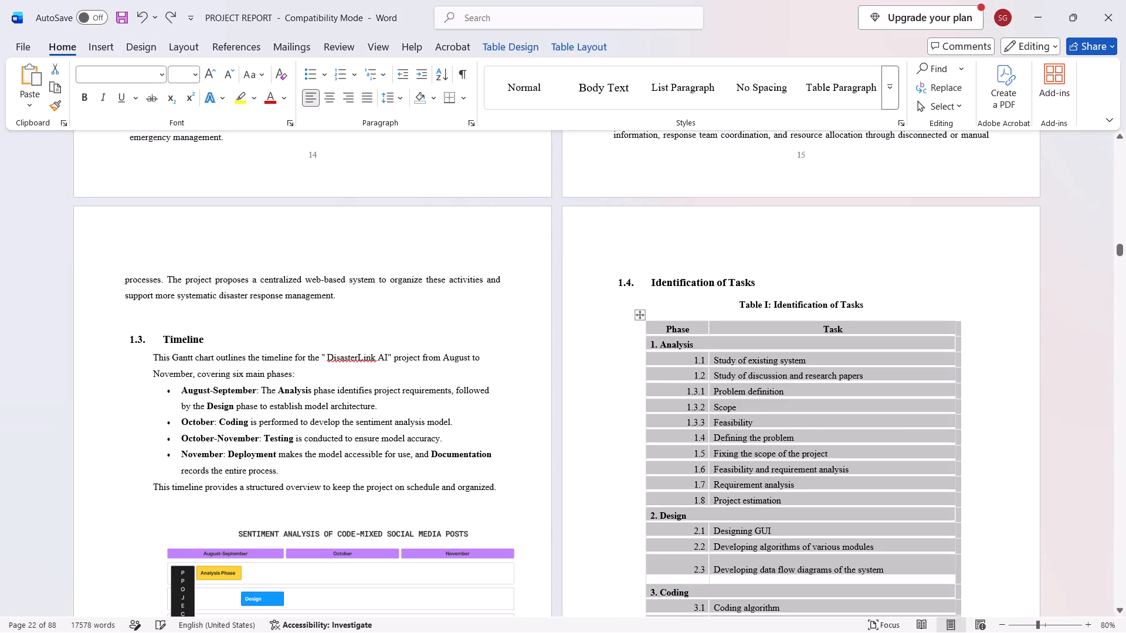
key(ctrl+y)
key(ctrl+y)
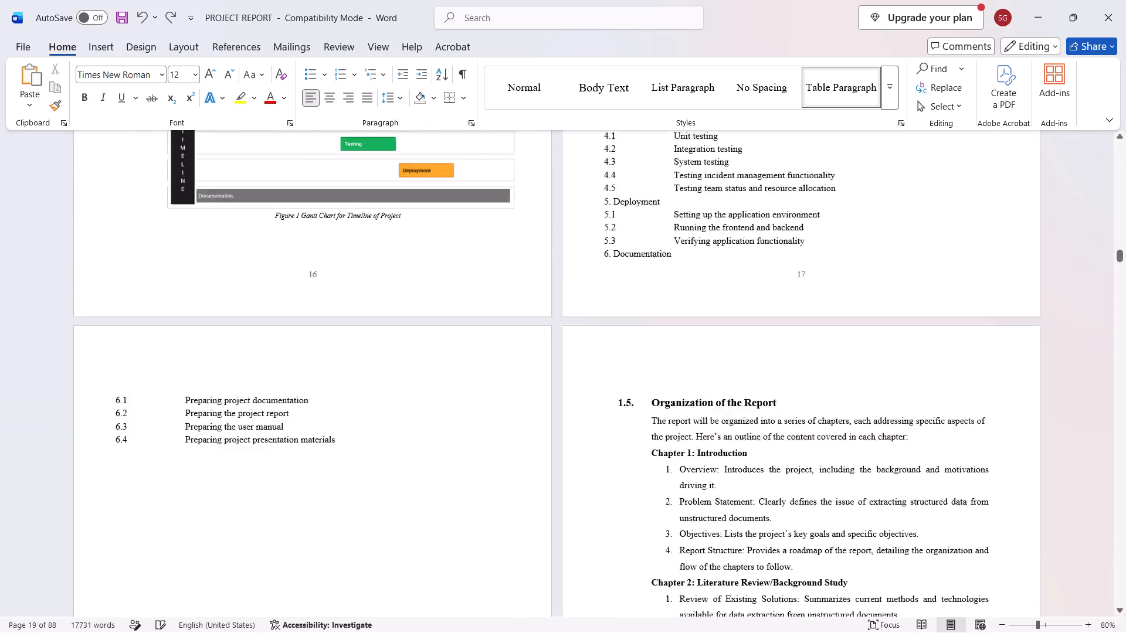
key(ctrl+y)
Make the phase headings "1. Analysis" and "2. Design" bold in the new task table.
scroll(747, 361, up, 5)
scroll(735, 356, down, 1)
scroll(734, 356, up, 2)
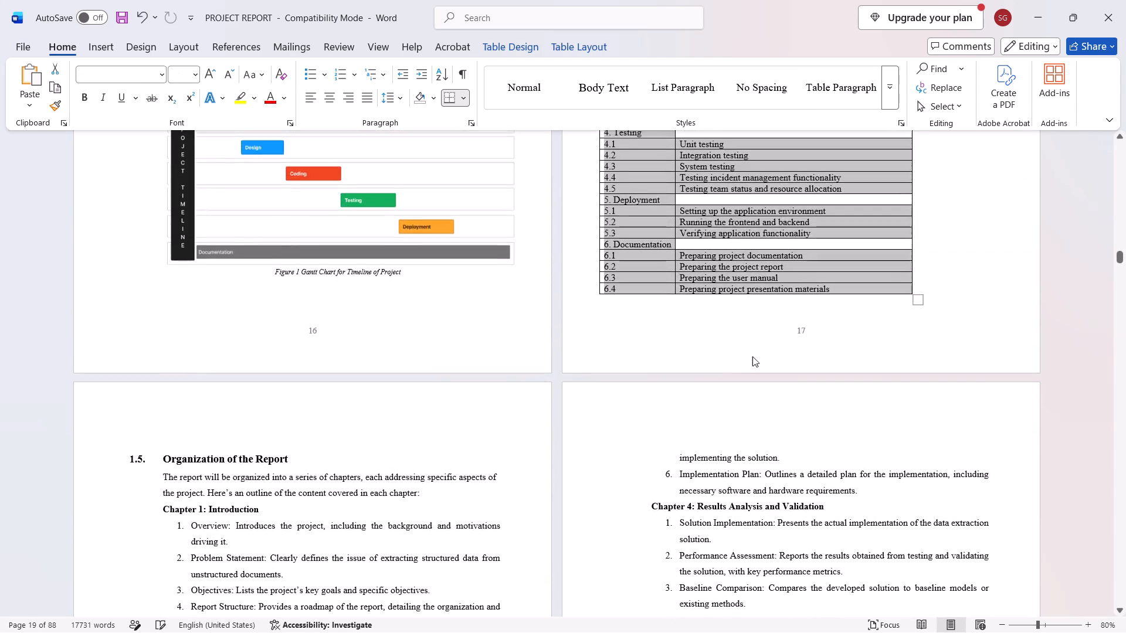
scroll(752, 356, up, 3)
scroll(924, 324, up, 9)
click(707, 215)
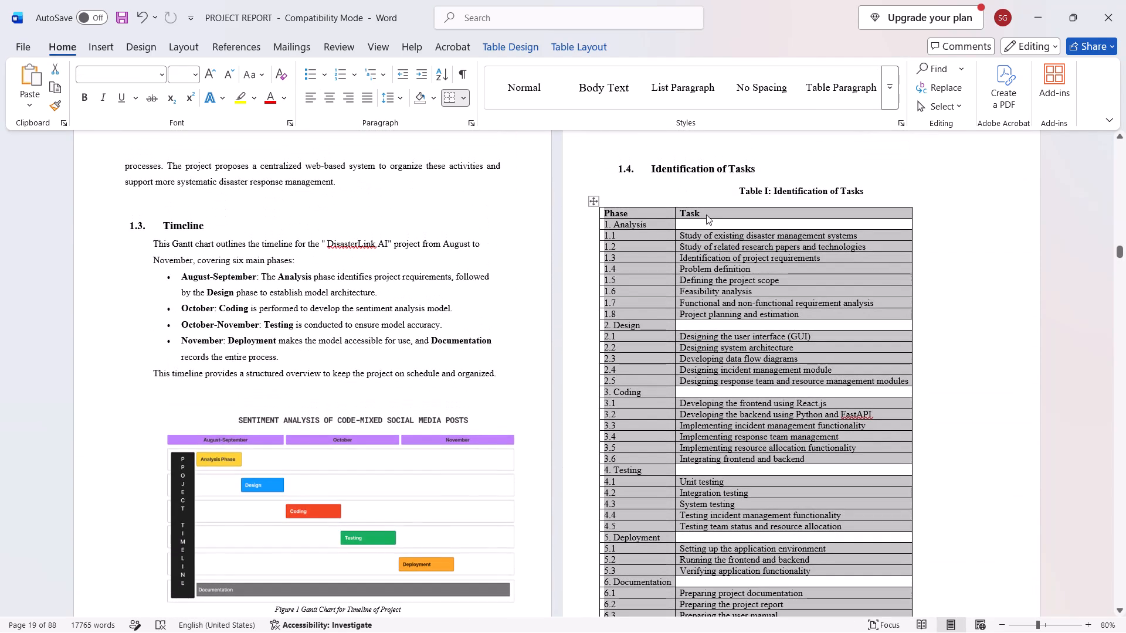
drag(656, 226, 586, 226)
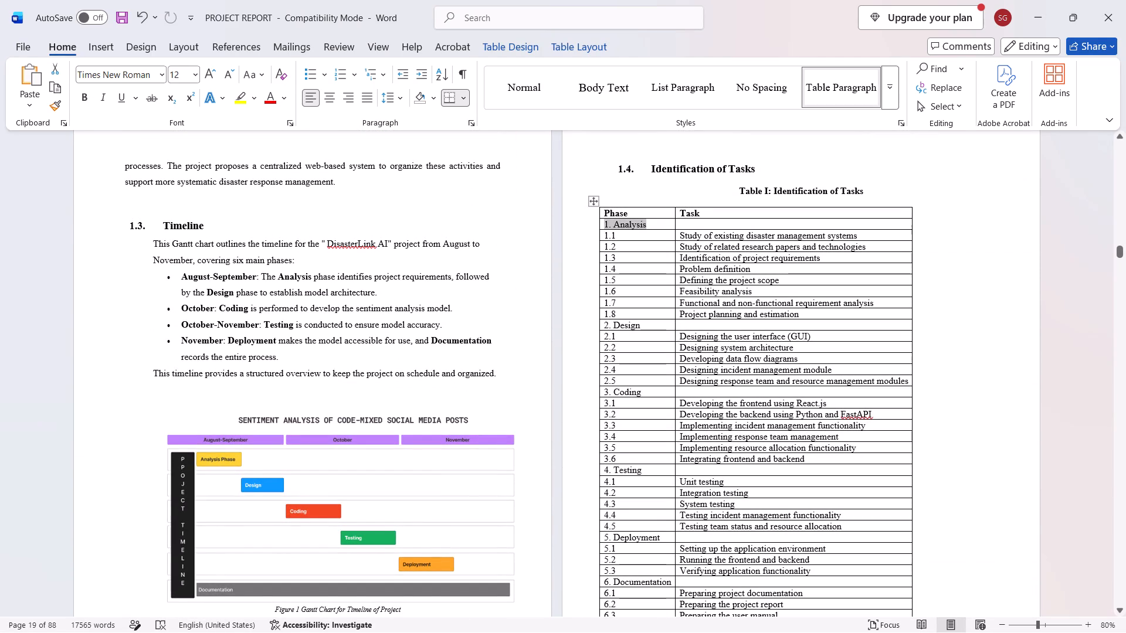
key(ctrl+b)
drag(655, 324, 585, 317)
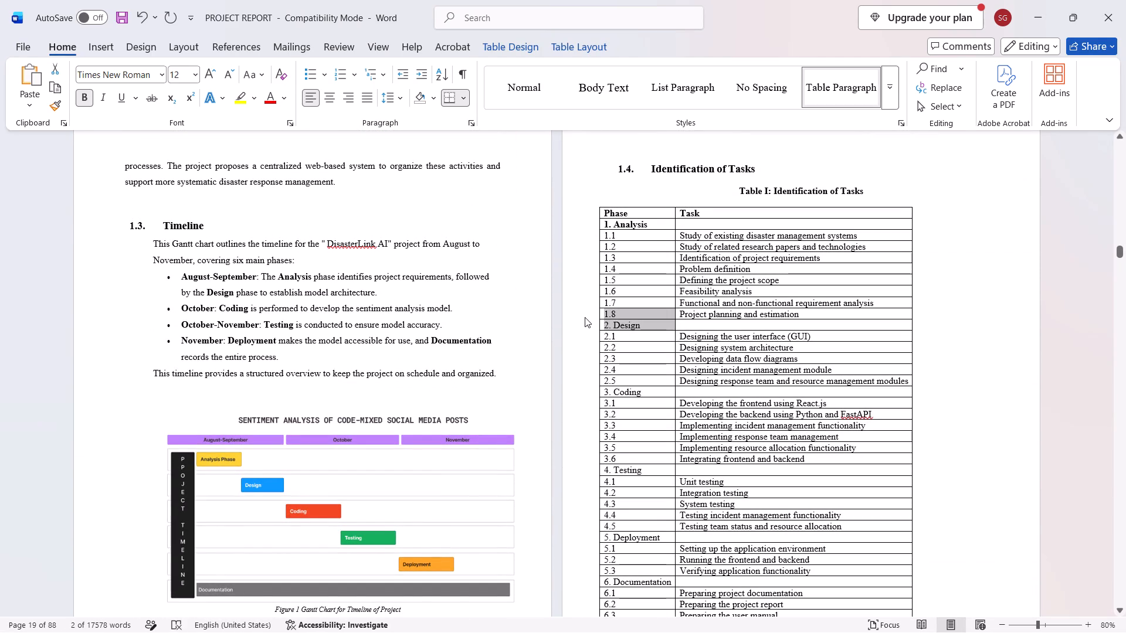
drag(585, 317, 593, 327)
key(ctrl+b)
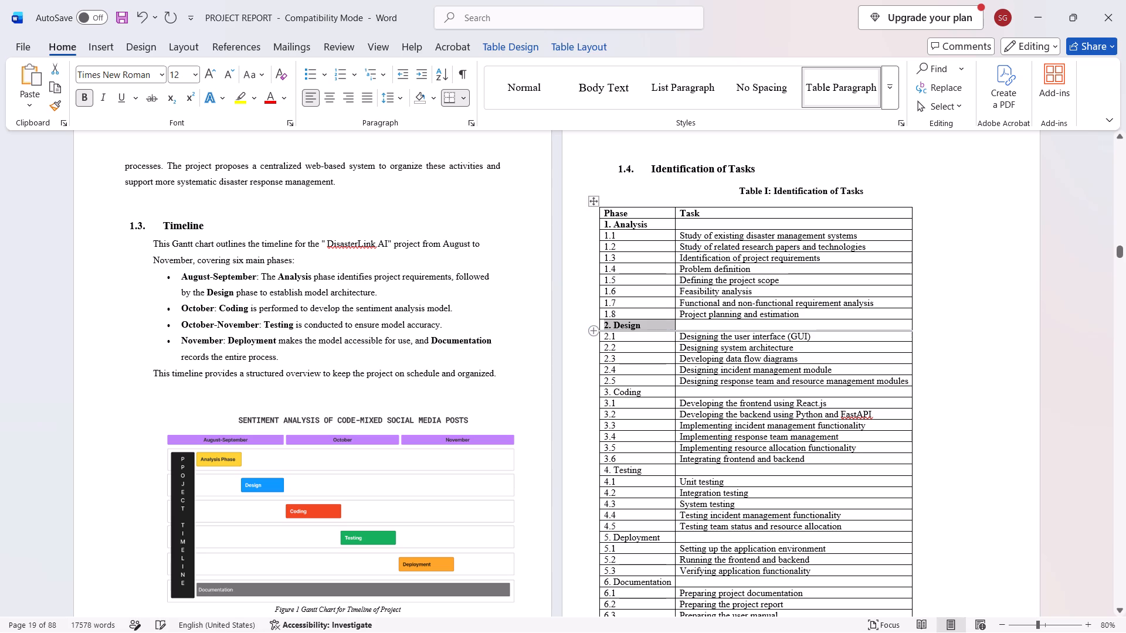
Make the phase headings "3. Coding", "4. Testing", "5. Deployment" and "6. Documentation" bold in the task table.
drag(654, 394, 596, 389)
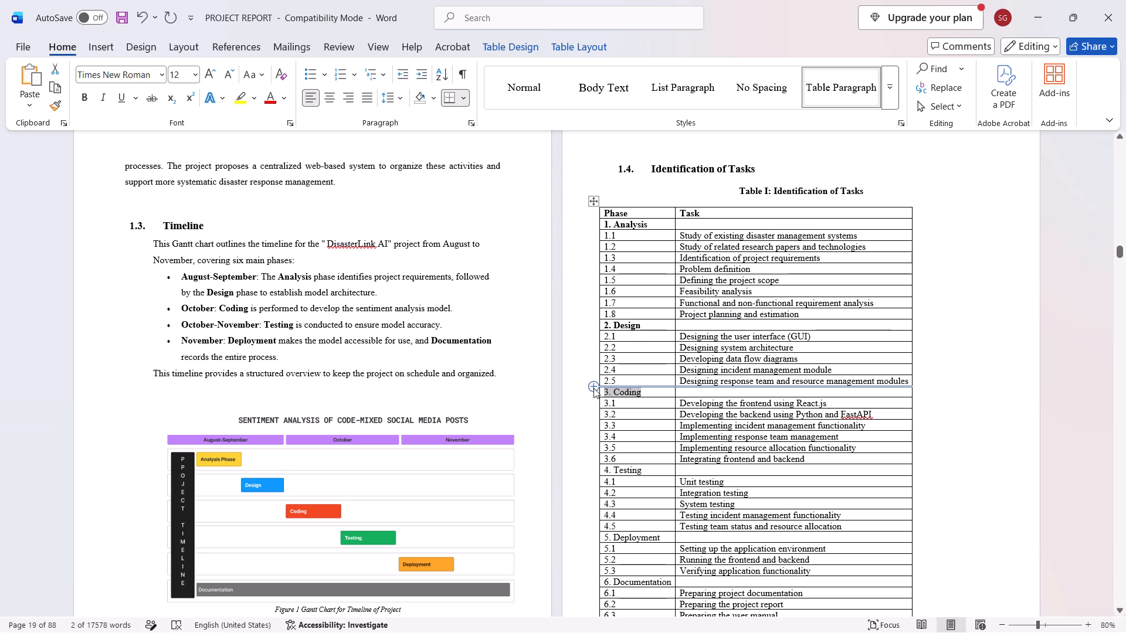
key(ctrl+b)
drag(651, 471, 586, 470)
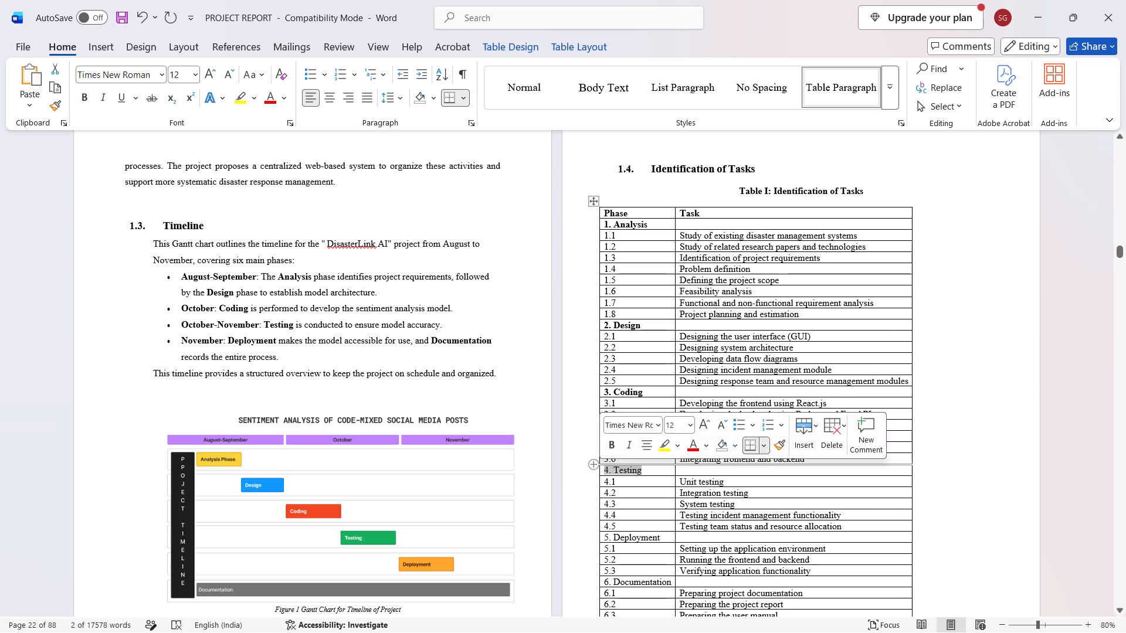
key(ctrl+b)
scroll(616, 427, down, 1)
drag(666, 508, 625, 510)
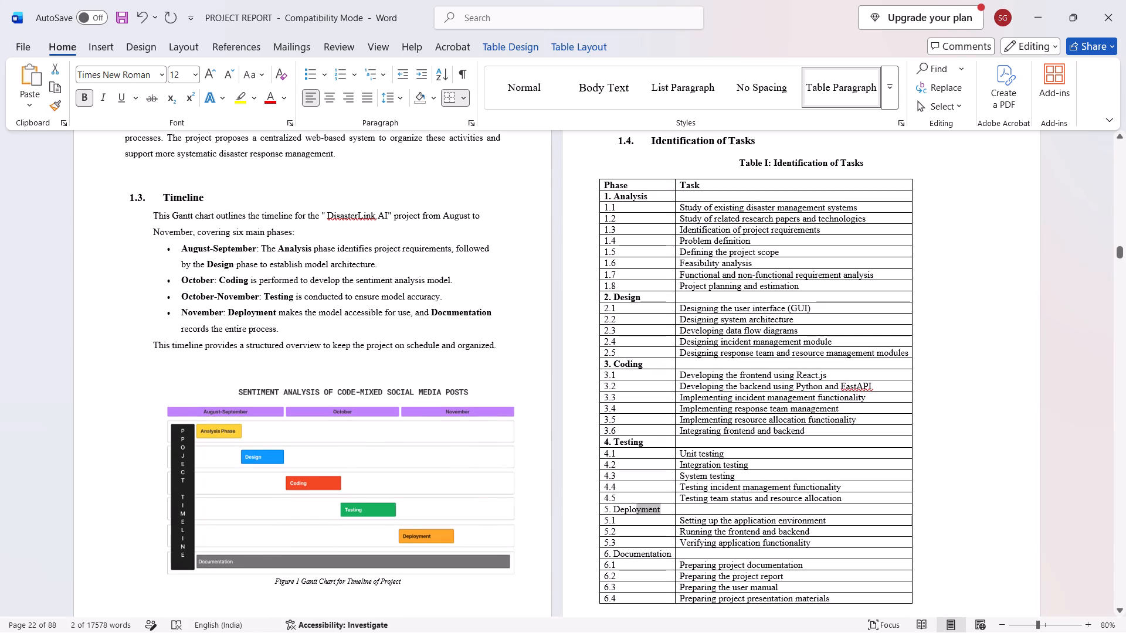
drag(625, 510, 579, 510)
key(ctrl+b)
scroll(623, 454, down, 3)
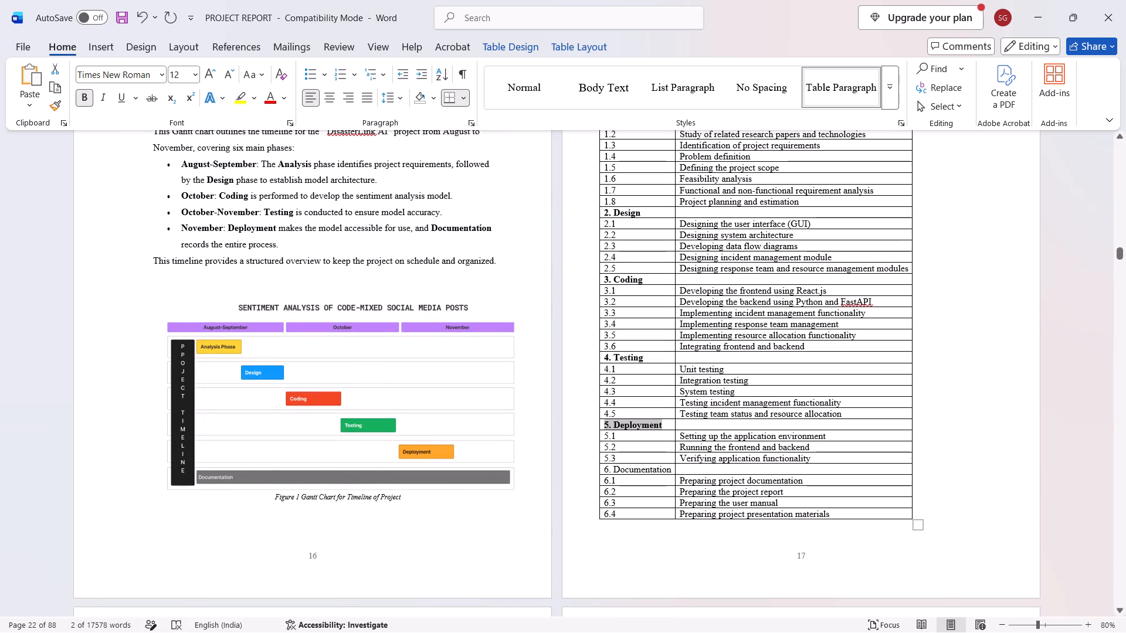
drag(673, 468, 574, 469)
key(ctrl+b)
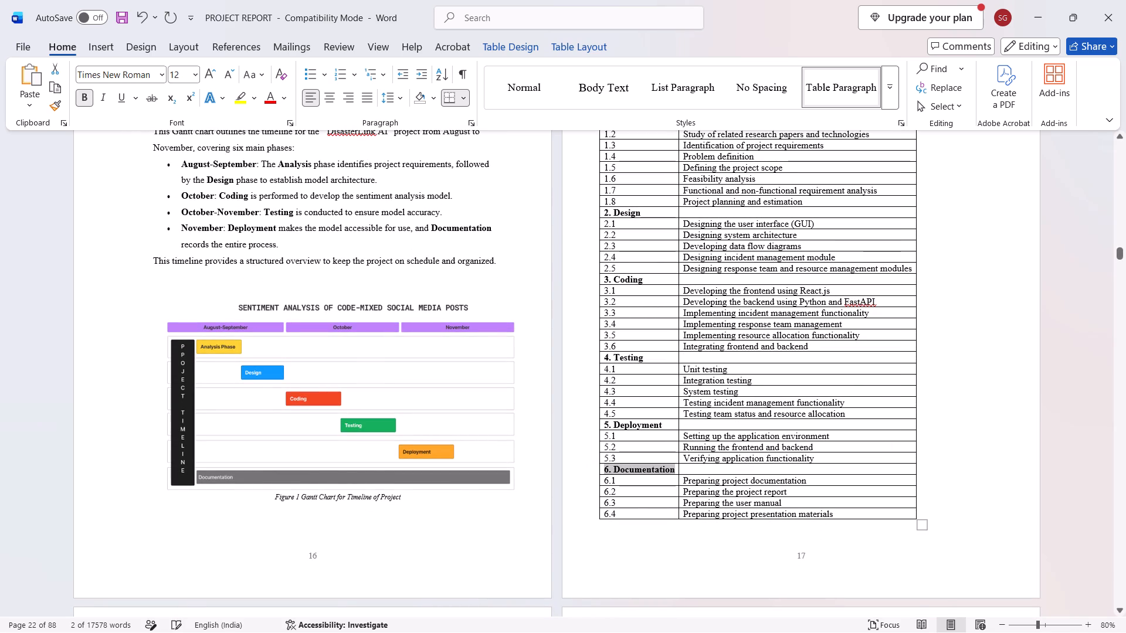
Slightly widen the Phase column of the section 1.4 task table and extend the table's outer edge towards the page margin.
click(985, 403)
scroll(874, 400, up, 4)
scroll(747, 345, up, 2)
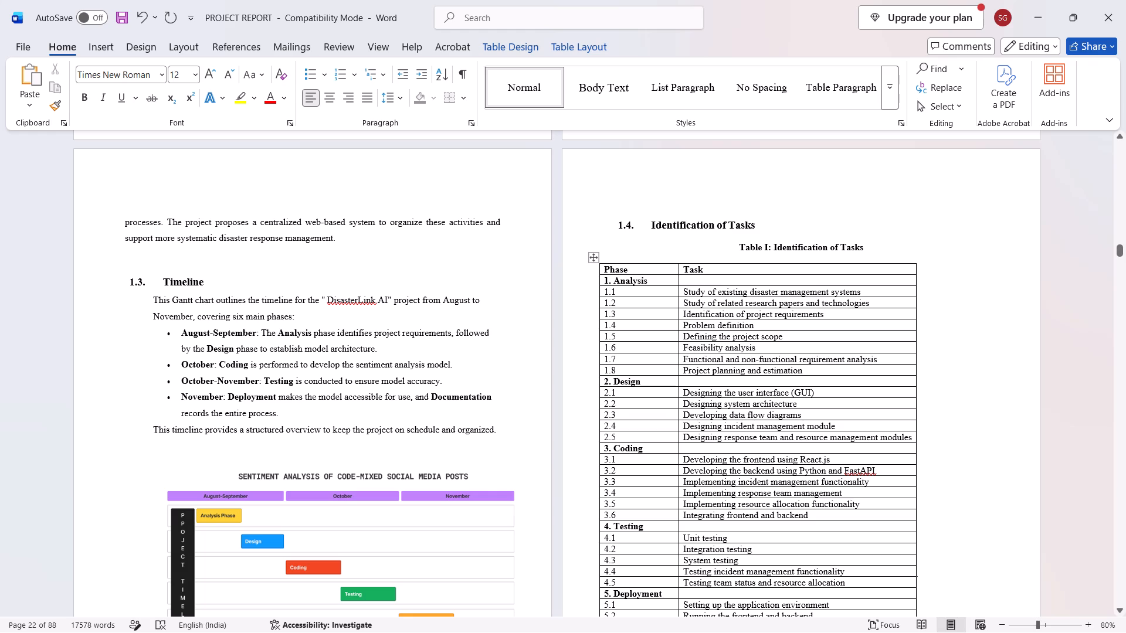
drag(677, 270, 687, 271)
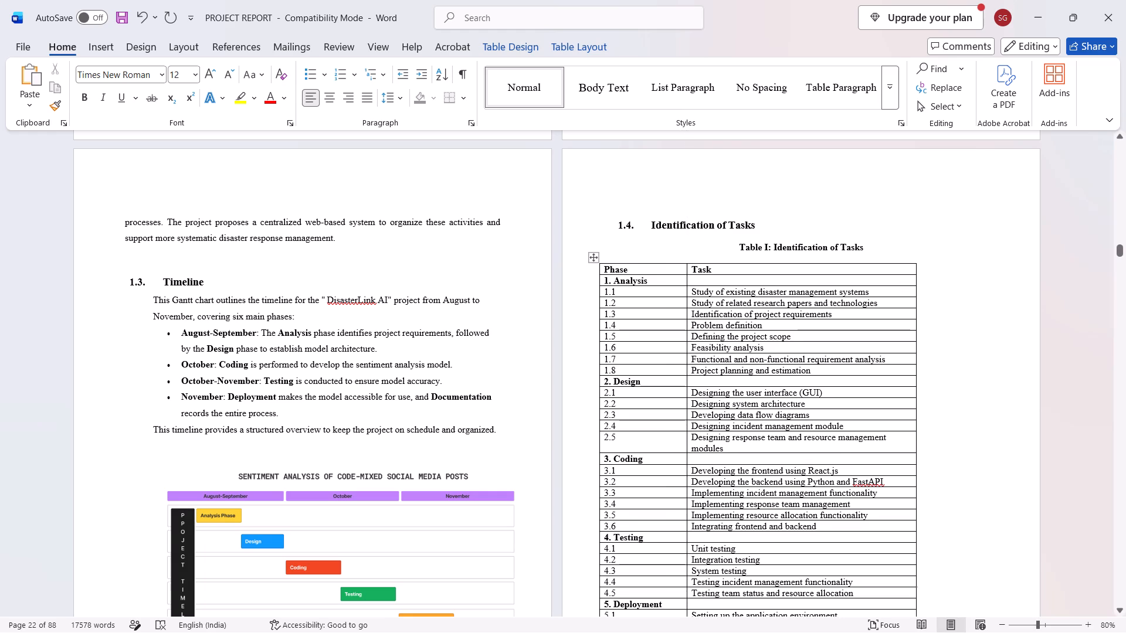
drag(915, 269, 978, 273)
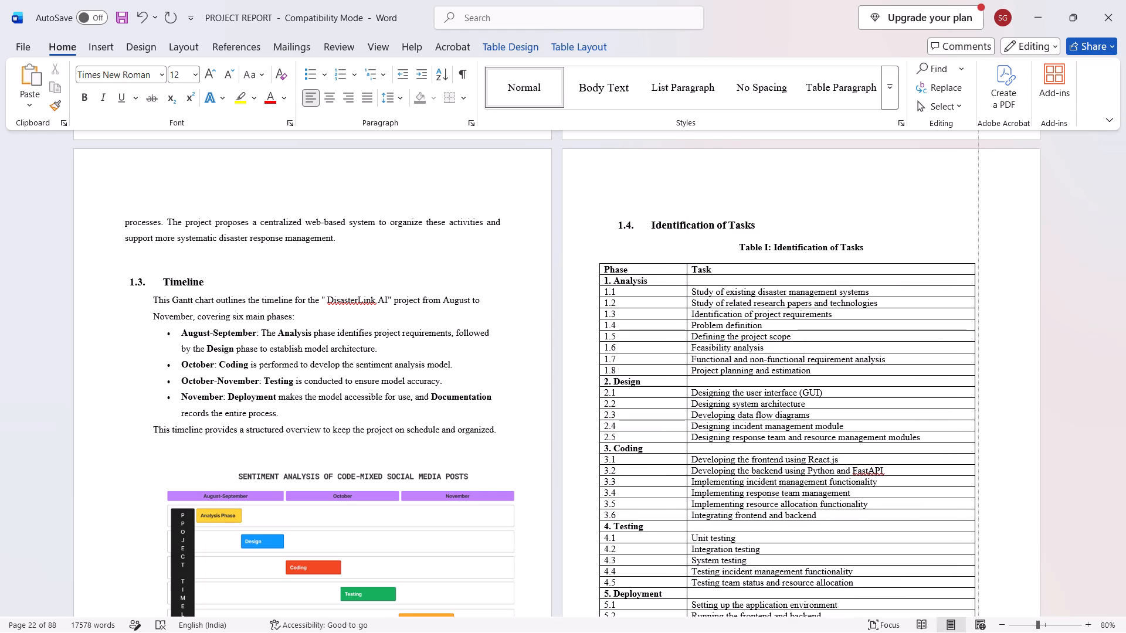
drag(978, 273, 981, 274)
click(1008, 292)
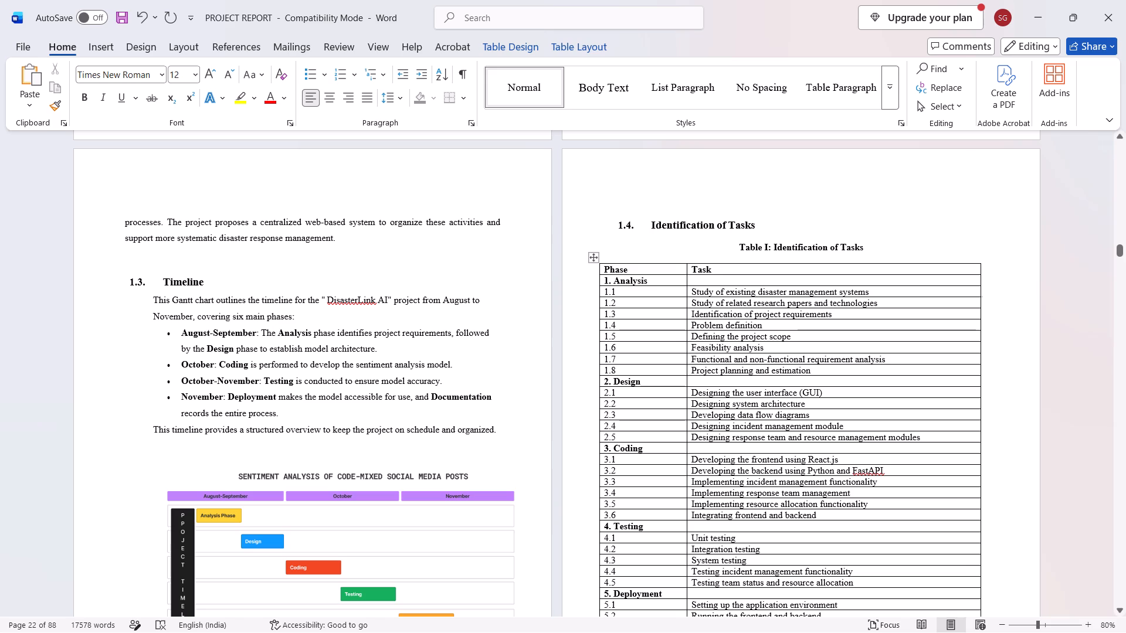
Look over the resized task table in Word and ChatGPT's task list in Chrome.
scroll(732, 294, down, 3)
scroll(750, 312, up, 1)
scroll(757, 318, down, 3)
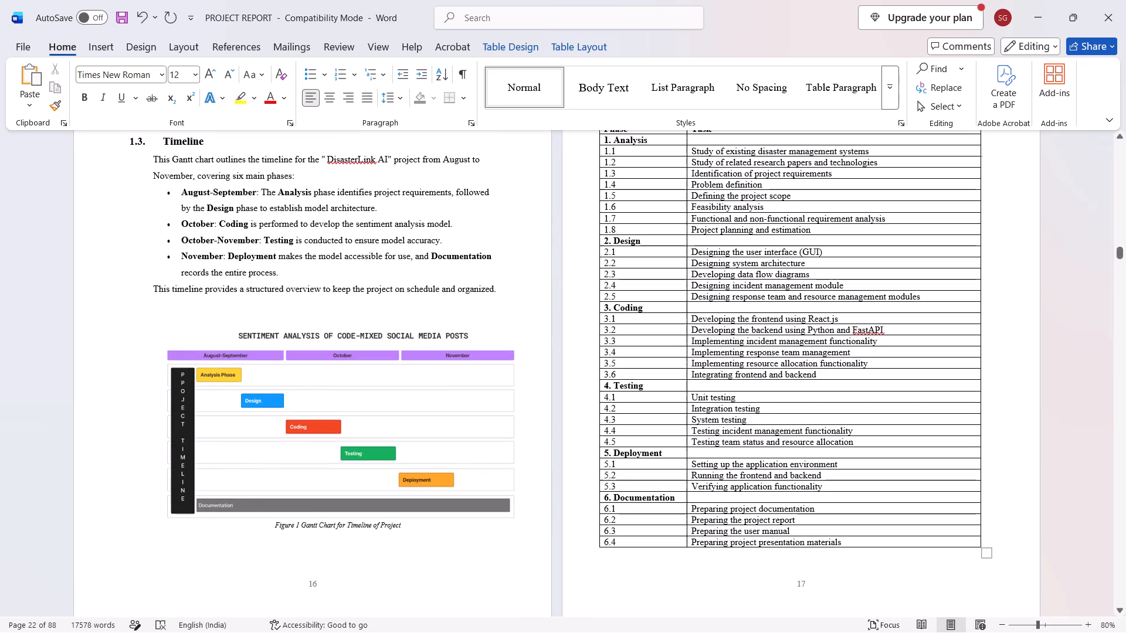
drag(857, 505, 707, 304)
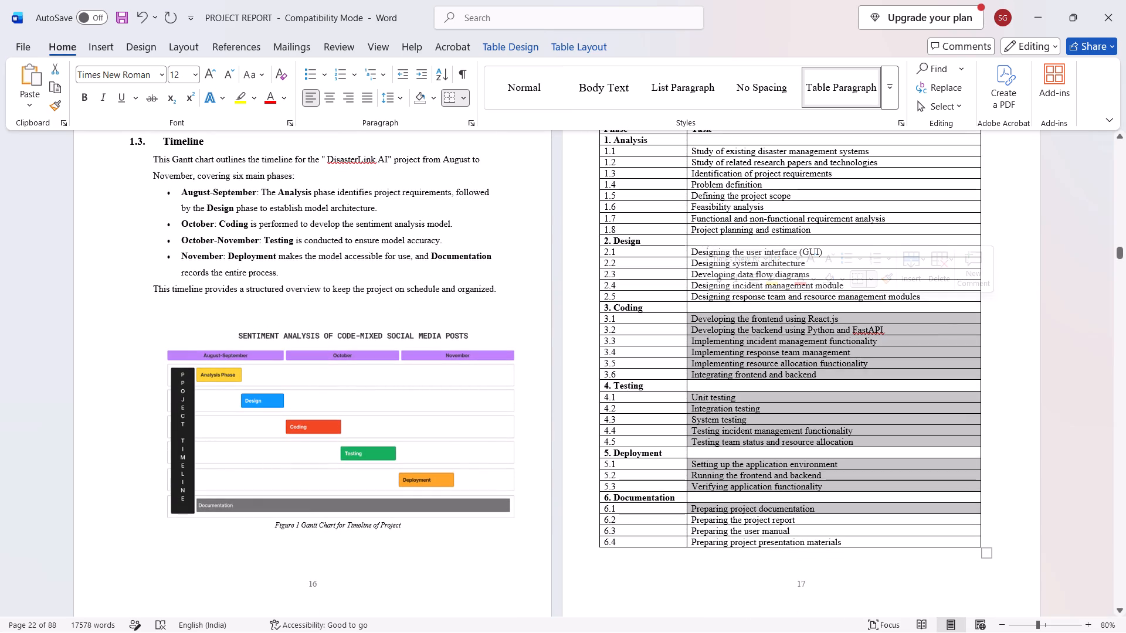
click(1032, 343)
scroll(952, 321, down, 5)
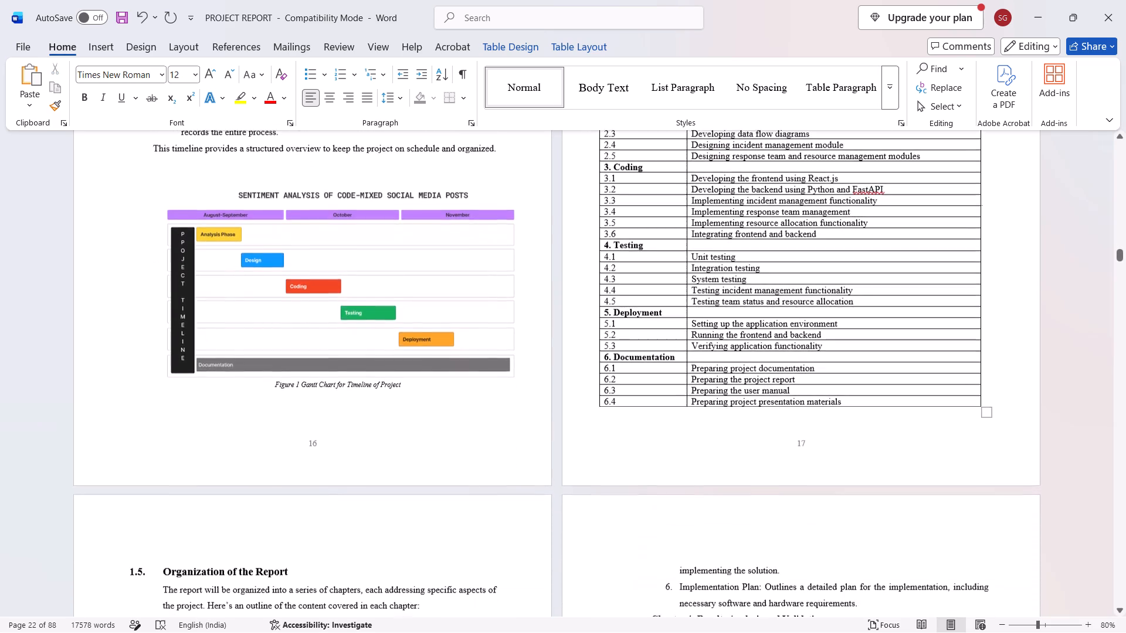
scroll(782, 369, down, 4)
key(alt+Tab)
scroll(648, 366, down, 5)
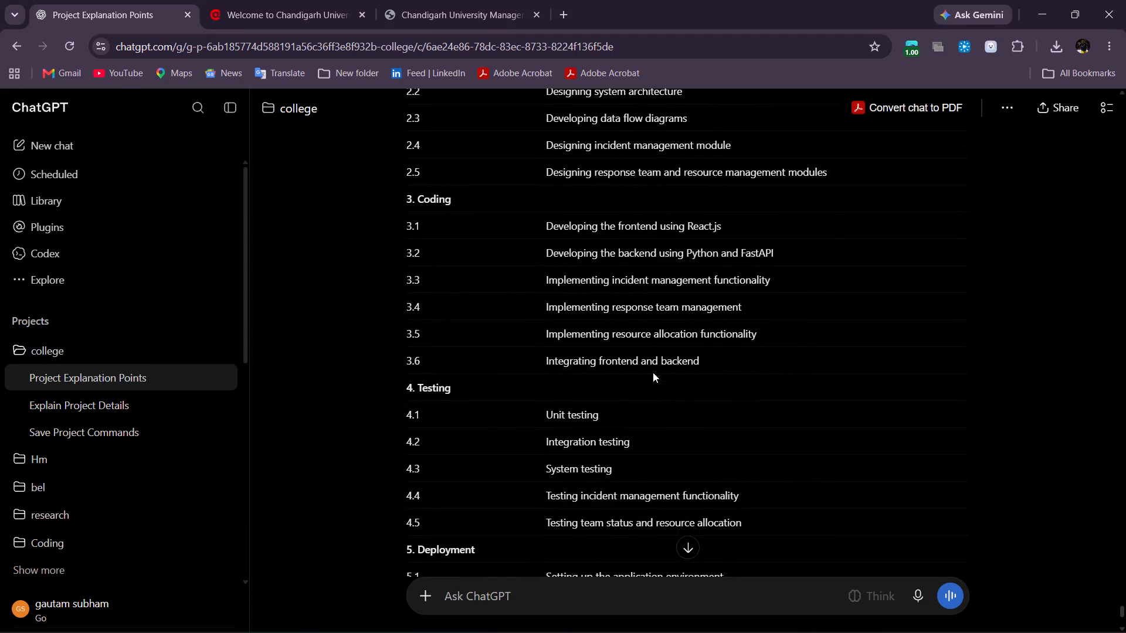
scroll(653, 372, down, 4)
key(alt+Tab)
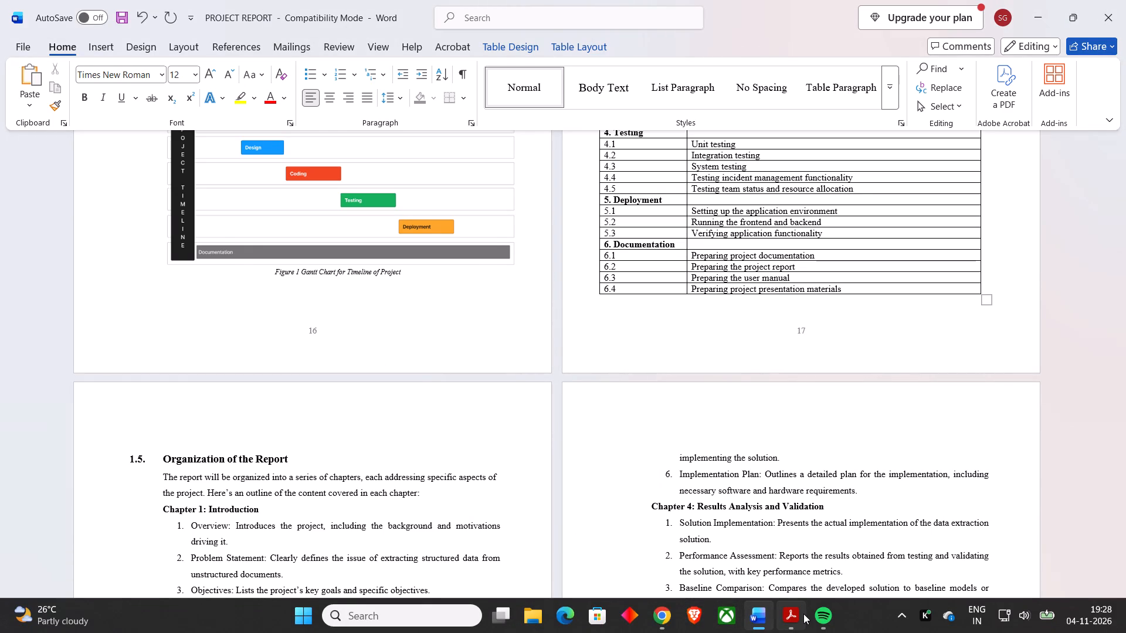
Close the open Acrobat window, reopen the PROJECT REPORT PDF from File Explorer's recent files, and bring it to the front.
click(803, 614)
click(1125, 0)
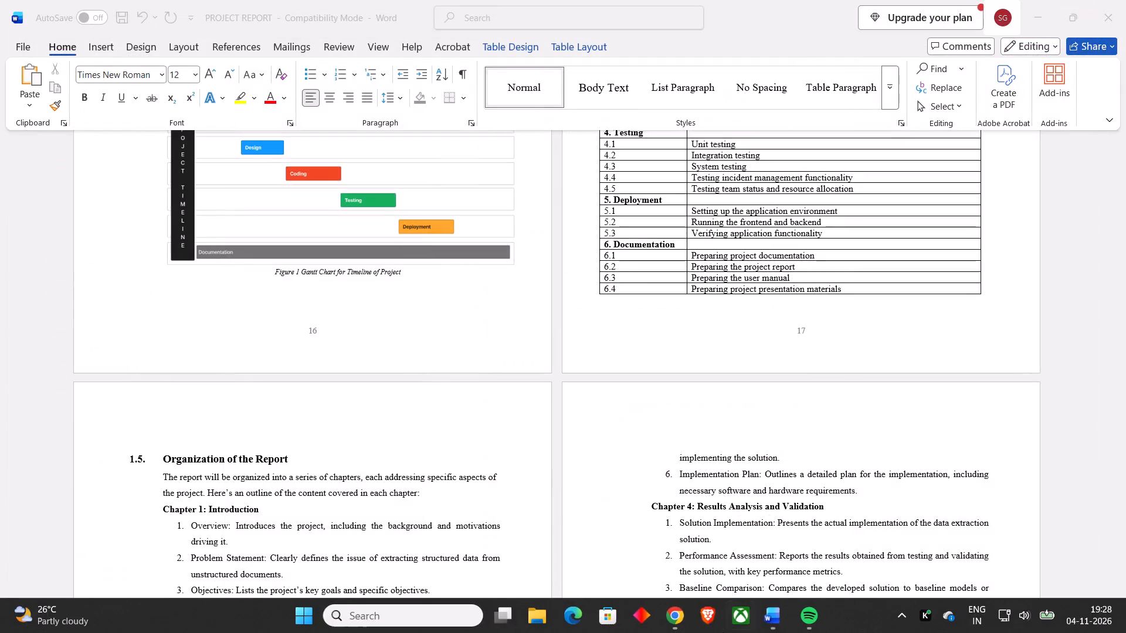
click(561, 614)
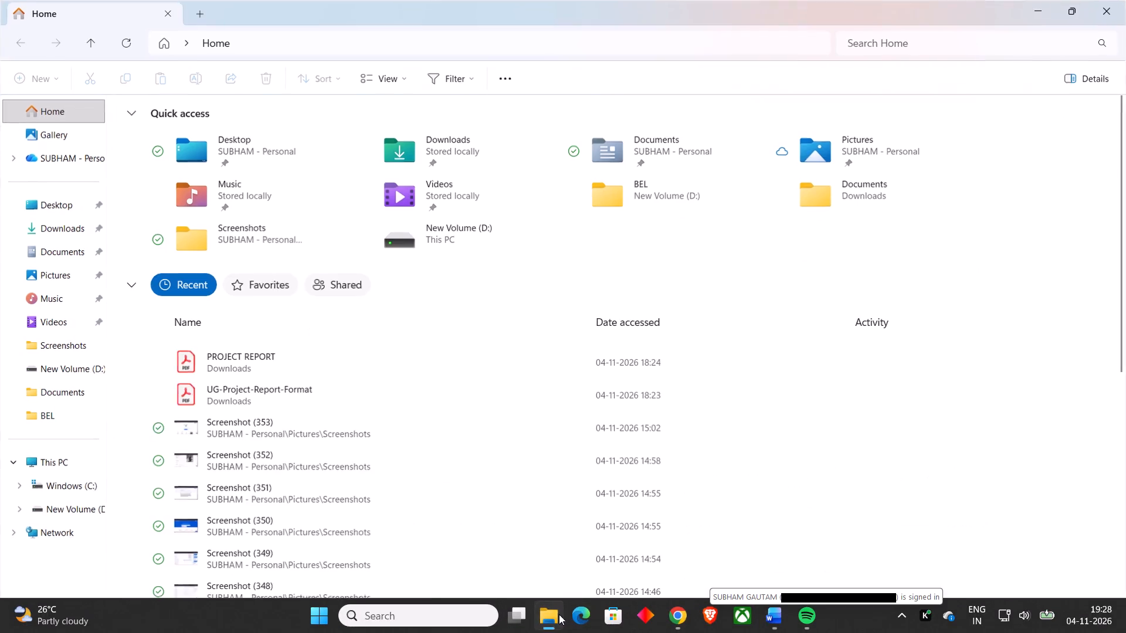
double_click(286, 452)
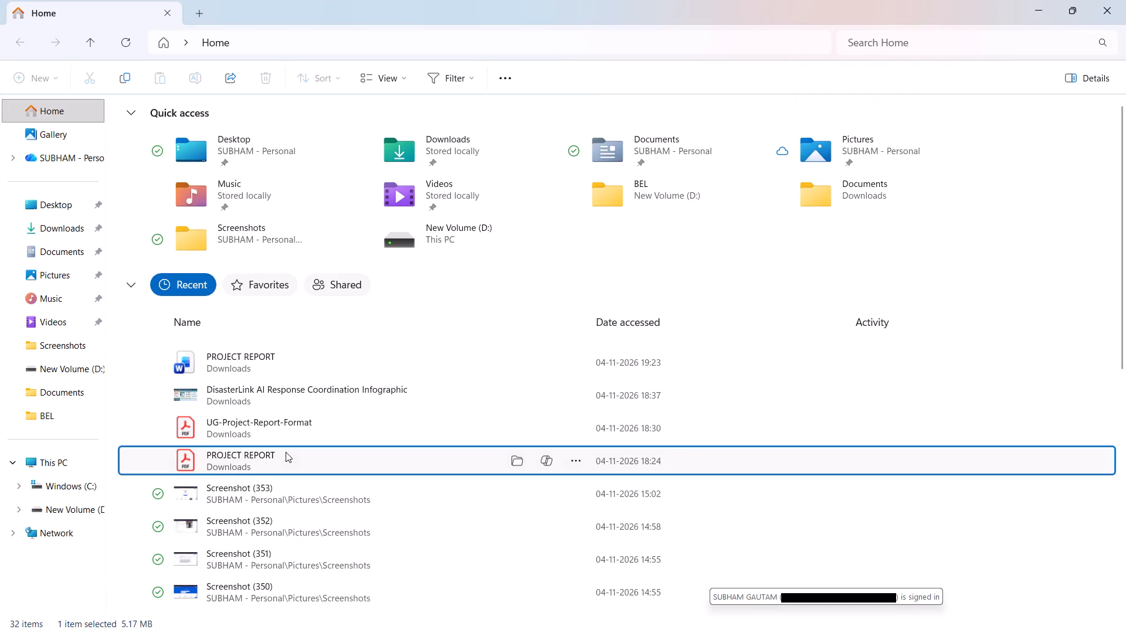
click(1038, 13)
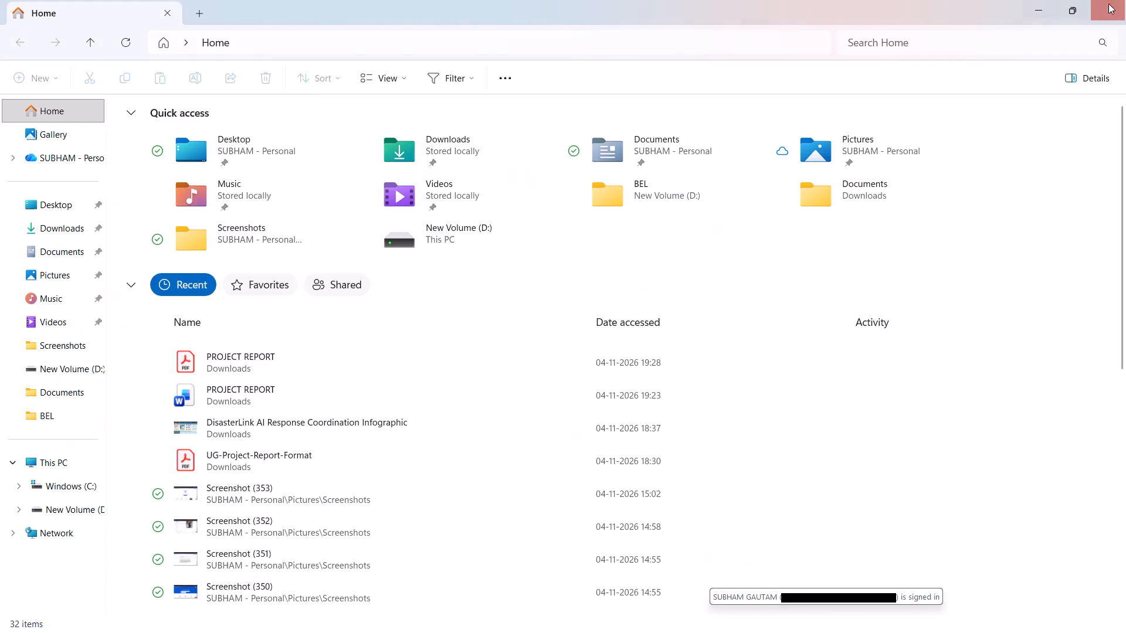
click(1118, 4)
key(alt+Tab)
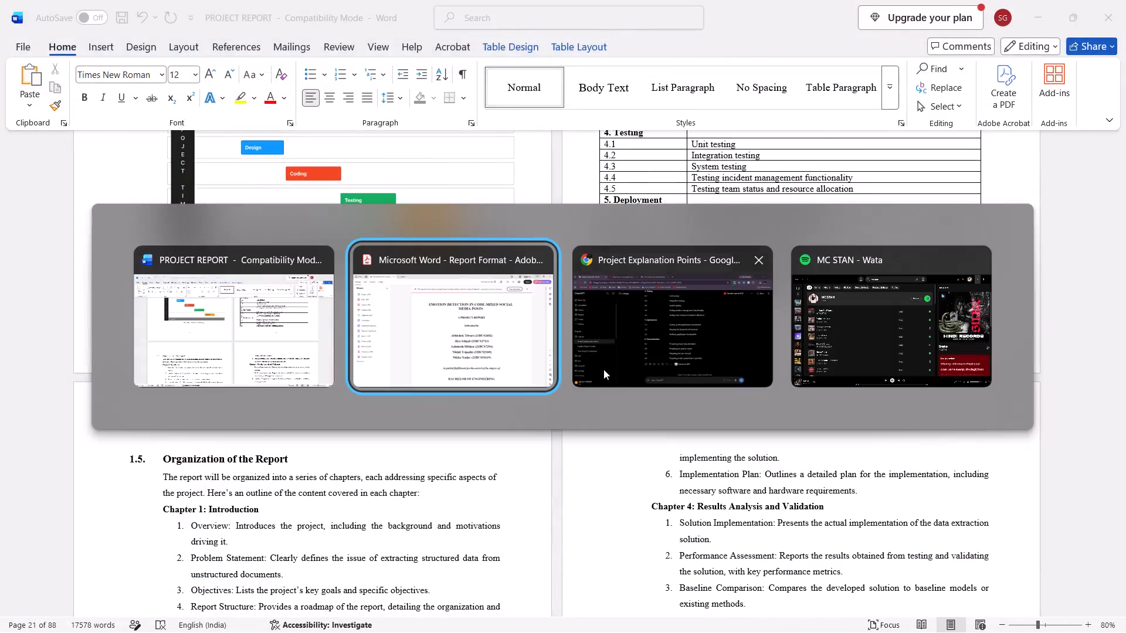
Find section 1.4, Identification of Tasks, in the reference PDF report and enlarge its table for reading.
ctrl+scroll(553, 347, down, 6)
scroll(566, 356, down, 4)
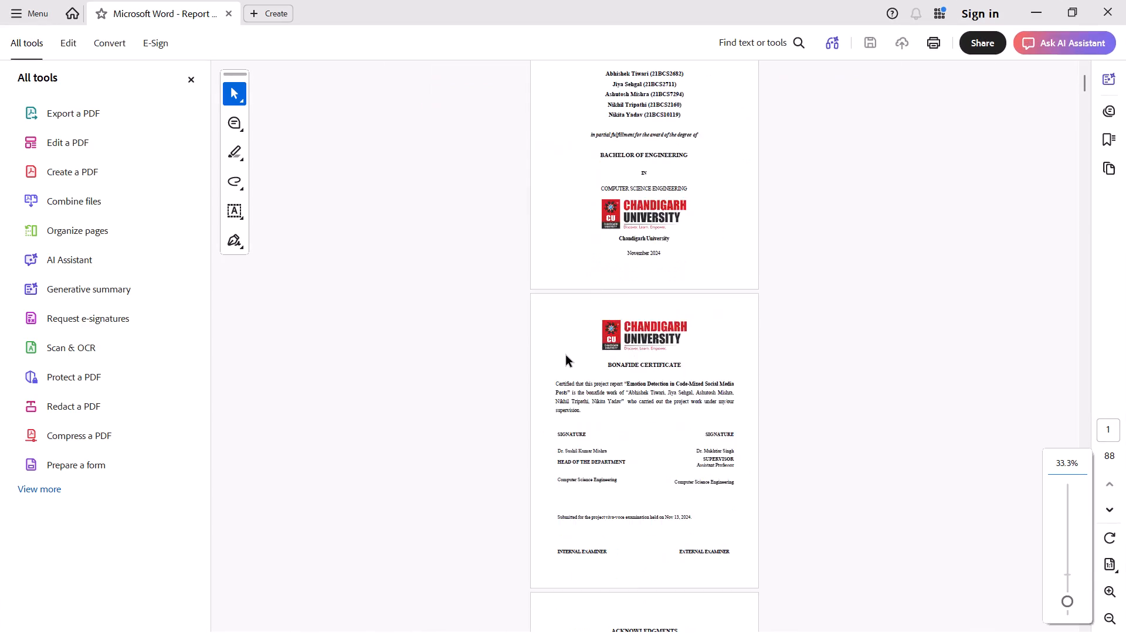
scroll(568, 358, down, 1)
scroll(569, 359, up, 1)
scroll(569, 359, down, 3)
scroll(571, 361, up, 1)
scroll(572, 362, down, 6)
scroll(582, 359, up, 1)
scroll(582, 359, down, 6)
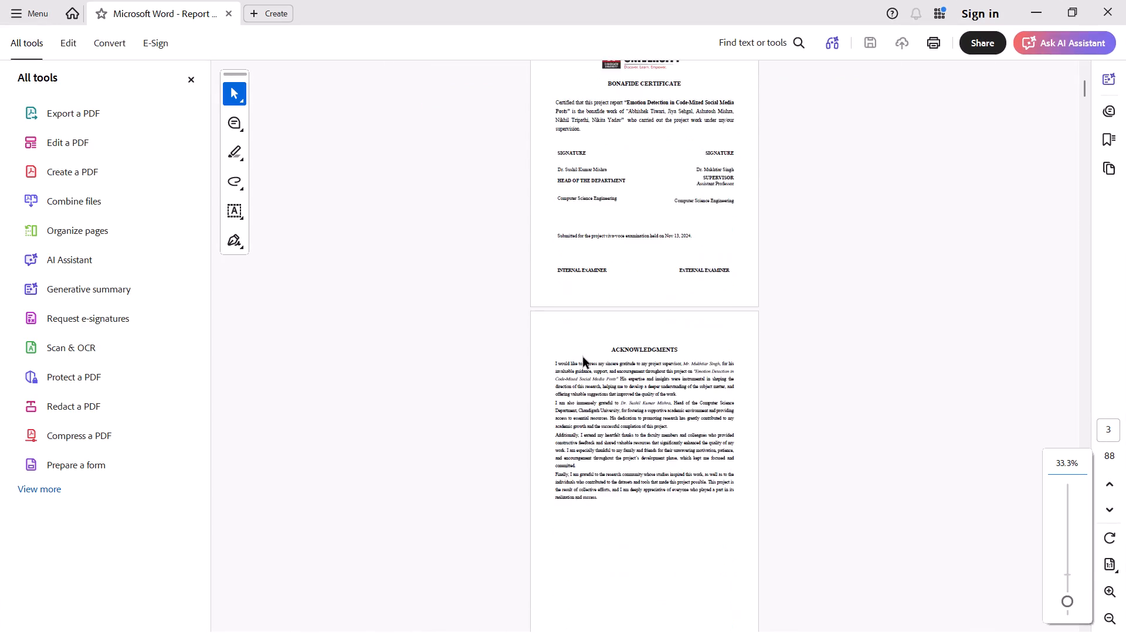
scroll(583, 358, down, 7)
scroll(589, 353, up, 1)
scroll(660, 329, down, 1)
scroll(660, 329, up, 1)
scroll(660, 329, down, 5)
scroll(660, 329, up, 1)
scroll(662, 327, down, 5)
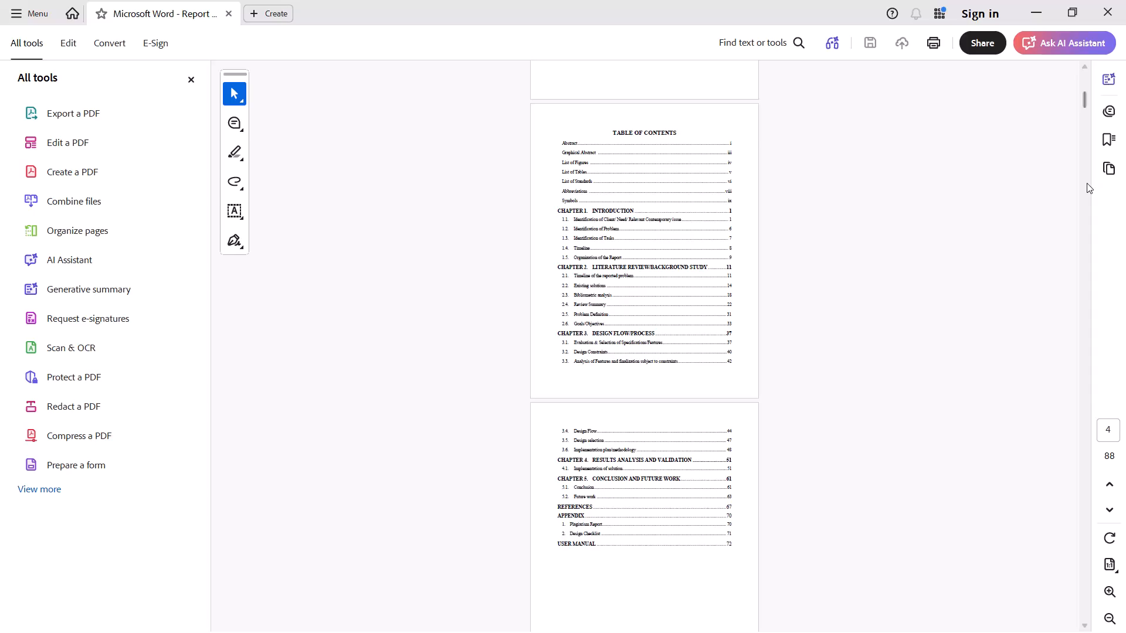
double_click(1087, 183)
triple_click(1087, 183)
drag(1086, 183, 1080, 209)
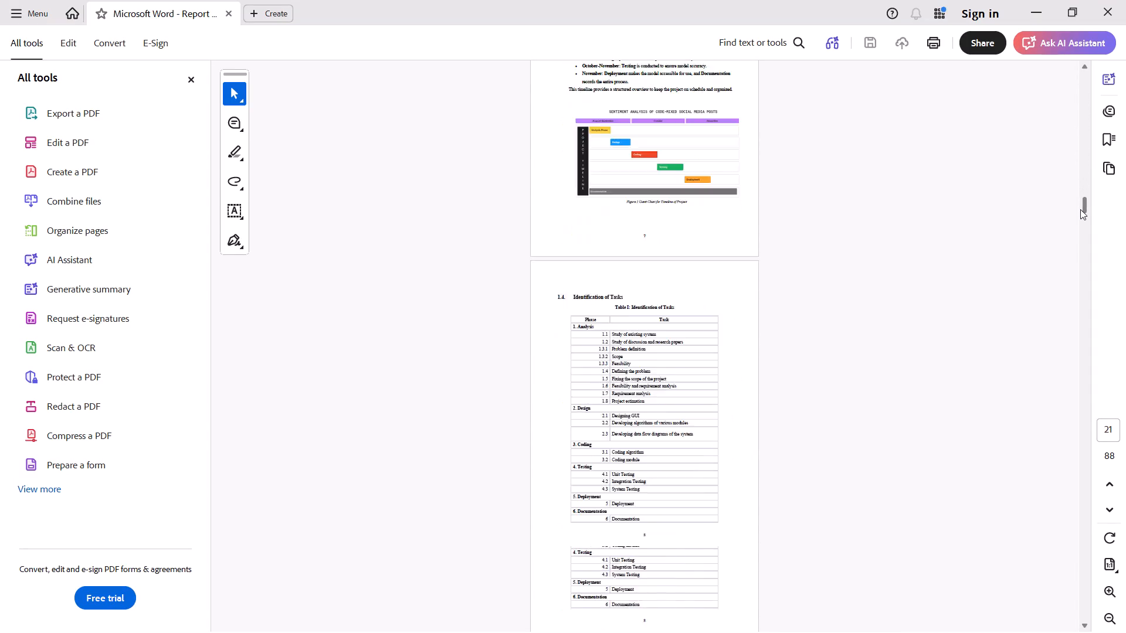
drag(1080, 209, 1078, 222)
scroll(901, 210, up, 4)
scroll(836, 216, up, 1)
scroll(836, 216, down, 2)
scroll(835, 217, up, 4)
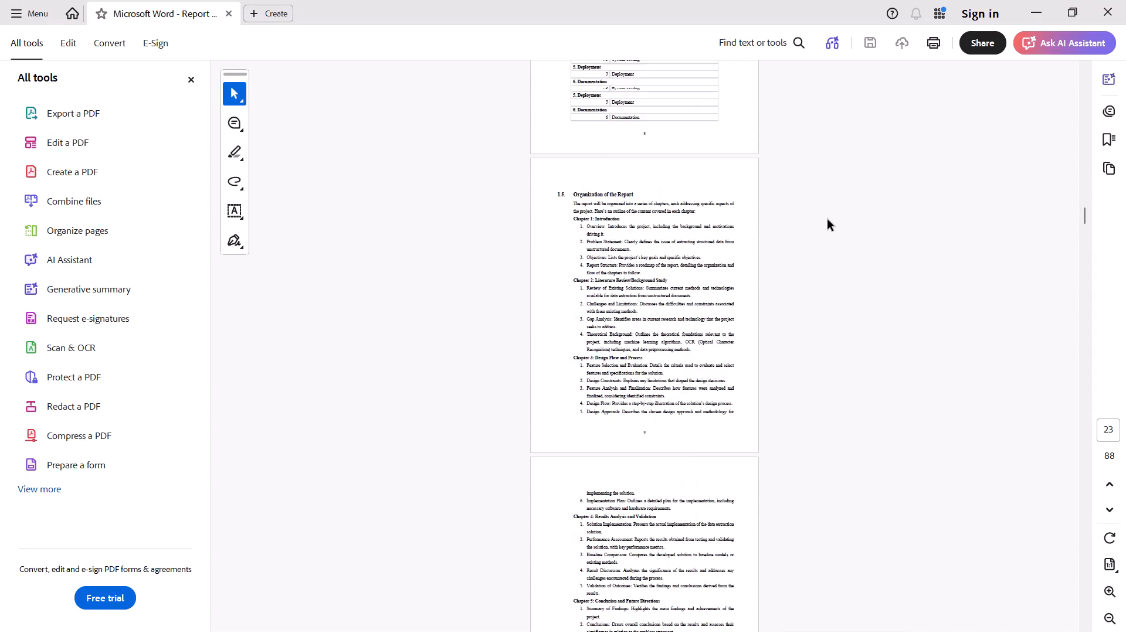
scroll(759, 224, up, 3)
scroll(707, 225, up, 10)
ctrl+scroll(648, 237, up, 3)
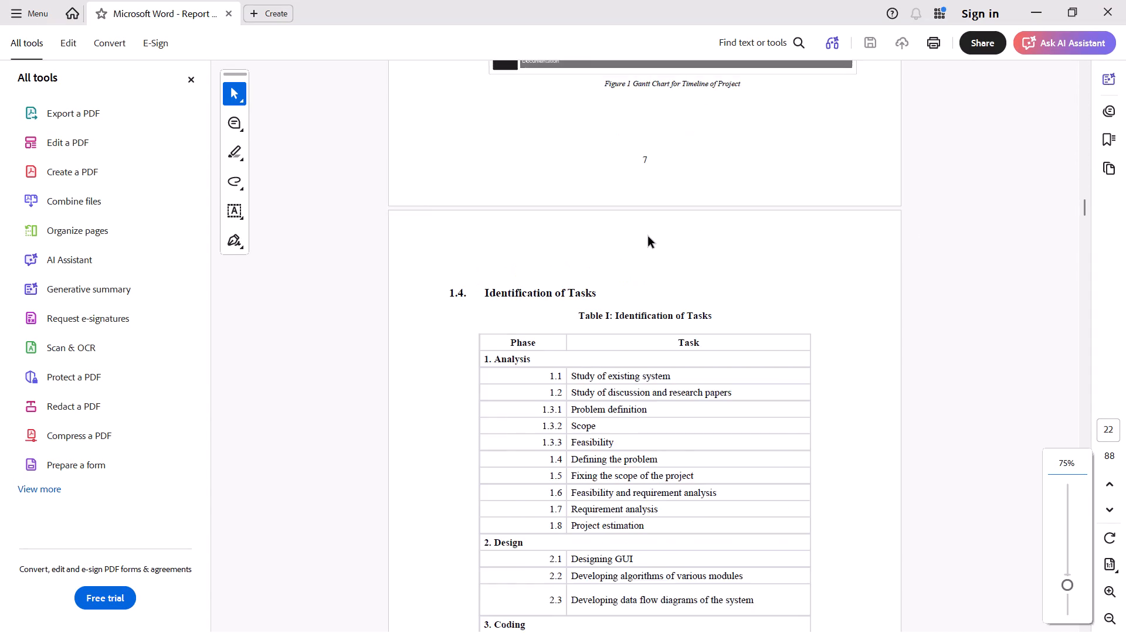
Compare the layout of the PDF's Identification of Tasks table and following section with the adapted version in Word.
scroll(647, 242, down, 3)
scroll(647, 244, up, 2)
scroll(647, 244, down, 13)
scroll(647, 249, up, 1)
scroll(647, 249, down, 2)
scroll(647, 250, up, 1)
scroll(647, 250, down, 9)
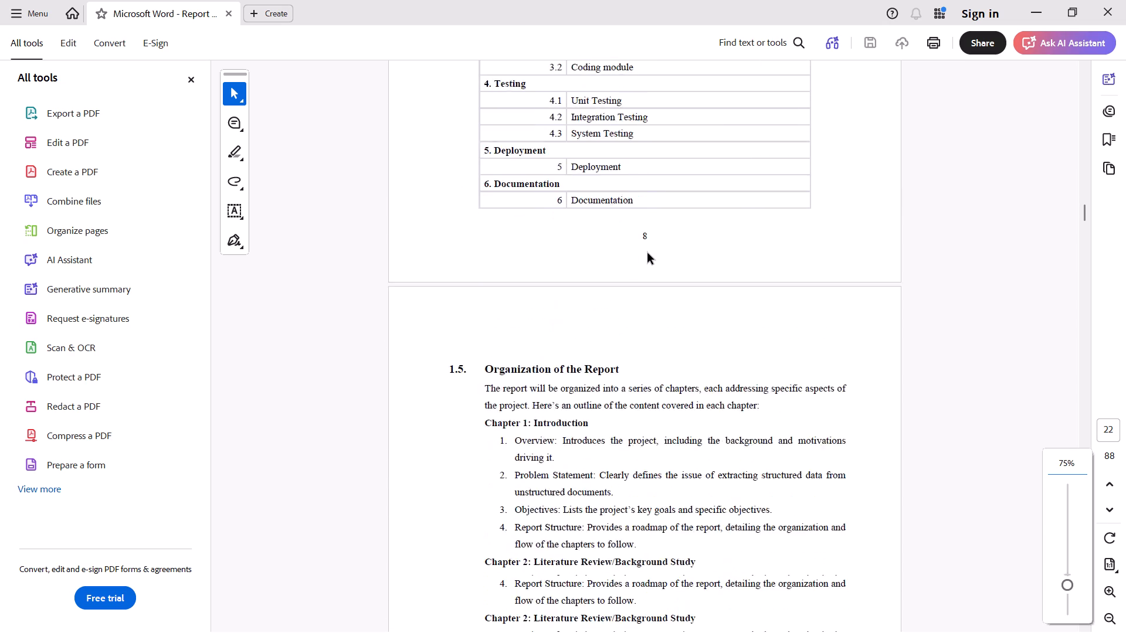
key(alt+Tab)
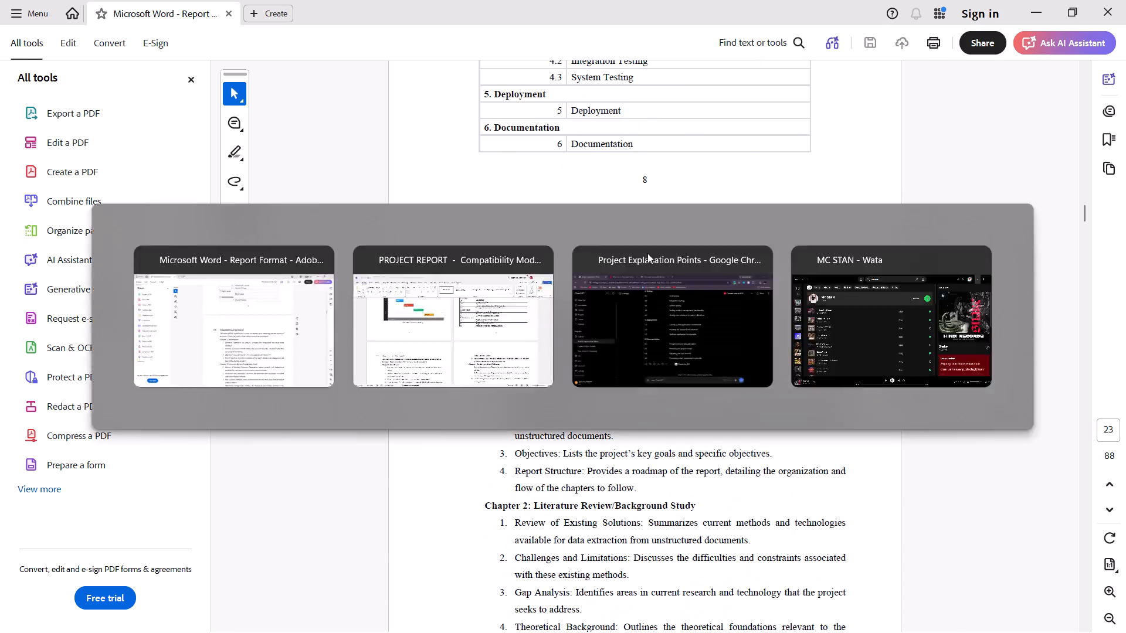
scroll(711, 321, down, 1)
scroll(711, 321, up, 4)
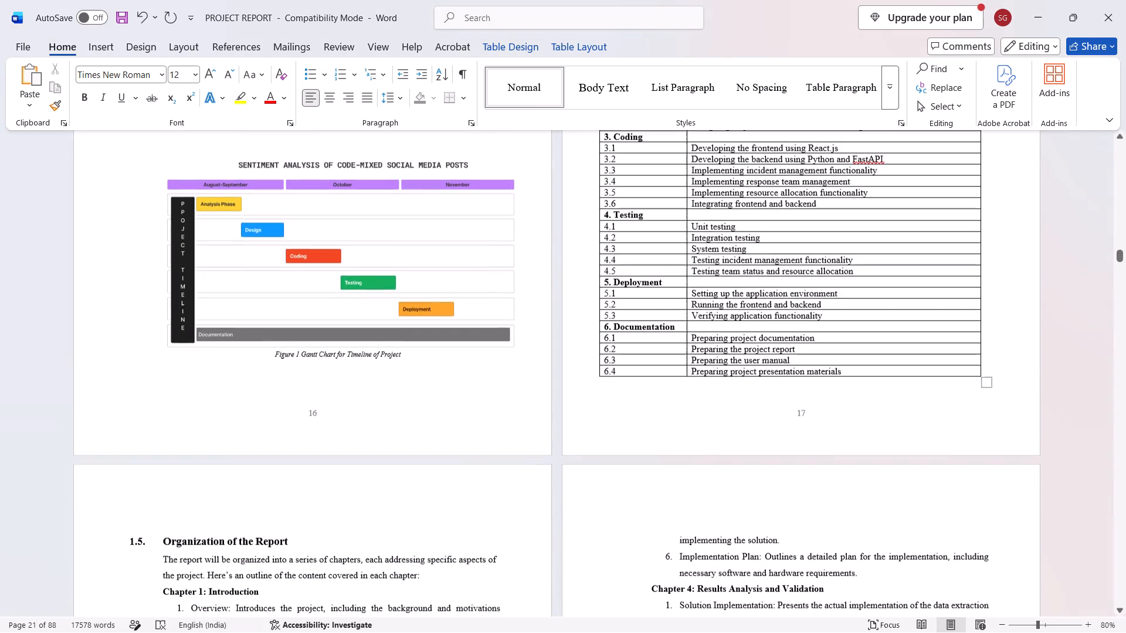
key(alt+Tab)
scroll(696, 321, up, 12)
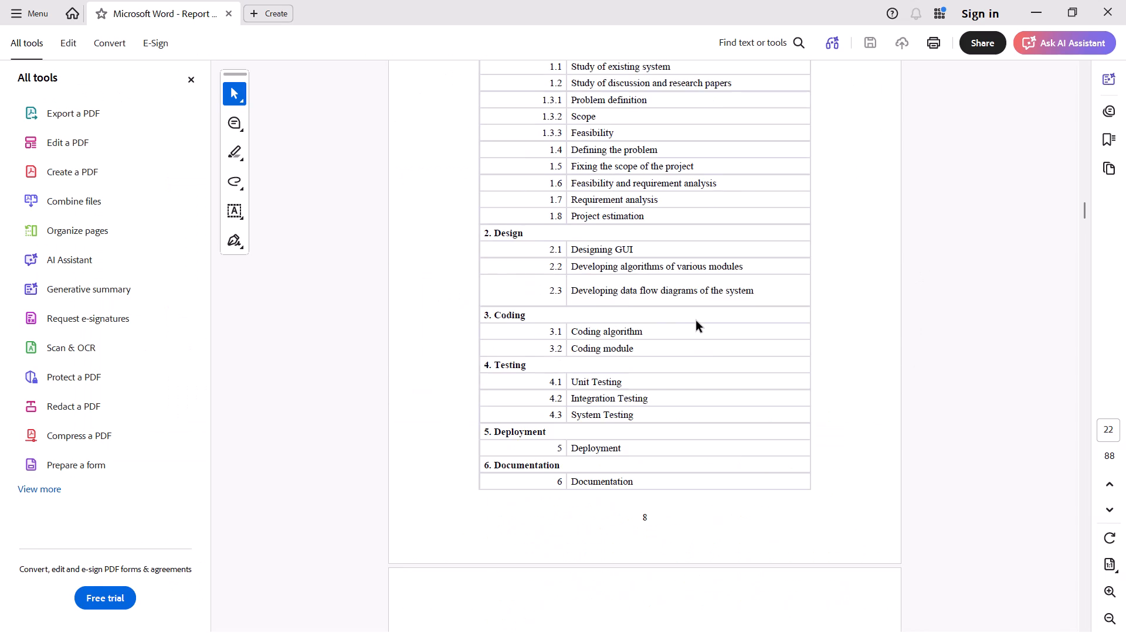
key(alt+Tab)
scroll(888, 342, up, 3)
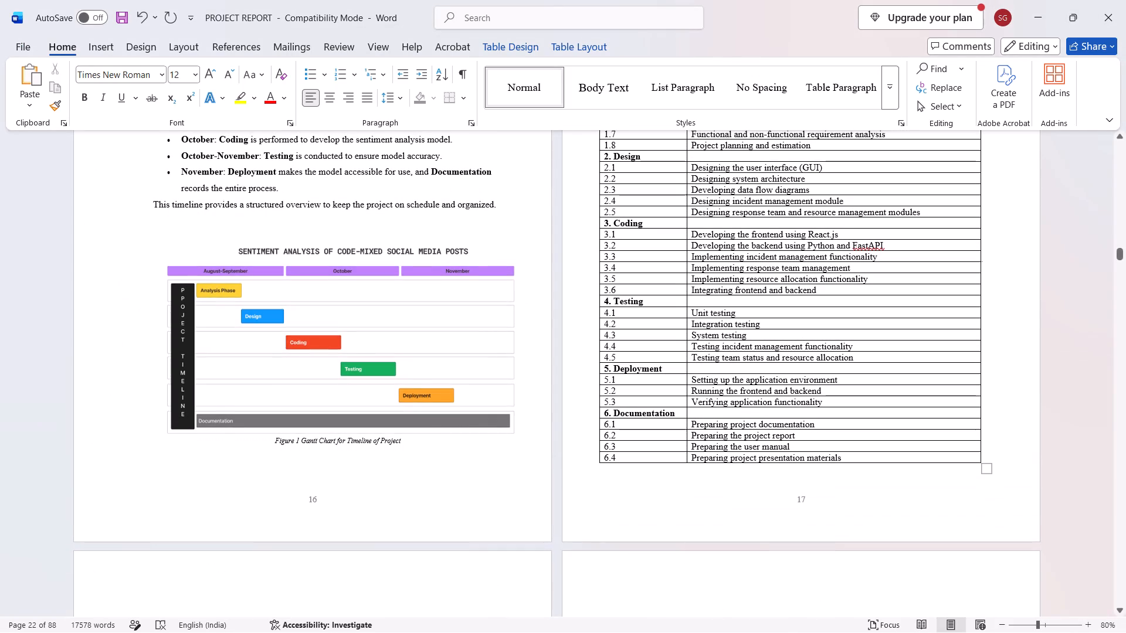
key(alt+Tab)
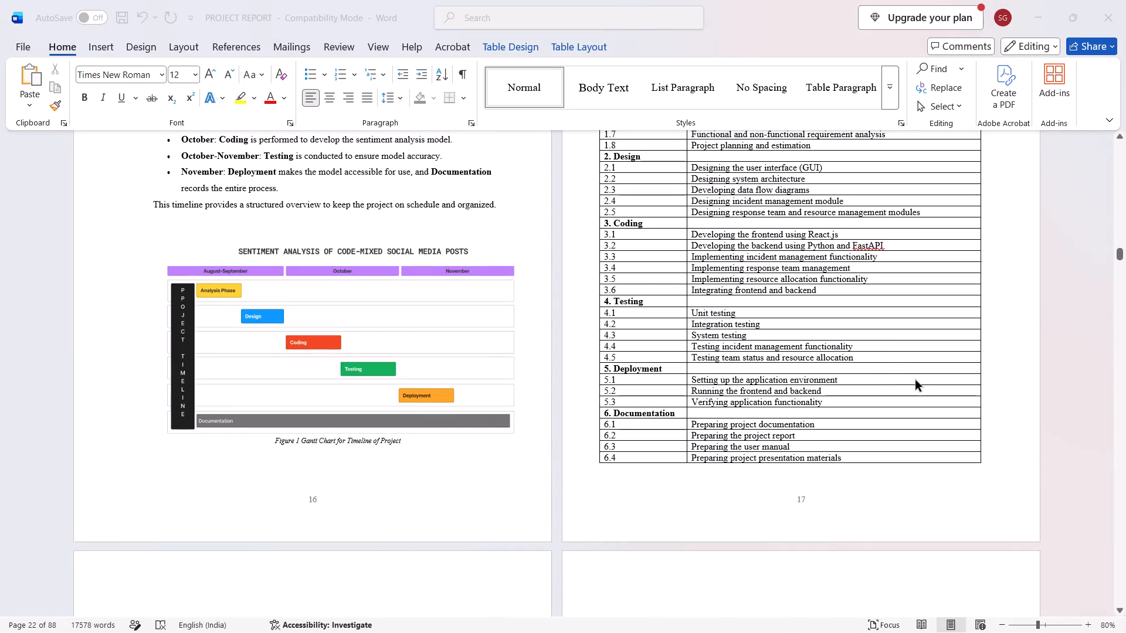
key(alt+Tab)
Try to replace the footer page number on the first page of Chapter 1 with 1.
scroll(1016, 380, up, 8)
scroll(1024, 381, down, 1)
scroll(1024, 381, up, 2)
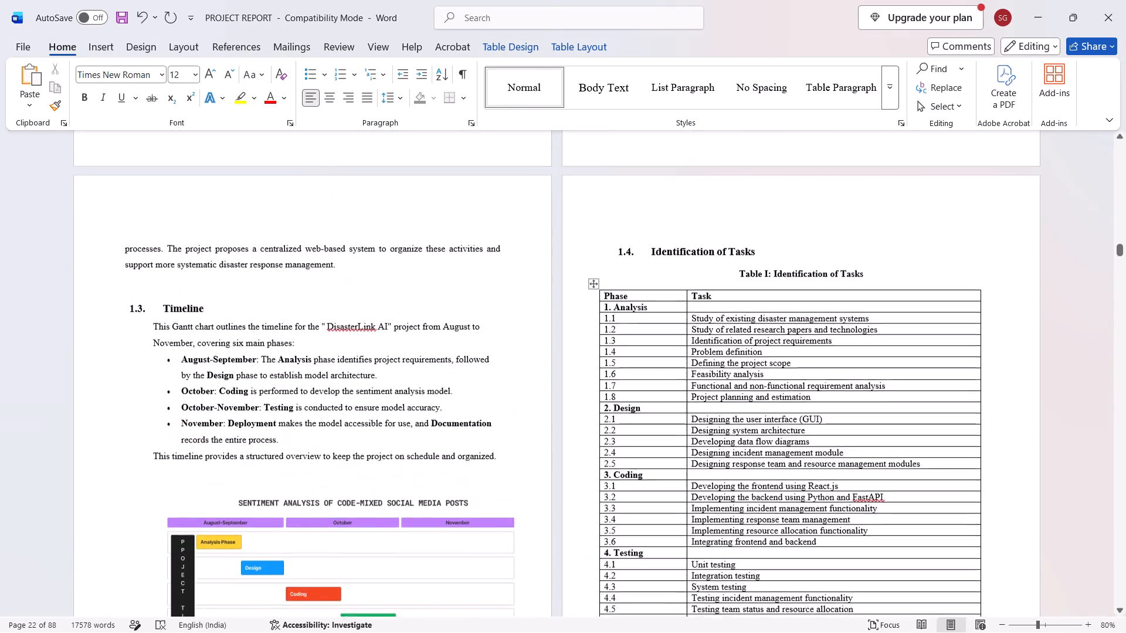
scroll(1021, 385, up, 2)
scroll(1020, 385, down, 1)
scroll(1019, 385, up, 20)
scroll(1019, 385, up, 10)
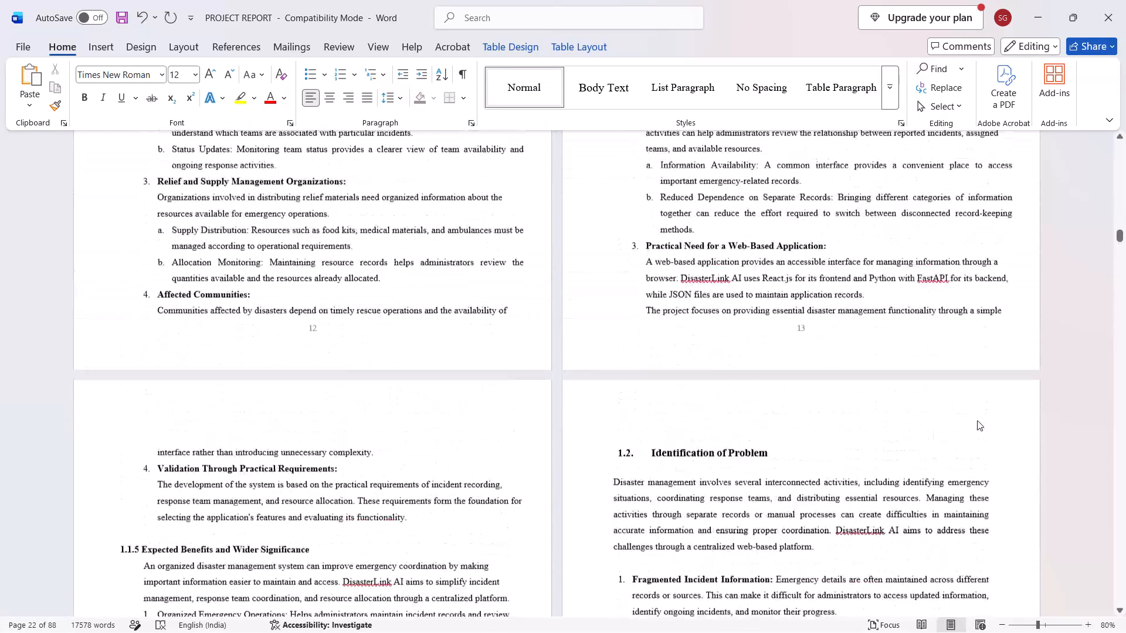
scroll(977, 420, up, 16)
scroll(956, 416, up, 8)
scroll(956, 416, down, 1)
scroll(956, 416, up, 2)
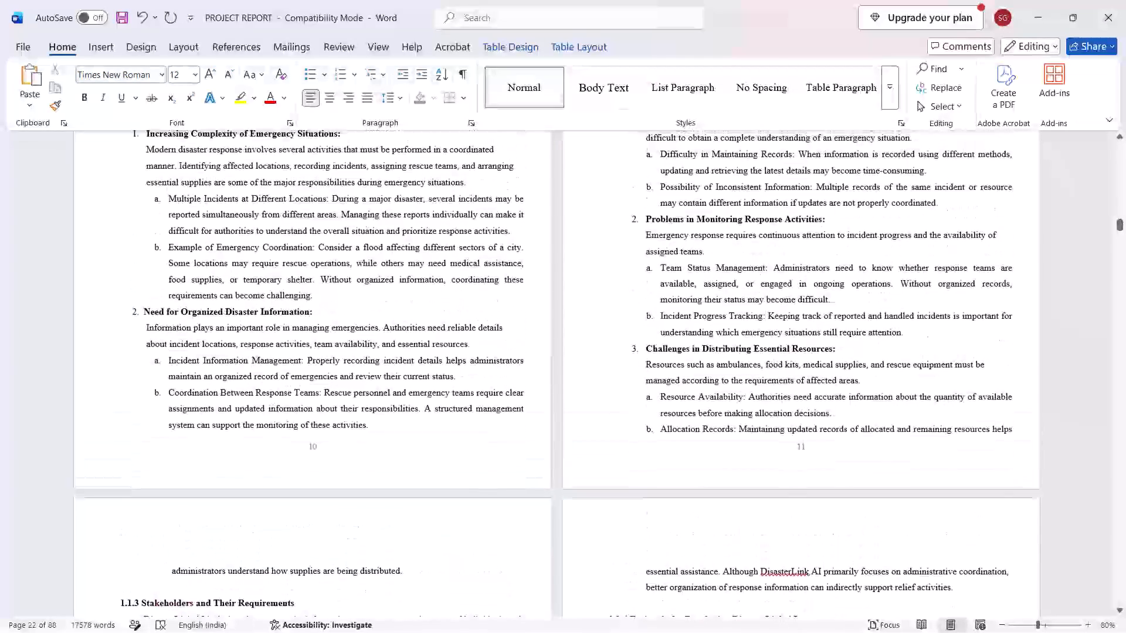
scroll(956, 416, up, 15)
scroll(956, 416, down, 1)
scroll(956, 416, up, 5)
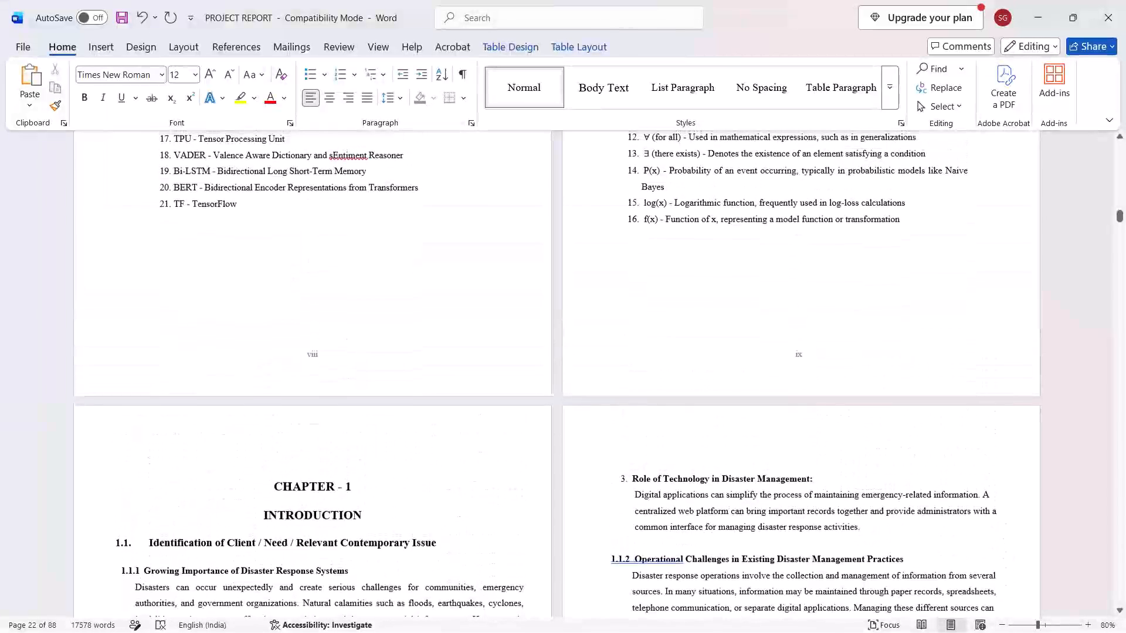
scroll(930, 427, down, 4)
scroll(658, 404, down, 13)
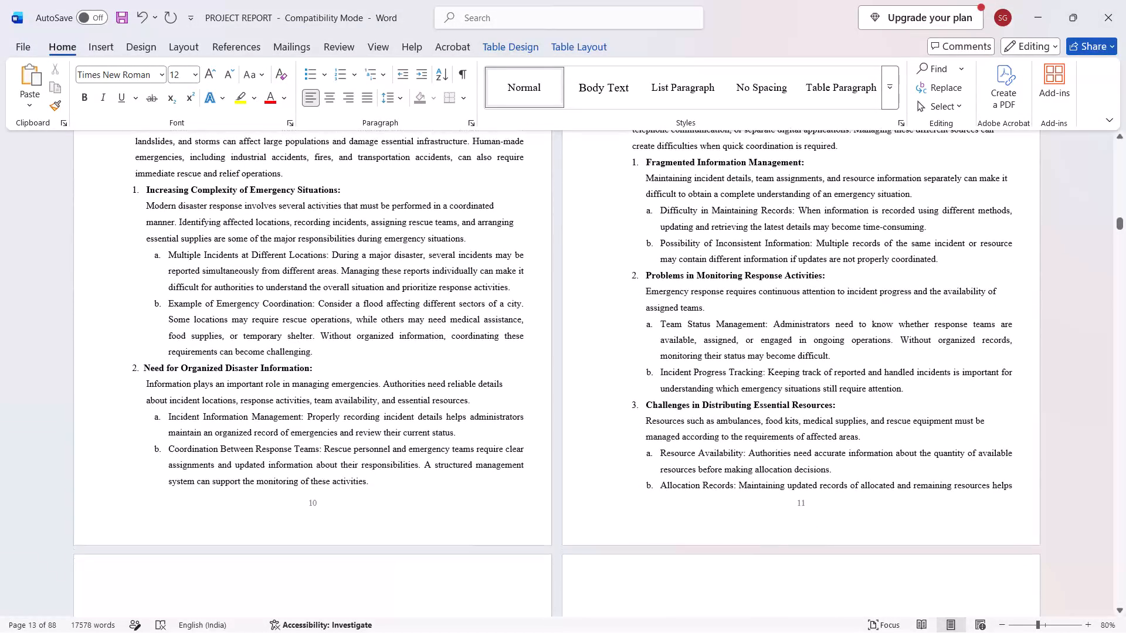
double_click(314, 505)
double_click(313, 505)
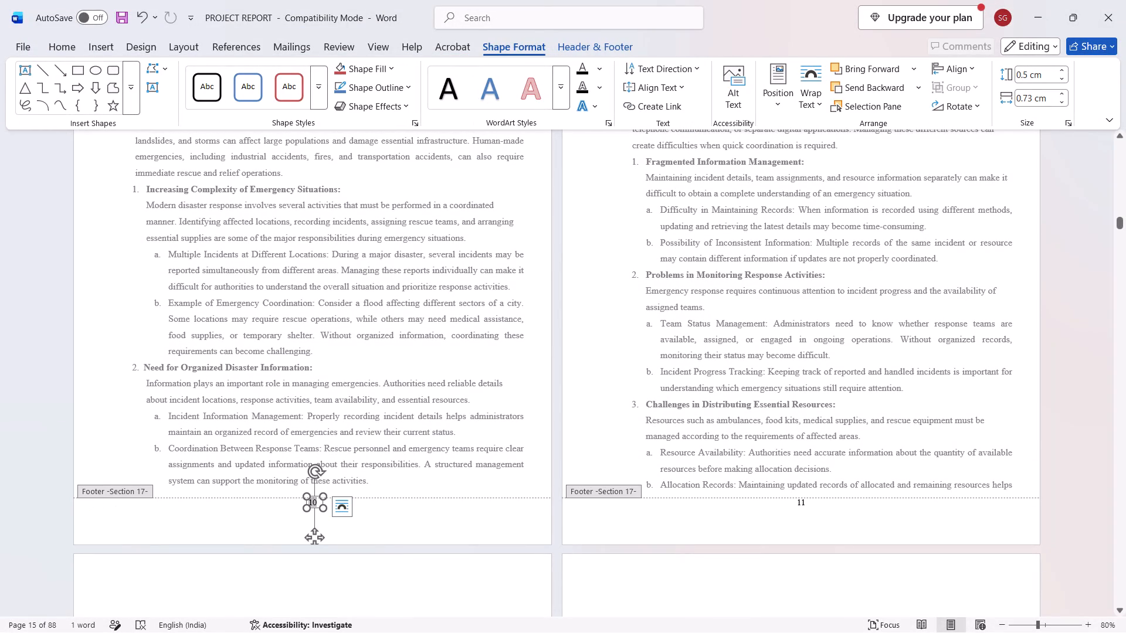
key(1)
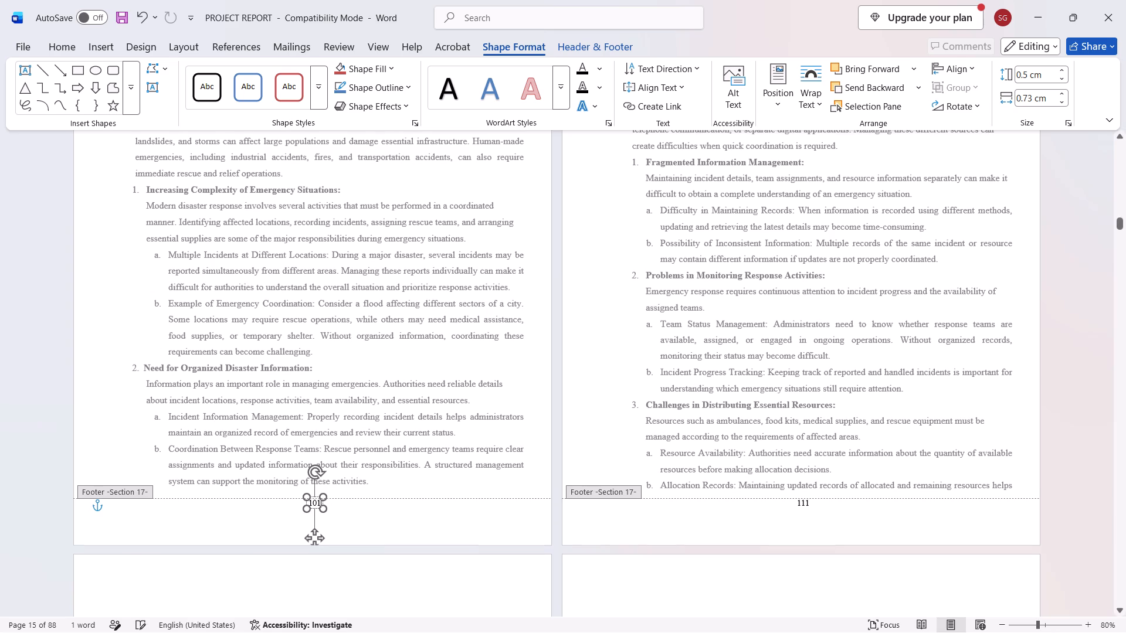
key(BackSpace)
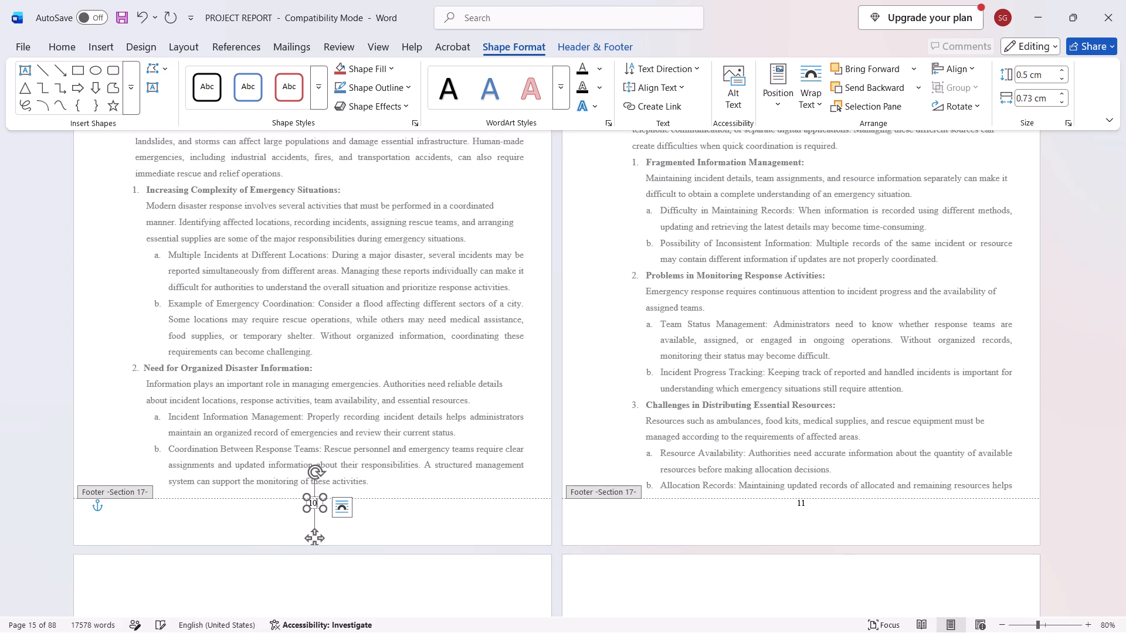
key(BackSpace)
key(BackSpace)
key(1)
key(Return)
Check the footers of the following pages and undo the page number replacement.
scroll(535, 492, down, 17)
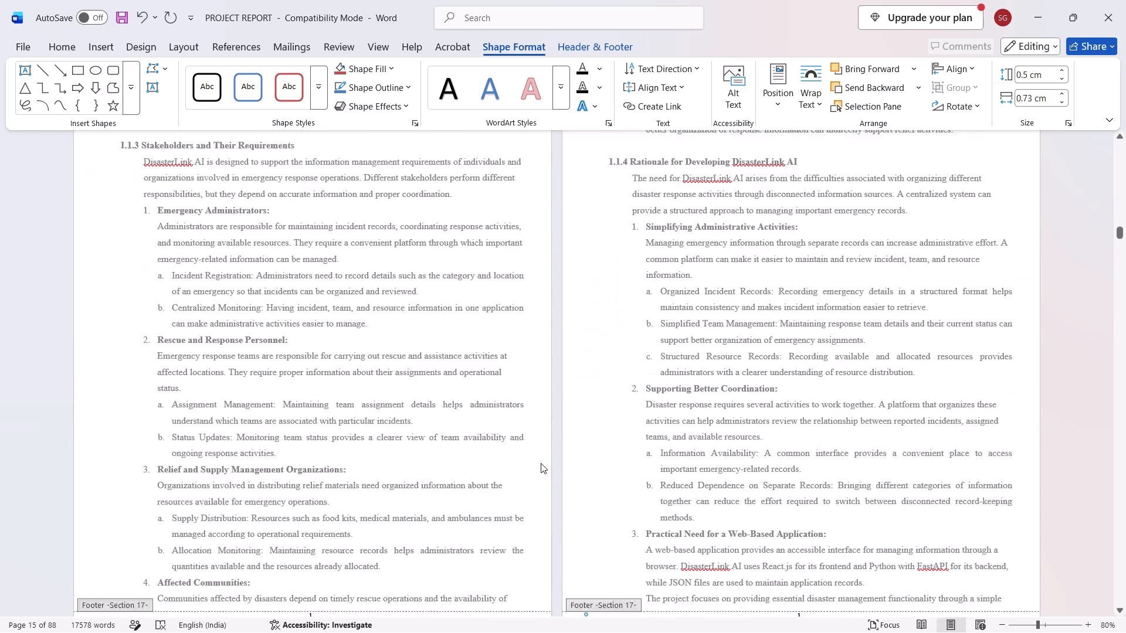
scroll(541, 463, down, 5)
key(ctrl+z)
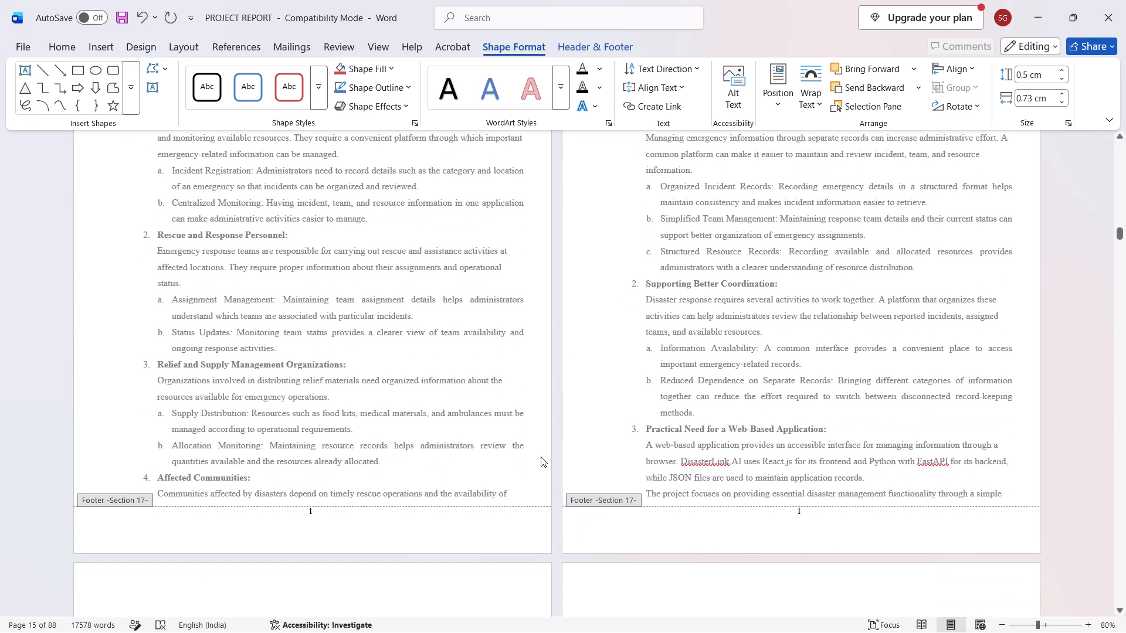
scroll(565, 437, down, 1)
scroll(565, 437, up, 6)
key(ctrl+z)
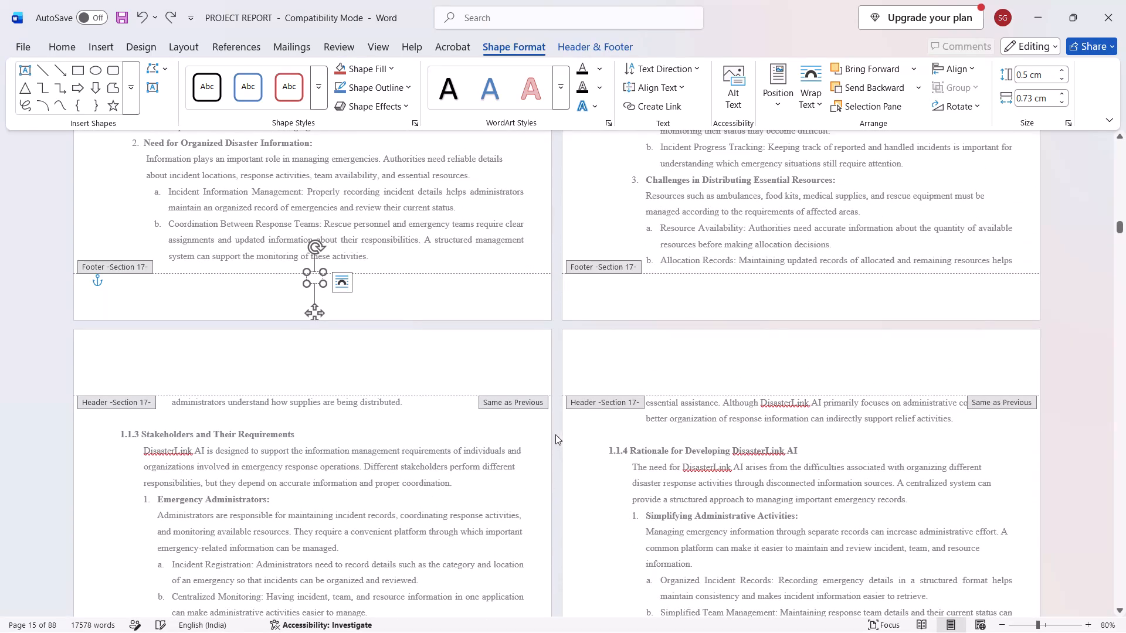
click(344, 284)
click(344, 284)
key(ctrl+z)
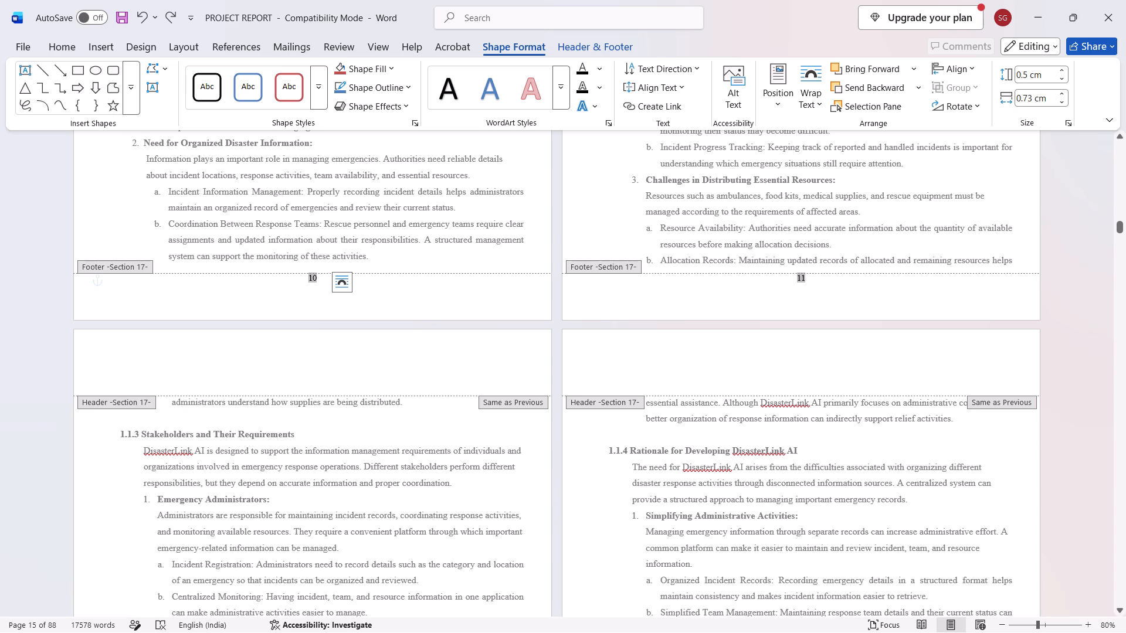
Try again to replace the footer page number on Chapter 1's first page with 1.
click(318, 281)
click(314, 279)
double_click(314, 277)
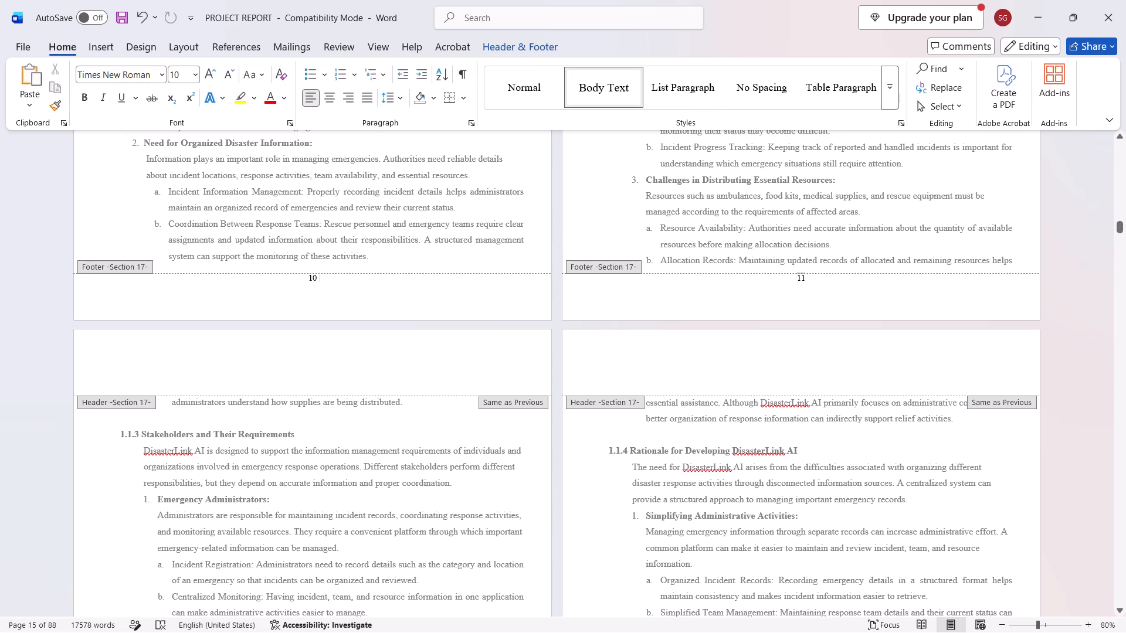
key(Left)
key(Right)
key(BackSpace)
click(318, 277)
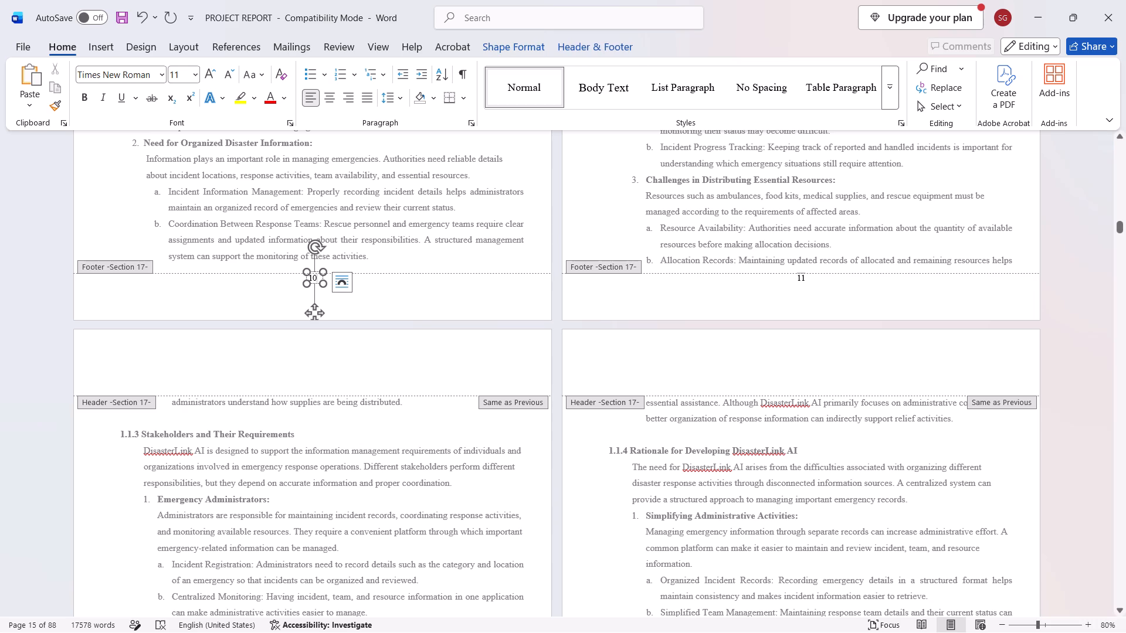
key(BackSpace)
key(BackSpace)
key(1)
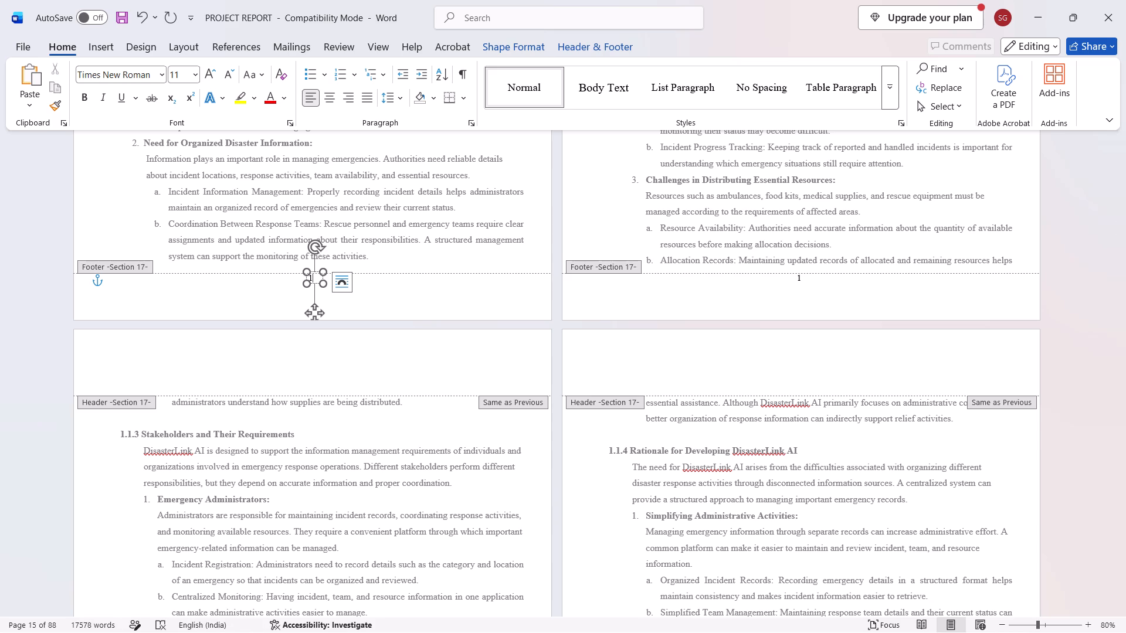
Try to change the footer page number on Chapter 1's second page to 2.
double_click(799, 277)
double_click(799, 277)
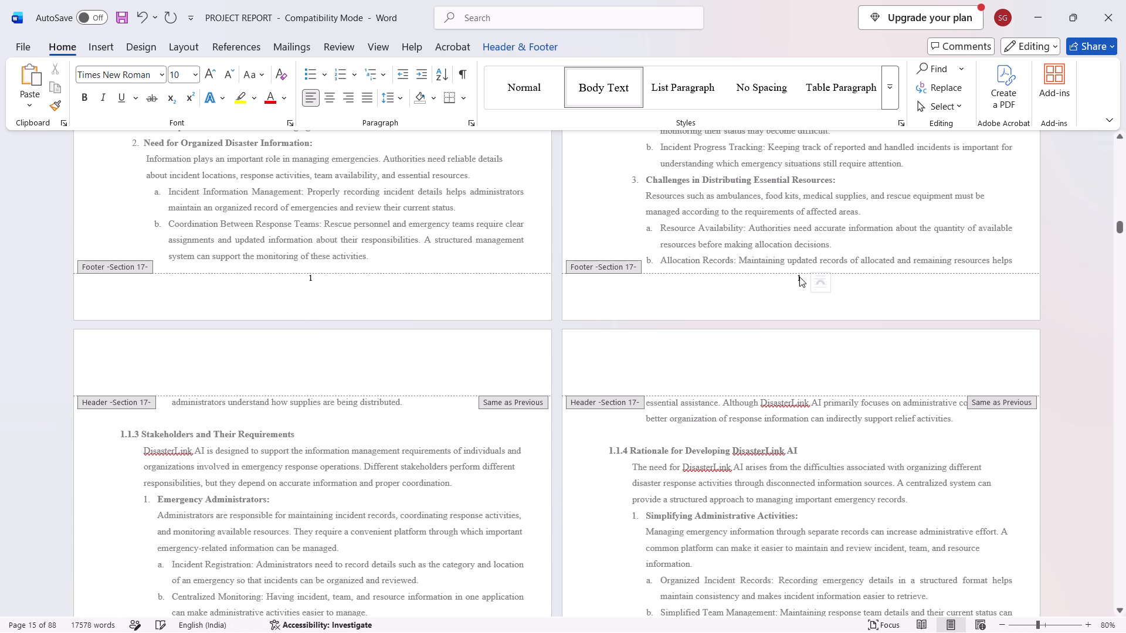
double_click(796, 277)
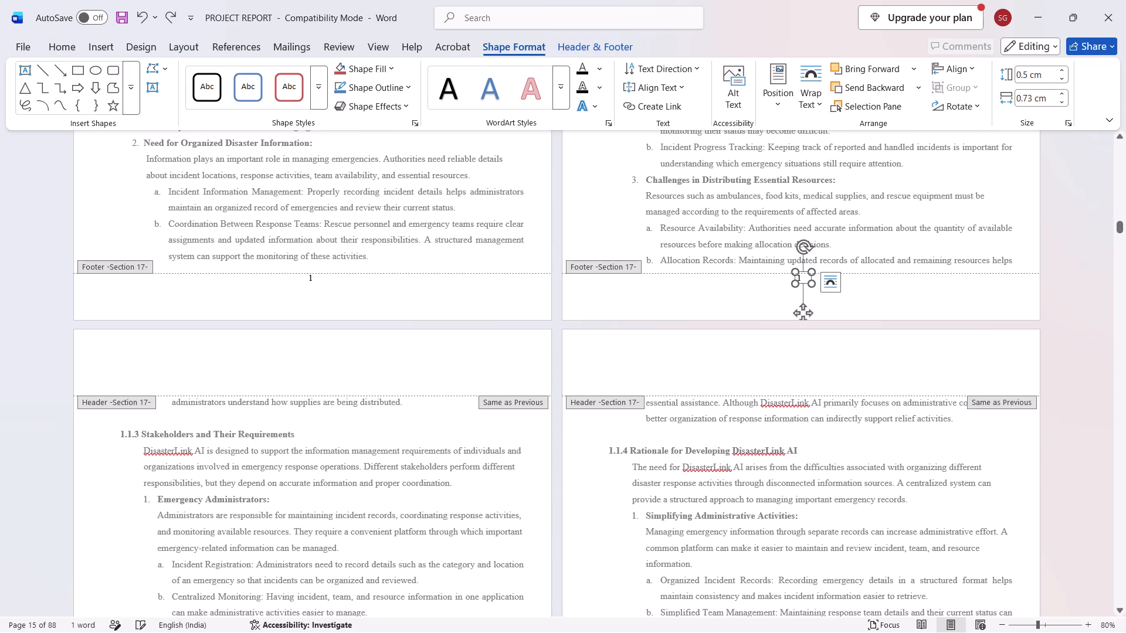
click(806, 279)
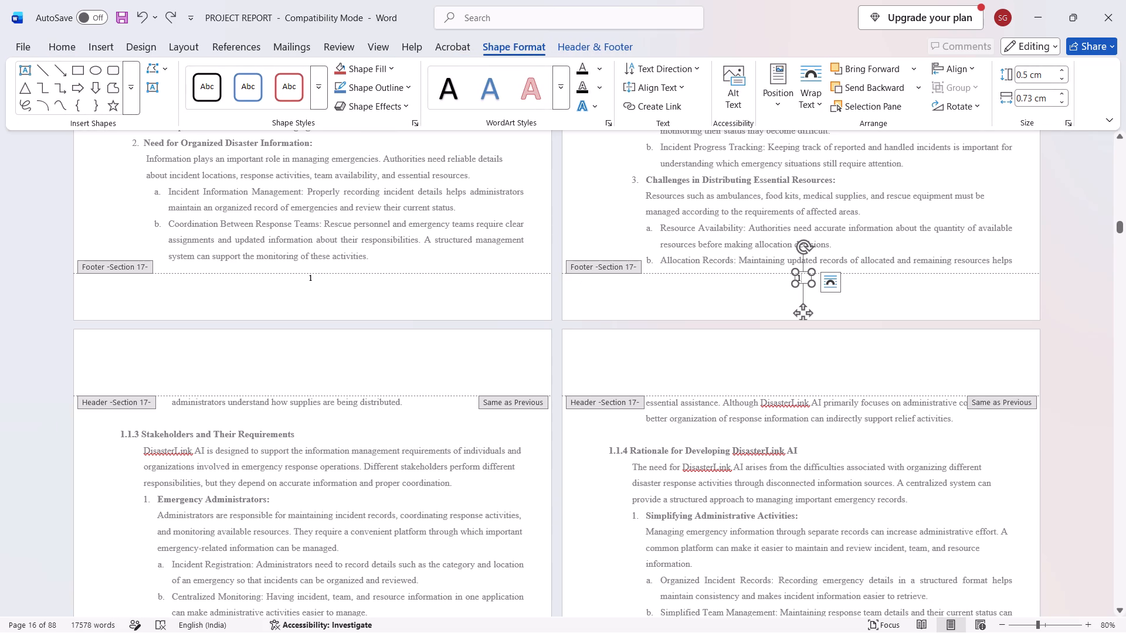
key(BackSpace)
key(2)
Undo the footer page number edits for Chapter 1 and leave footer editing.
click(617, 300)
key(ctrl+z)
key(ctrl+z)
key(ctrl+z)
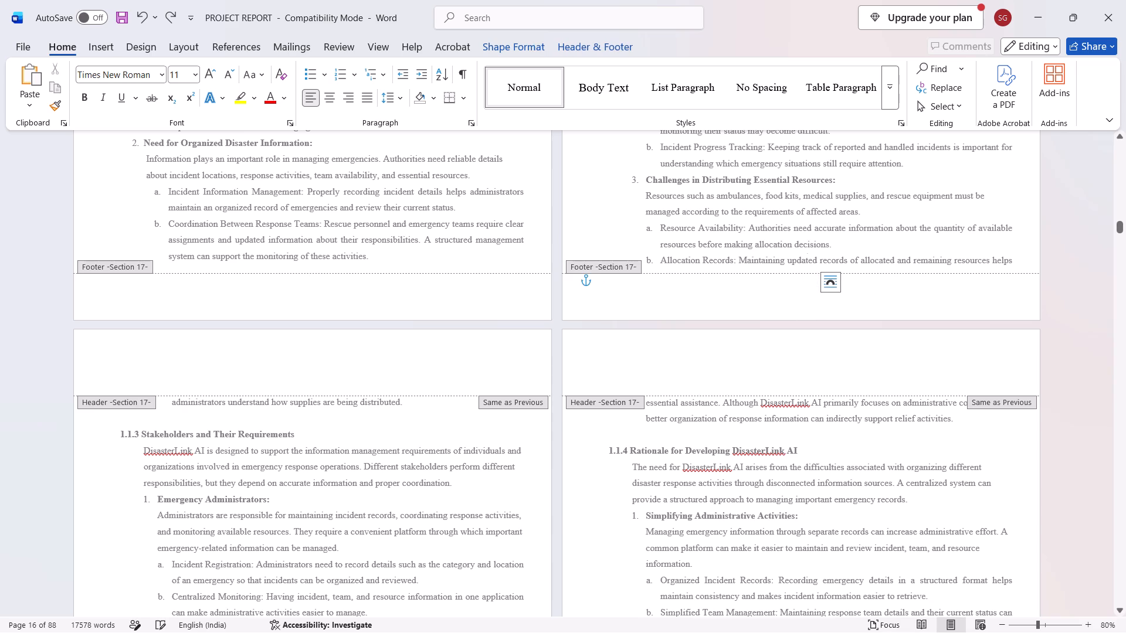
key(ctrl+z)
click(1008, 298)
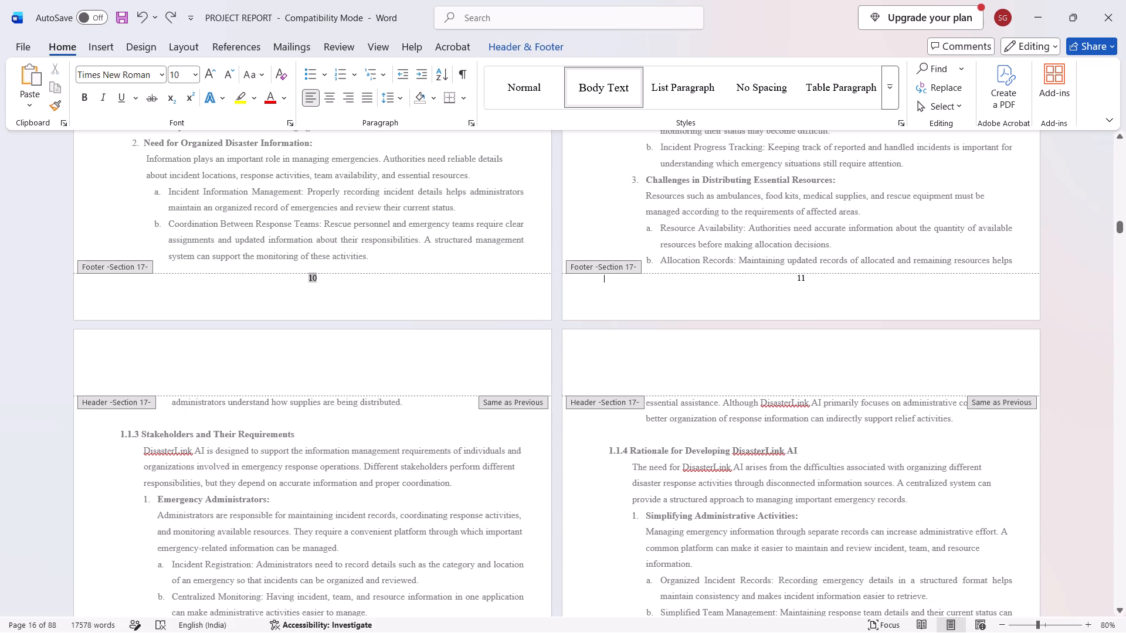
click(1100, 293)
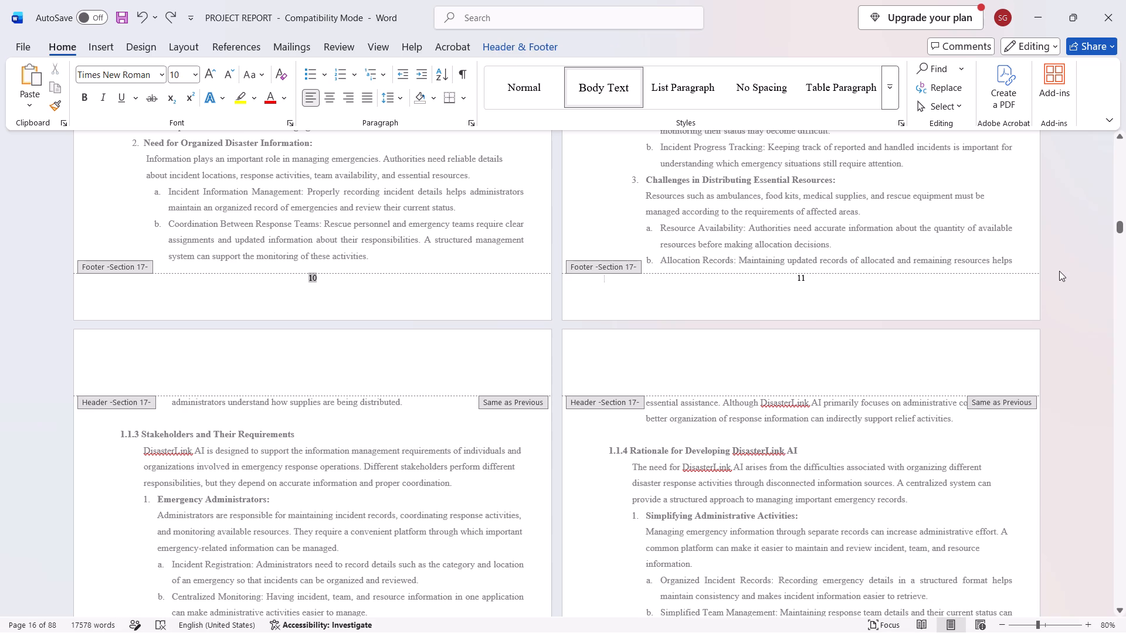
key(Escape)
Return to section 1.4, Identification of Tasks, and compare its table with the one in the reference PDF.
scroll(1050, 263, down, 12)
scroll(1033, 262, up, 1)
scroll(1032, 262, down, 6)
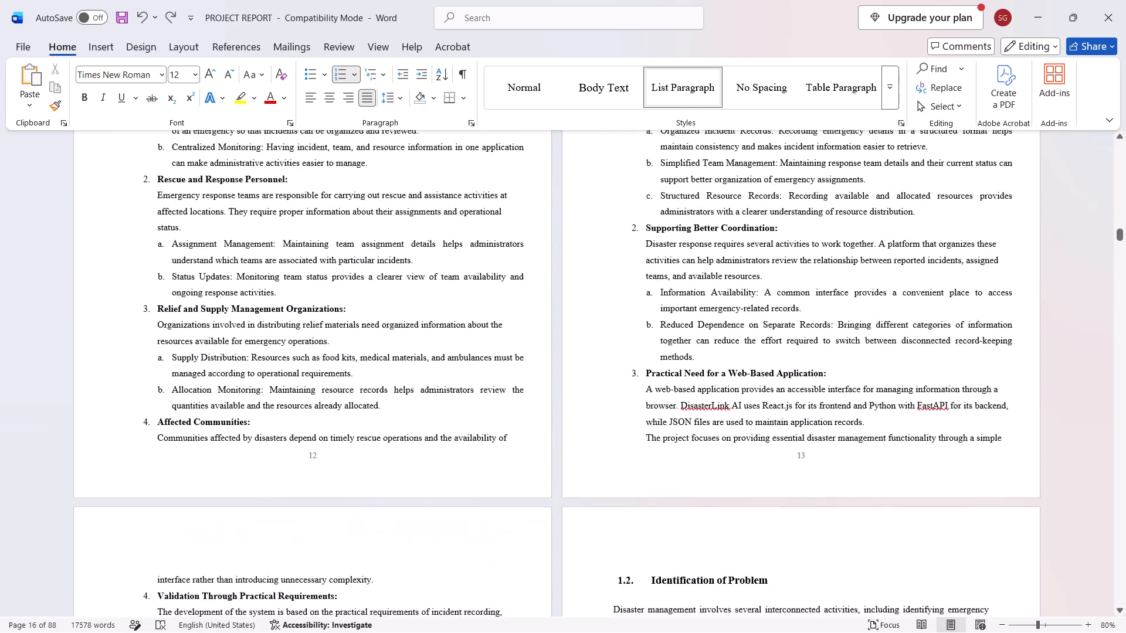
scroll(1022, 258, down, 8)
scroll(1009, 254, up, 1)
scroll(1009, 254, down, 18)
scroll(994, 264, up, 1)
scroll(994, 264, down, 10)
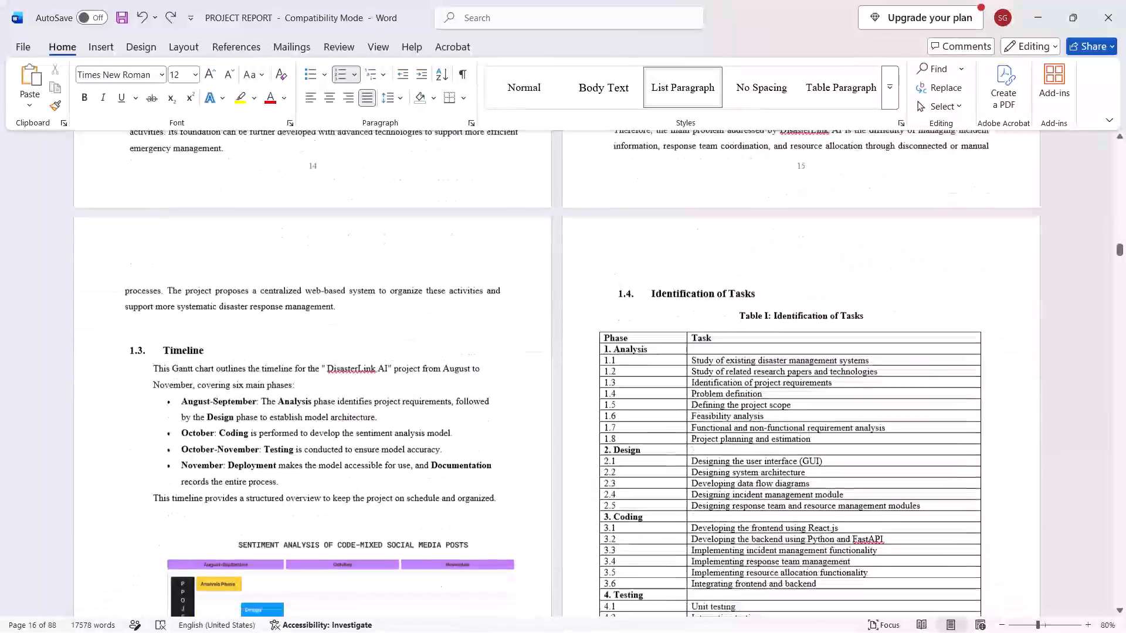
scroll(992, 266, down, 11)
key(alt+Tab)
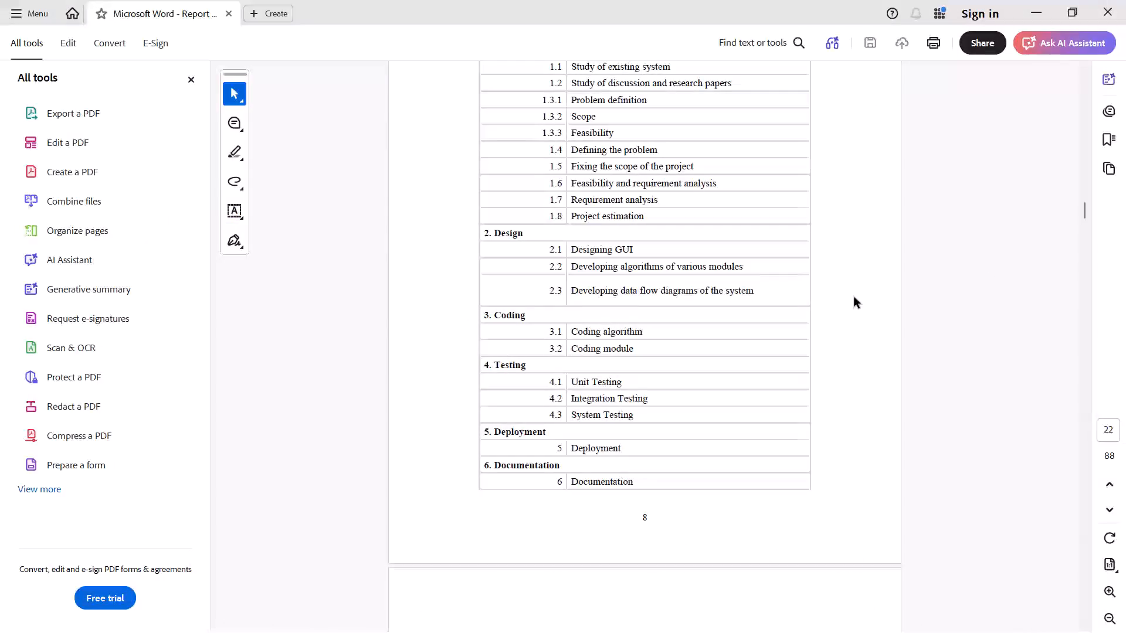
key(alt+Tab)
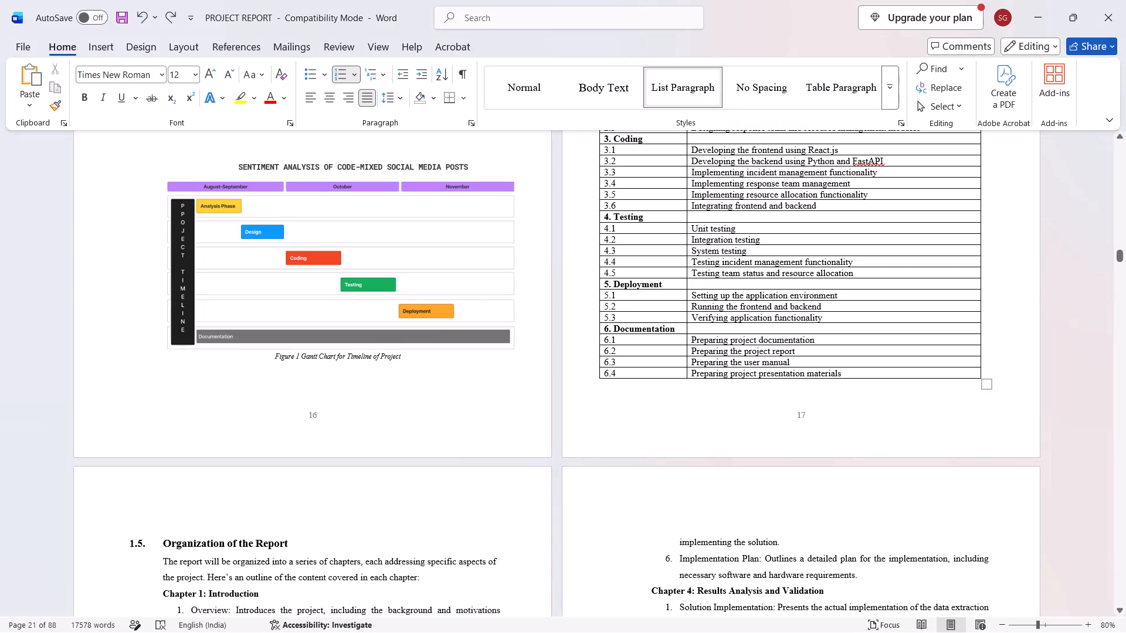
scroll(840, 316, down, 11)
key(alt+Tab)
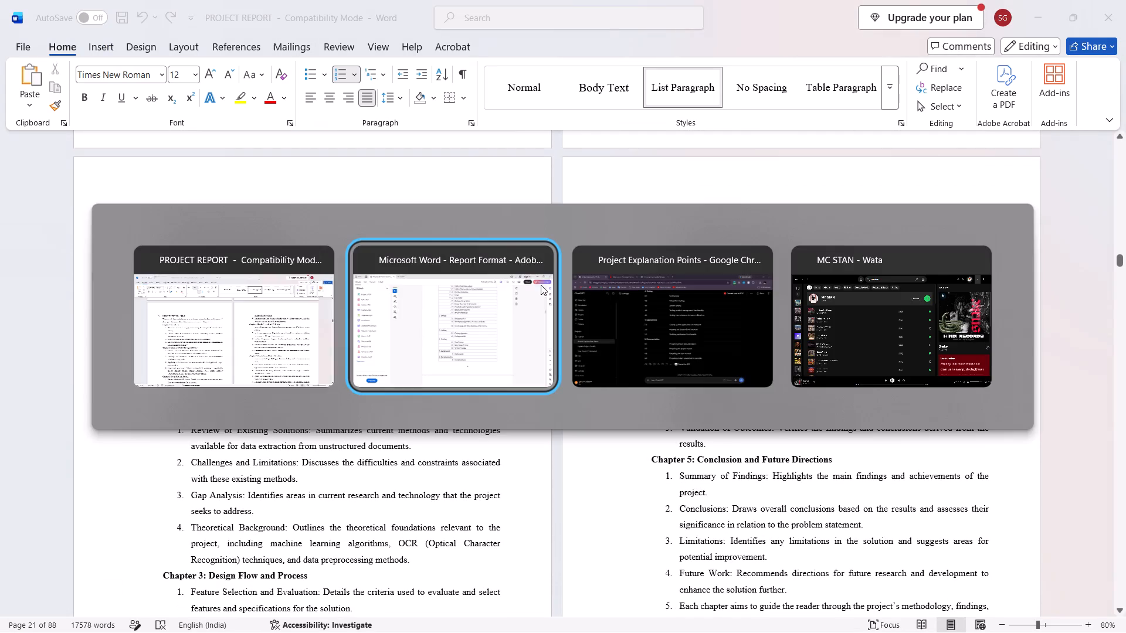
key(alt+Tab)
scroll(257, 311, down, 3)
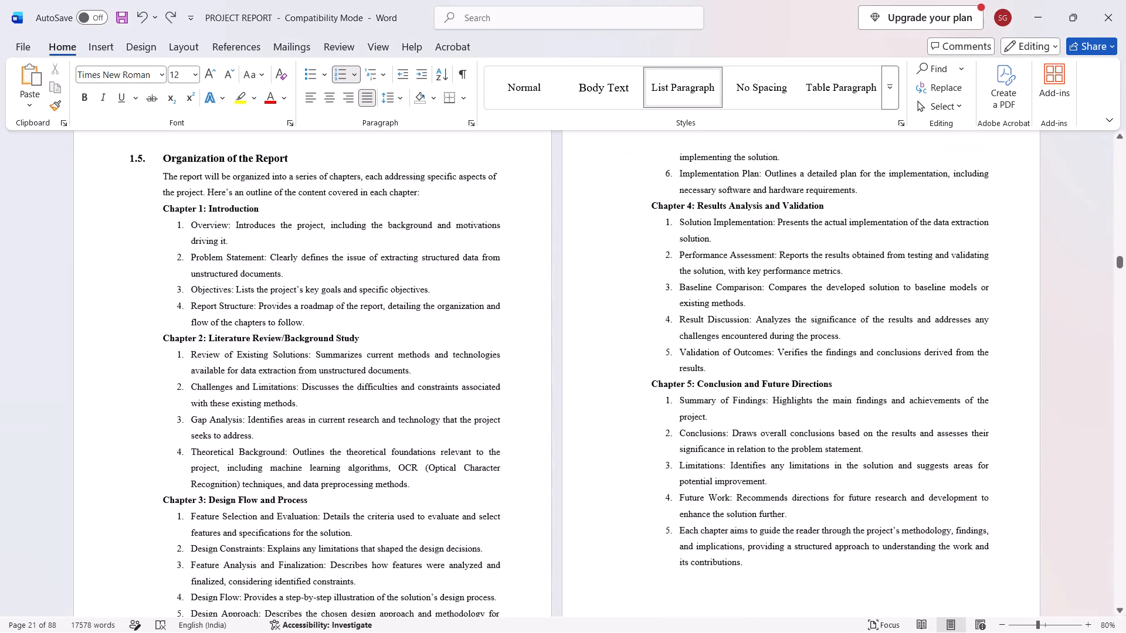
drag(116, 149, 425, 346)
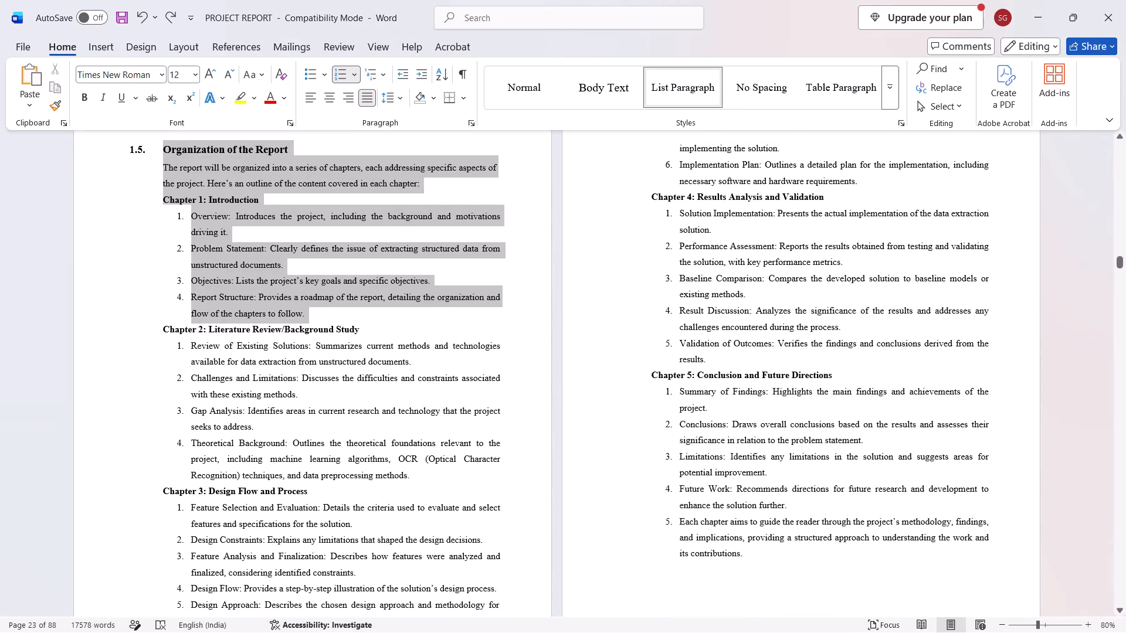
drag(425, 346, 765, 555)
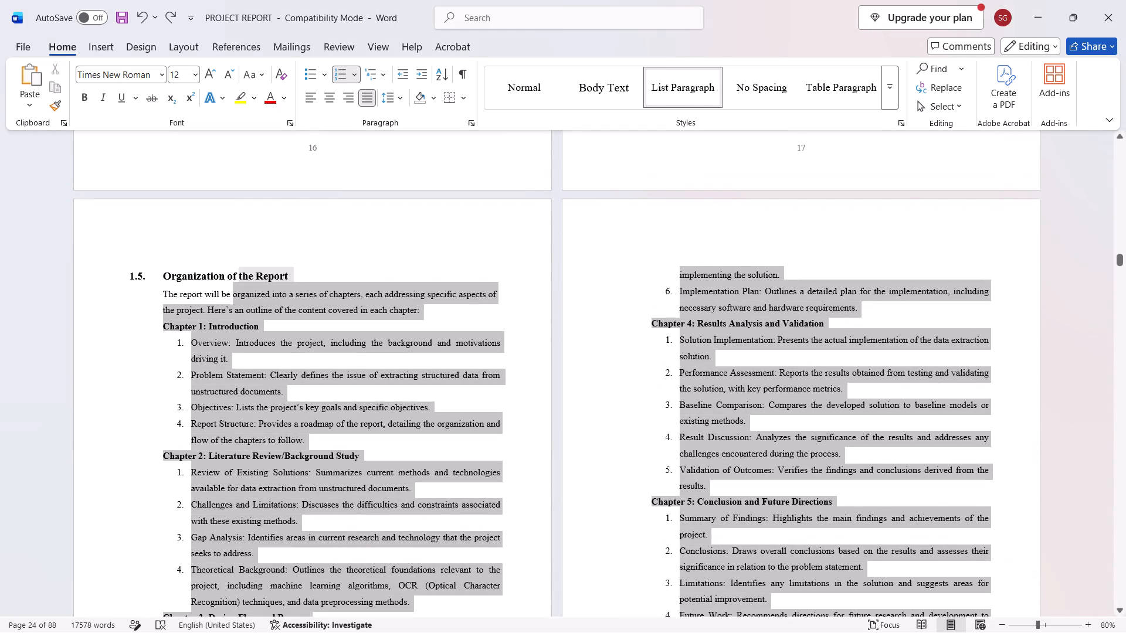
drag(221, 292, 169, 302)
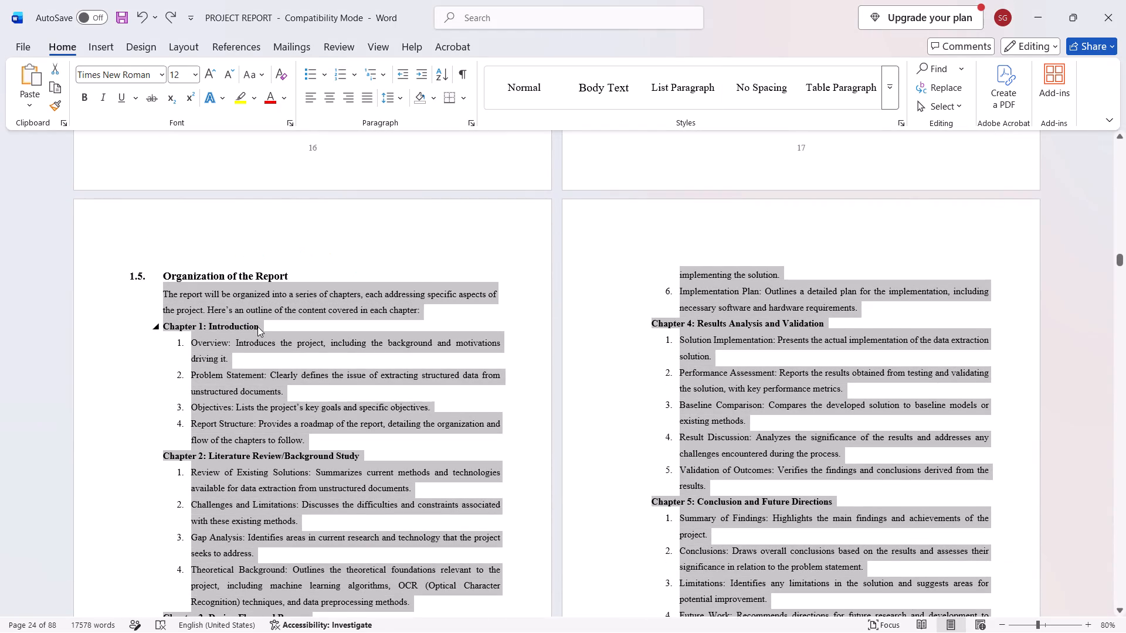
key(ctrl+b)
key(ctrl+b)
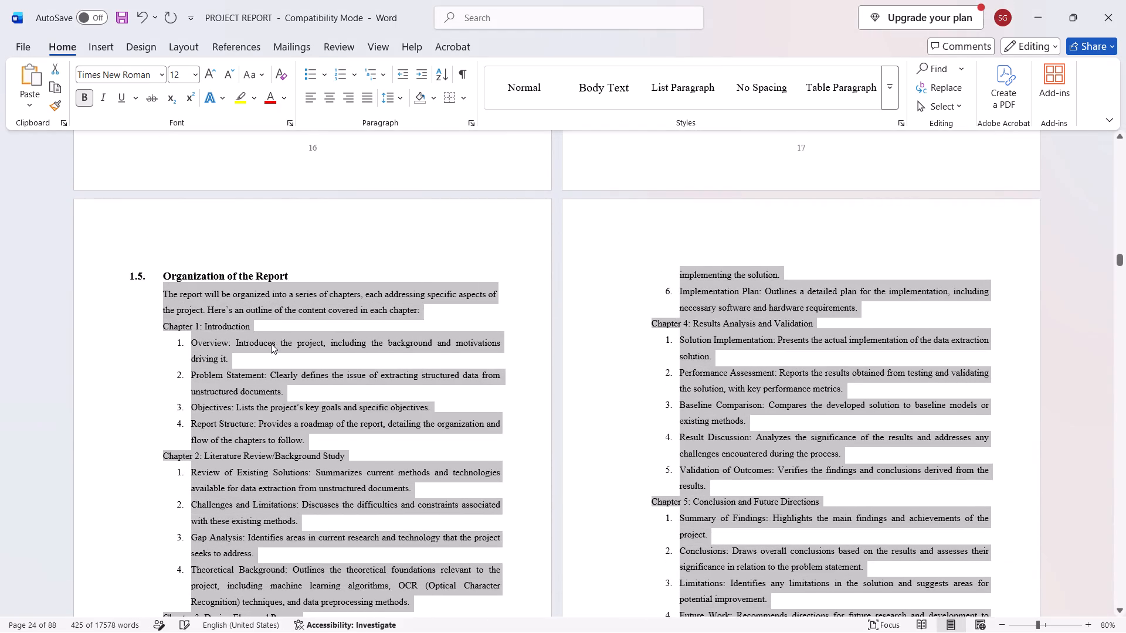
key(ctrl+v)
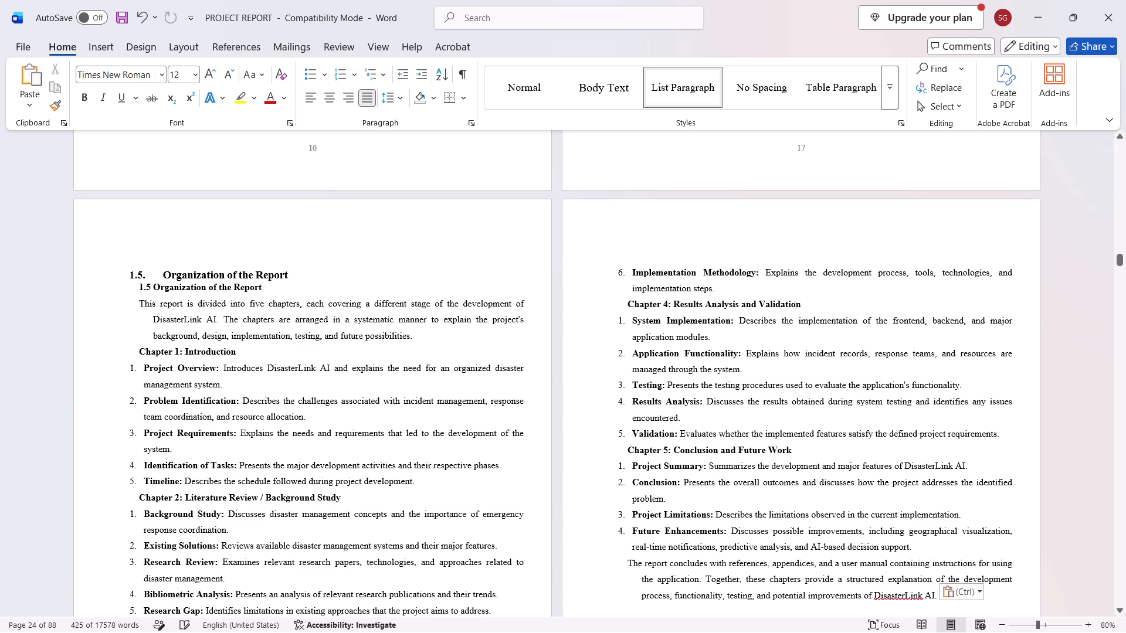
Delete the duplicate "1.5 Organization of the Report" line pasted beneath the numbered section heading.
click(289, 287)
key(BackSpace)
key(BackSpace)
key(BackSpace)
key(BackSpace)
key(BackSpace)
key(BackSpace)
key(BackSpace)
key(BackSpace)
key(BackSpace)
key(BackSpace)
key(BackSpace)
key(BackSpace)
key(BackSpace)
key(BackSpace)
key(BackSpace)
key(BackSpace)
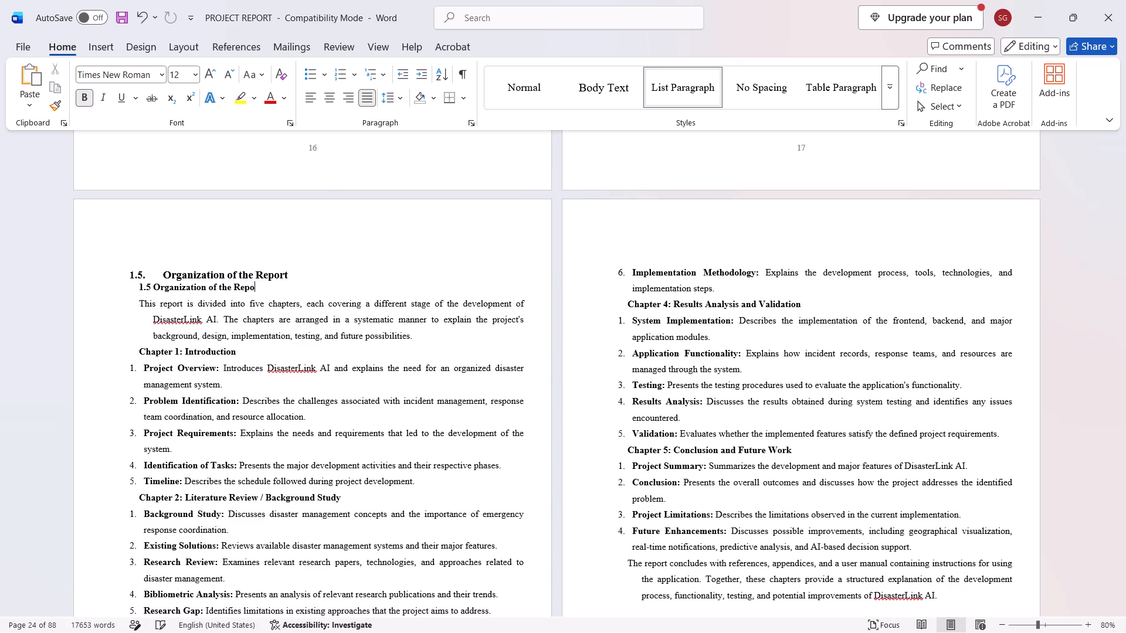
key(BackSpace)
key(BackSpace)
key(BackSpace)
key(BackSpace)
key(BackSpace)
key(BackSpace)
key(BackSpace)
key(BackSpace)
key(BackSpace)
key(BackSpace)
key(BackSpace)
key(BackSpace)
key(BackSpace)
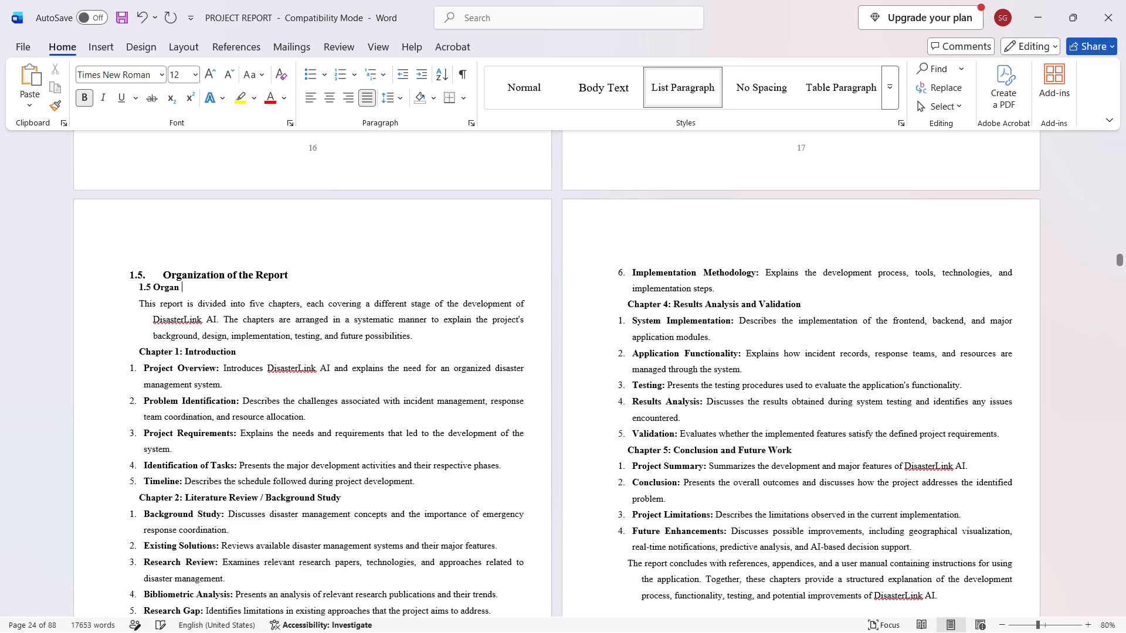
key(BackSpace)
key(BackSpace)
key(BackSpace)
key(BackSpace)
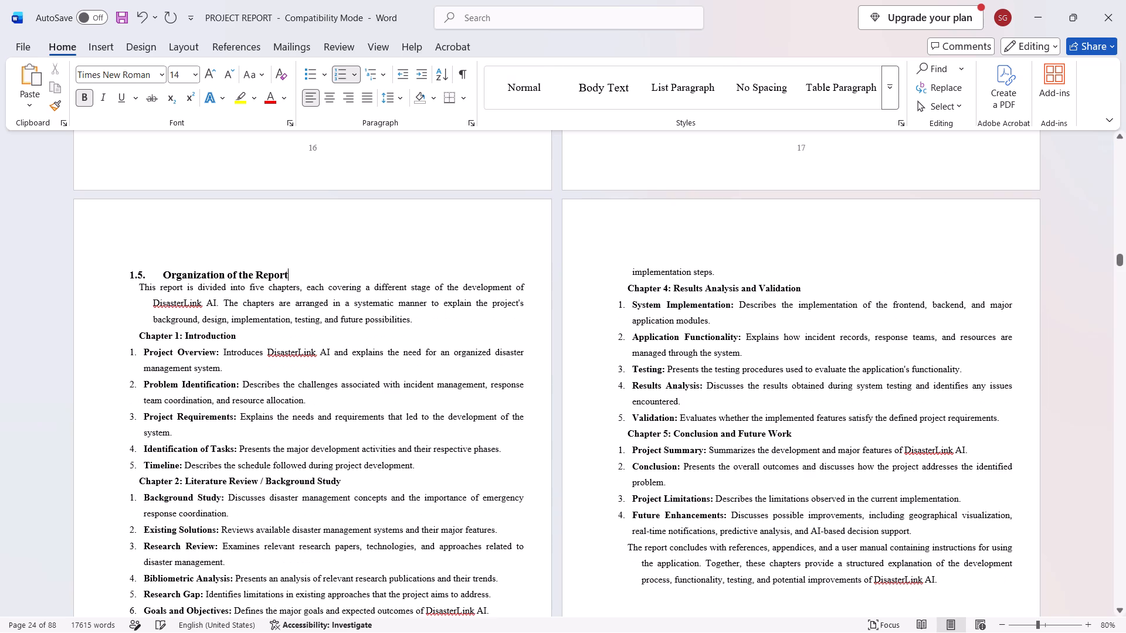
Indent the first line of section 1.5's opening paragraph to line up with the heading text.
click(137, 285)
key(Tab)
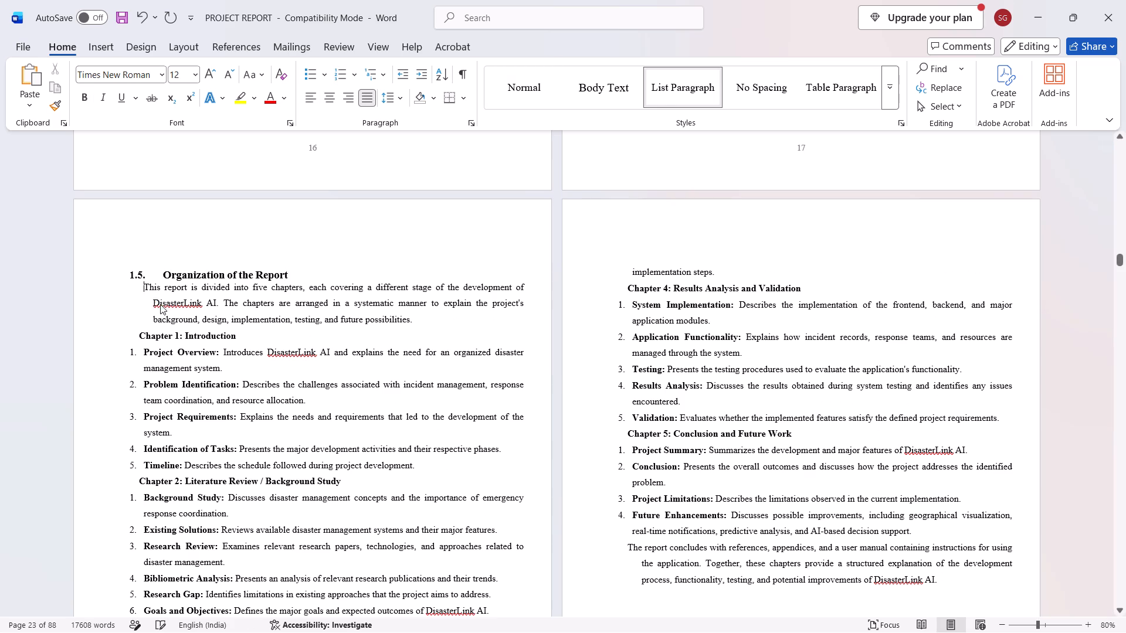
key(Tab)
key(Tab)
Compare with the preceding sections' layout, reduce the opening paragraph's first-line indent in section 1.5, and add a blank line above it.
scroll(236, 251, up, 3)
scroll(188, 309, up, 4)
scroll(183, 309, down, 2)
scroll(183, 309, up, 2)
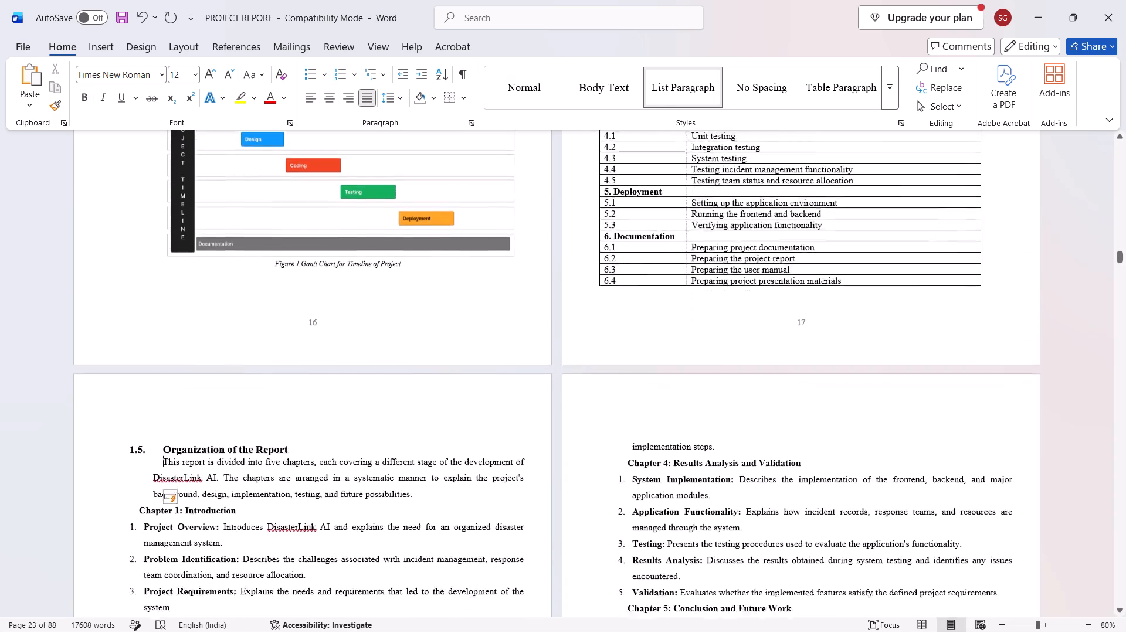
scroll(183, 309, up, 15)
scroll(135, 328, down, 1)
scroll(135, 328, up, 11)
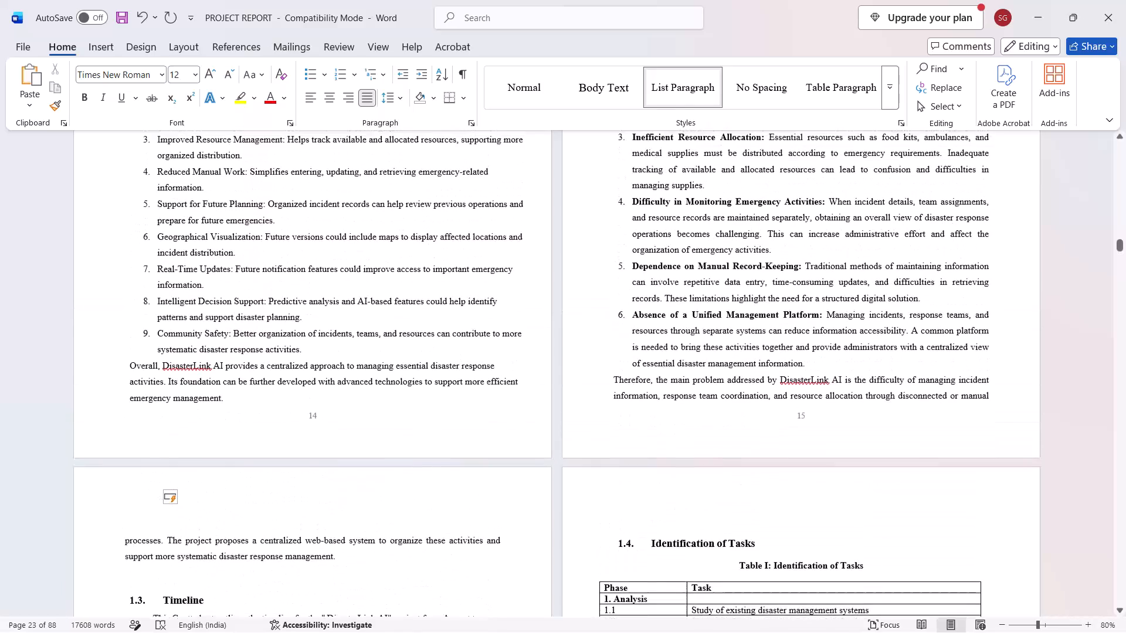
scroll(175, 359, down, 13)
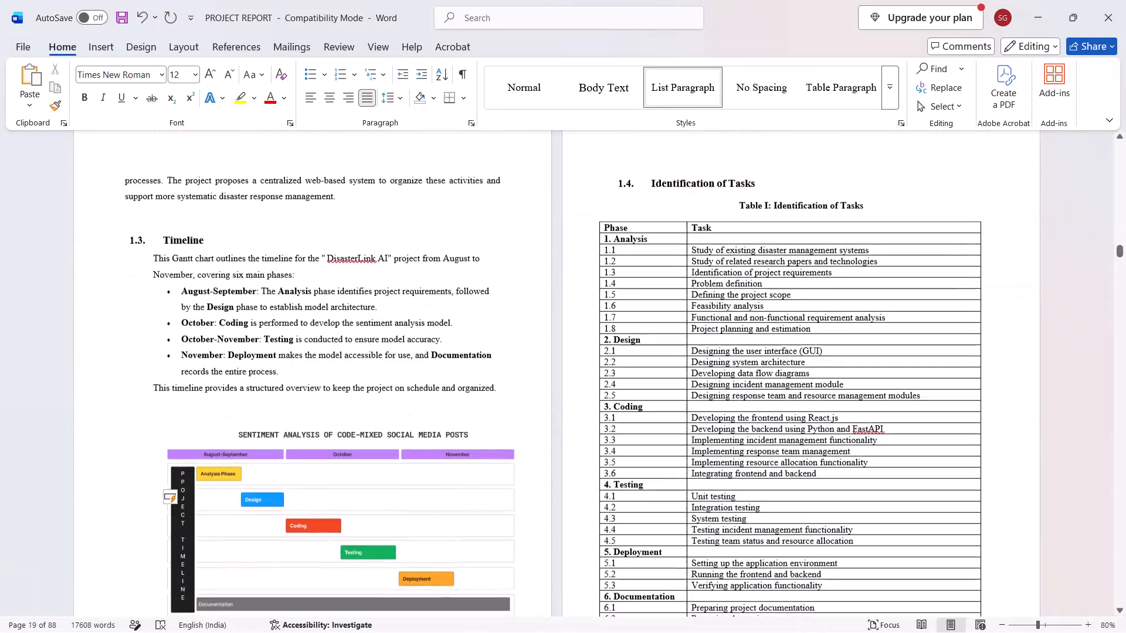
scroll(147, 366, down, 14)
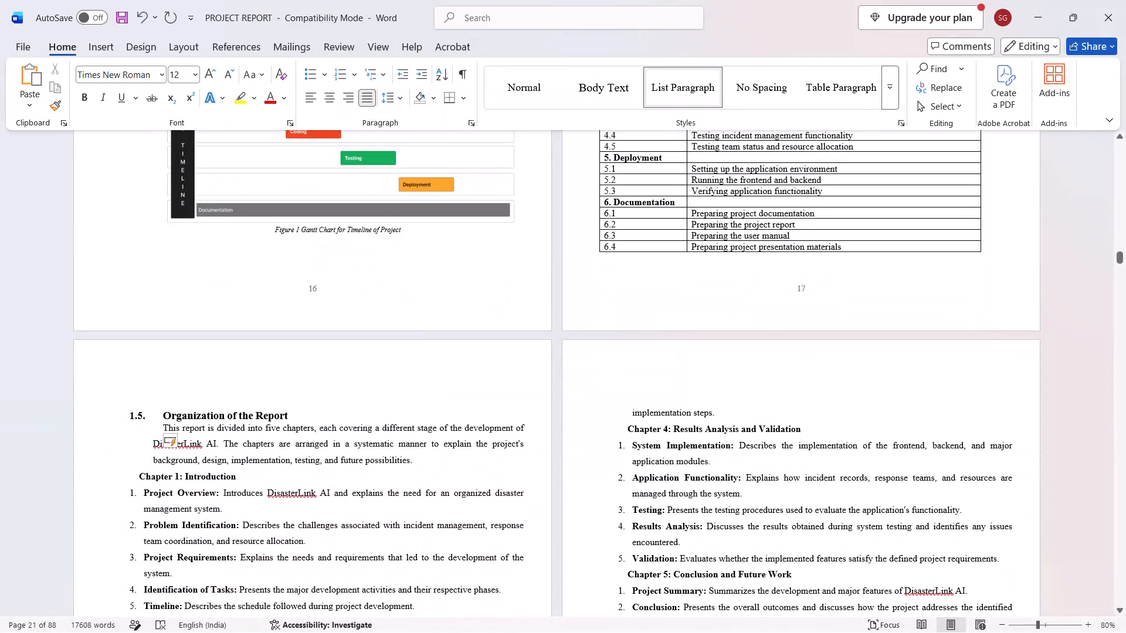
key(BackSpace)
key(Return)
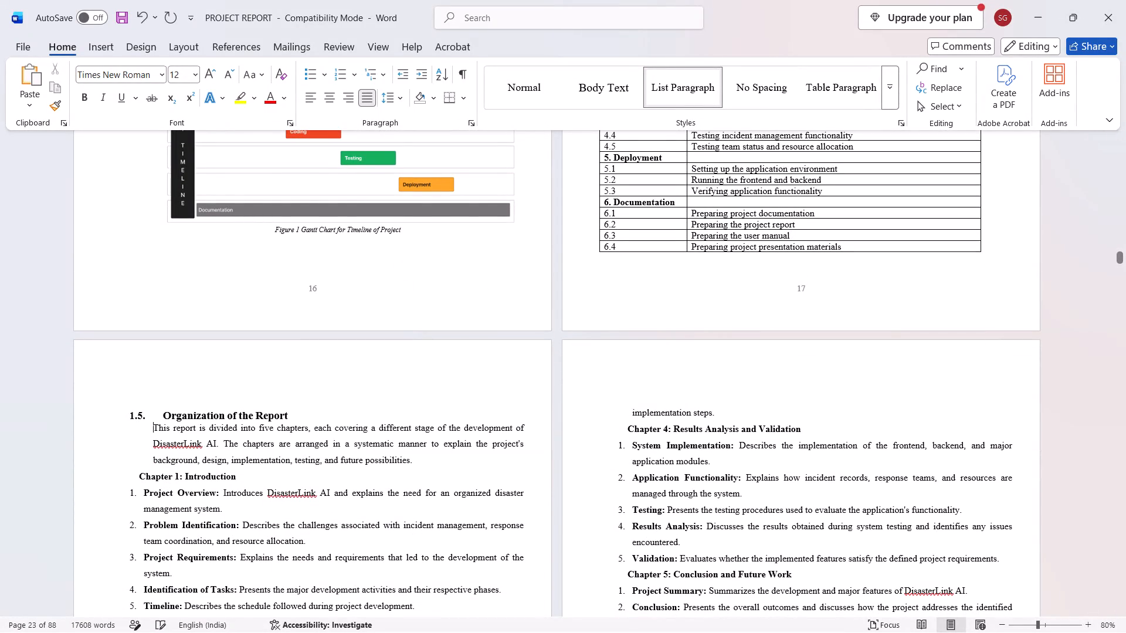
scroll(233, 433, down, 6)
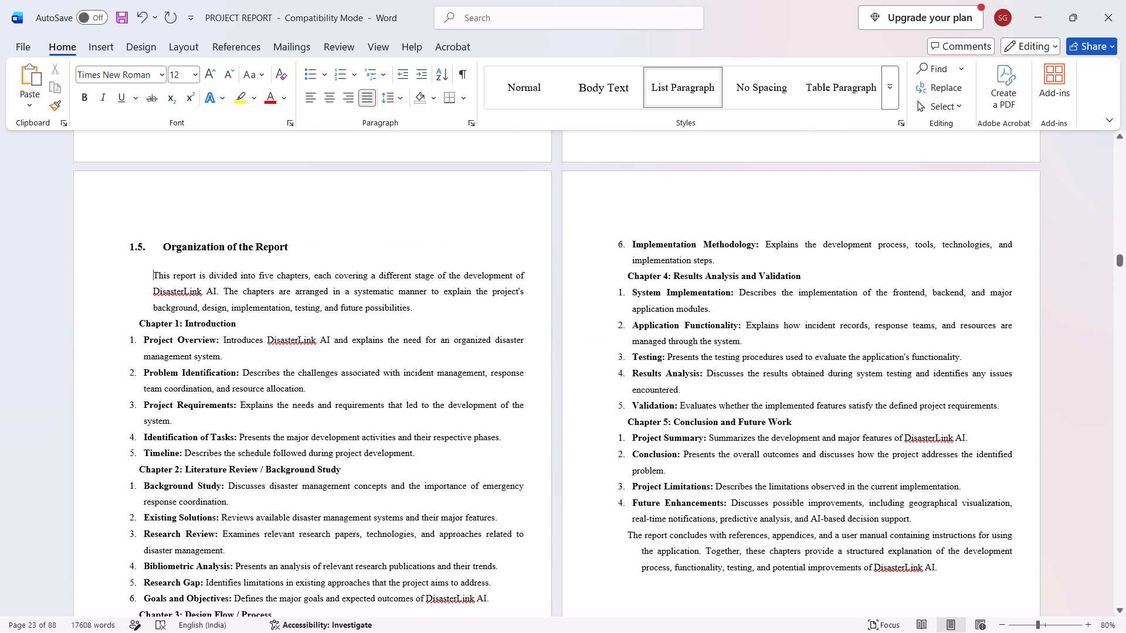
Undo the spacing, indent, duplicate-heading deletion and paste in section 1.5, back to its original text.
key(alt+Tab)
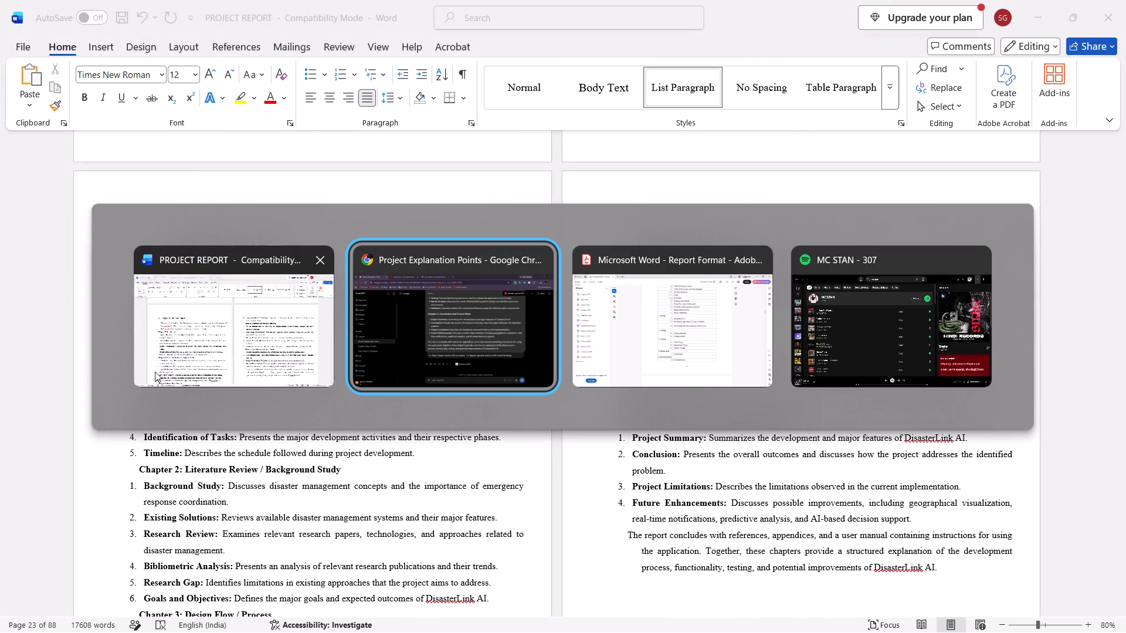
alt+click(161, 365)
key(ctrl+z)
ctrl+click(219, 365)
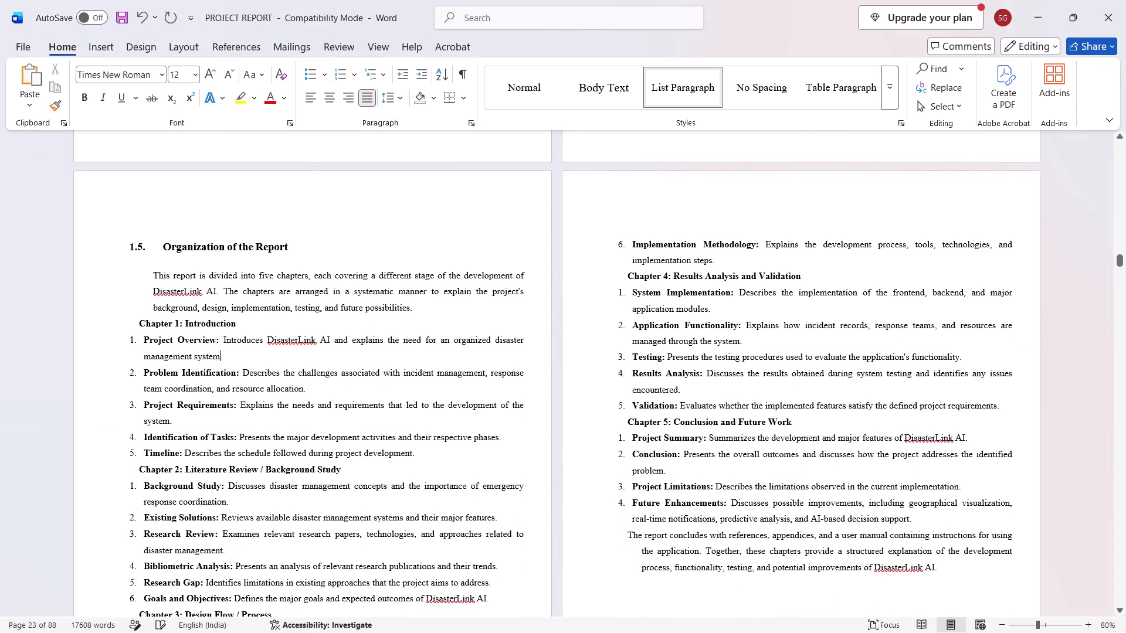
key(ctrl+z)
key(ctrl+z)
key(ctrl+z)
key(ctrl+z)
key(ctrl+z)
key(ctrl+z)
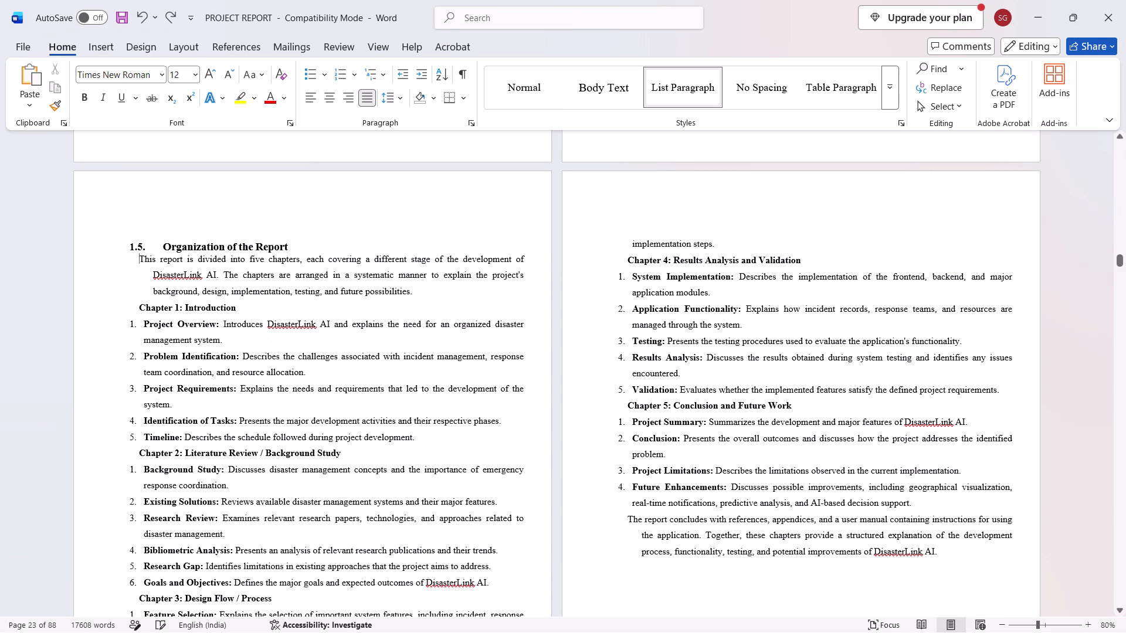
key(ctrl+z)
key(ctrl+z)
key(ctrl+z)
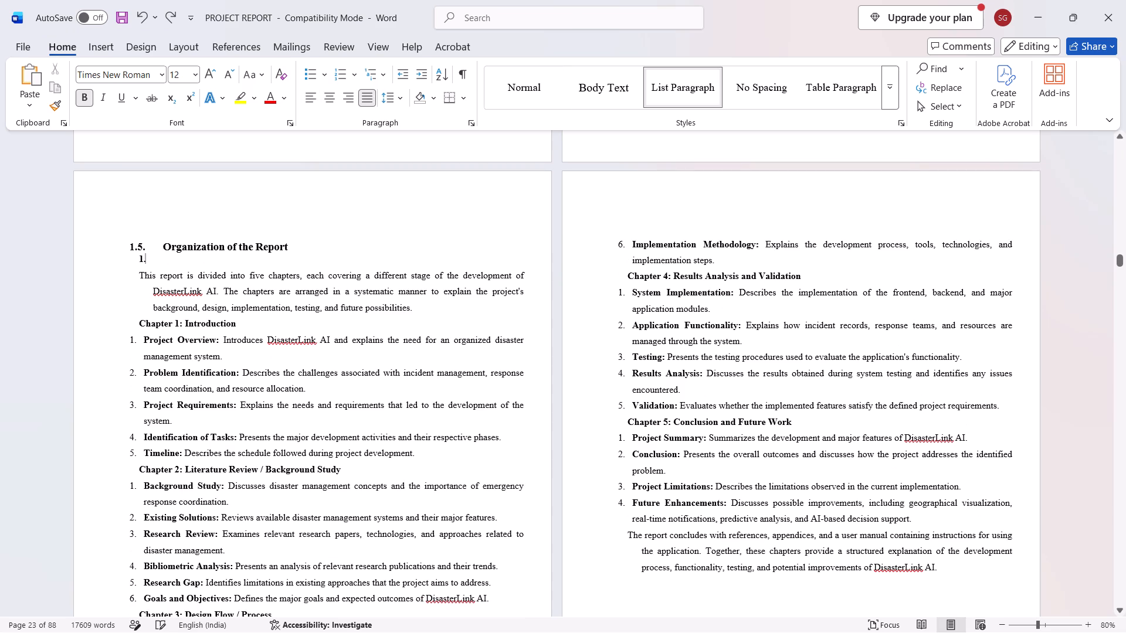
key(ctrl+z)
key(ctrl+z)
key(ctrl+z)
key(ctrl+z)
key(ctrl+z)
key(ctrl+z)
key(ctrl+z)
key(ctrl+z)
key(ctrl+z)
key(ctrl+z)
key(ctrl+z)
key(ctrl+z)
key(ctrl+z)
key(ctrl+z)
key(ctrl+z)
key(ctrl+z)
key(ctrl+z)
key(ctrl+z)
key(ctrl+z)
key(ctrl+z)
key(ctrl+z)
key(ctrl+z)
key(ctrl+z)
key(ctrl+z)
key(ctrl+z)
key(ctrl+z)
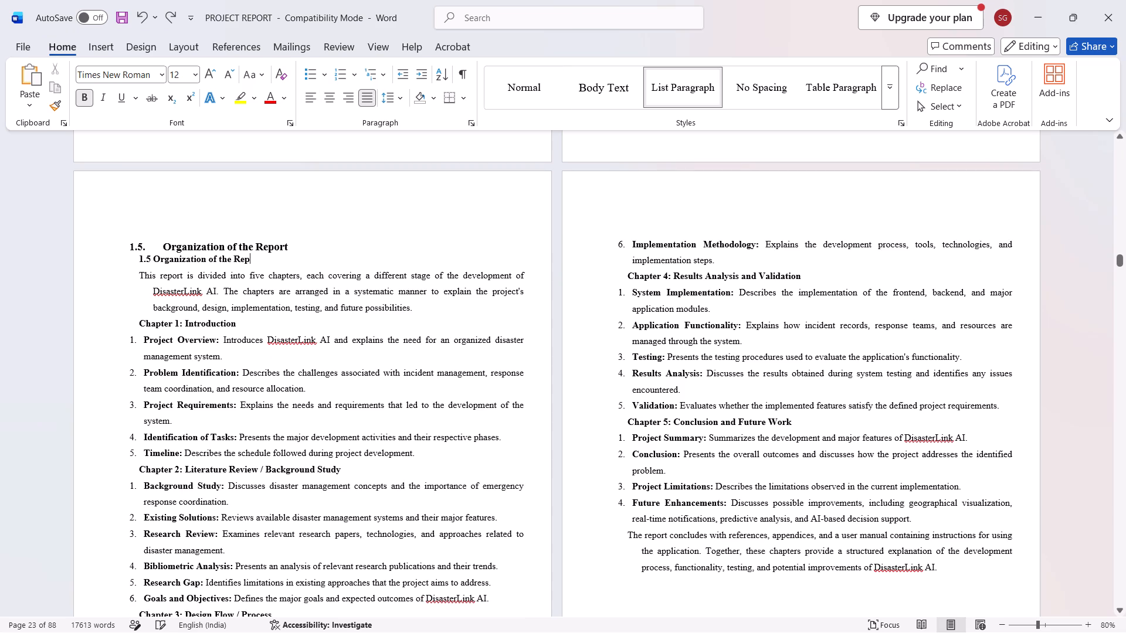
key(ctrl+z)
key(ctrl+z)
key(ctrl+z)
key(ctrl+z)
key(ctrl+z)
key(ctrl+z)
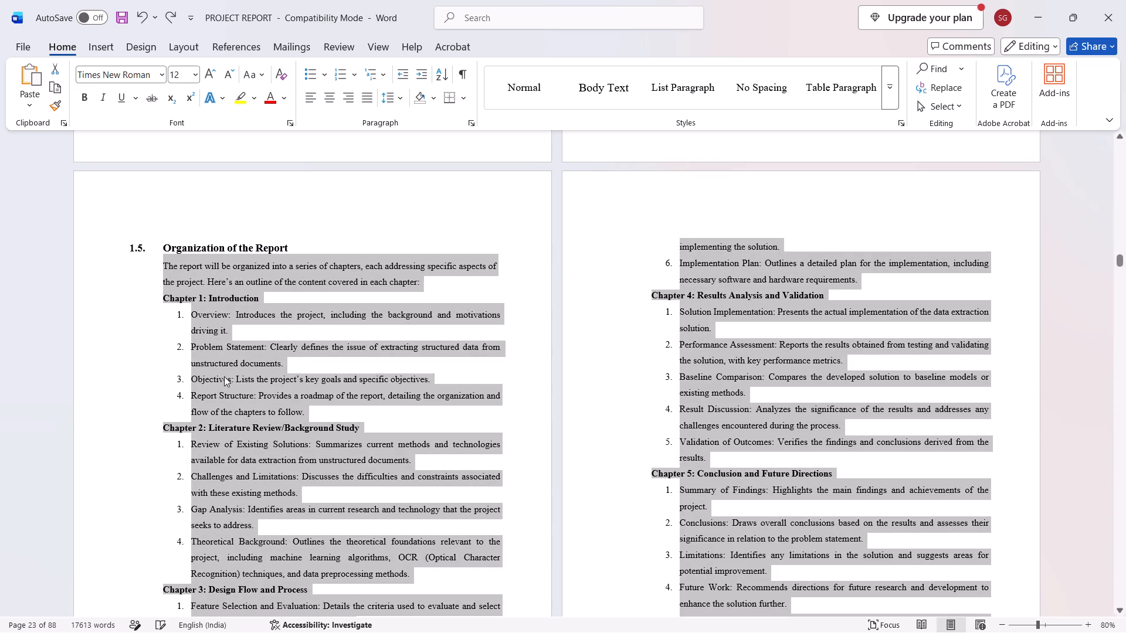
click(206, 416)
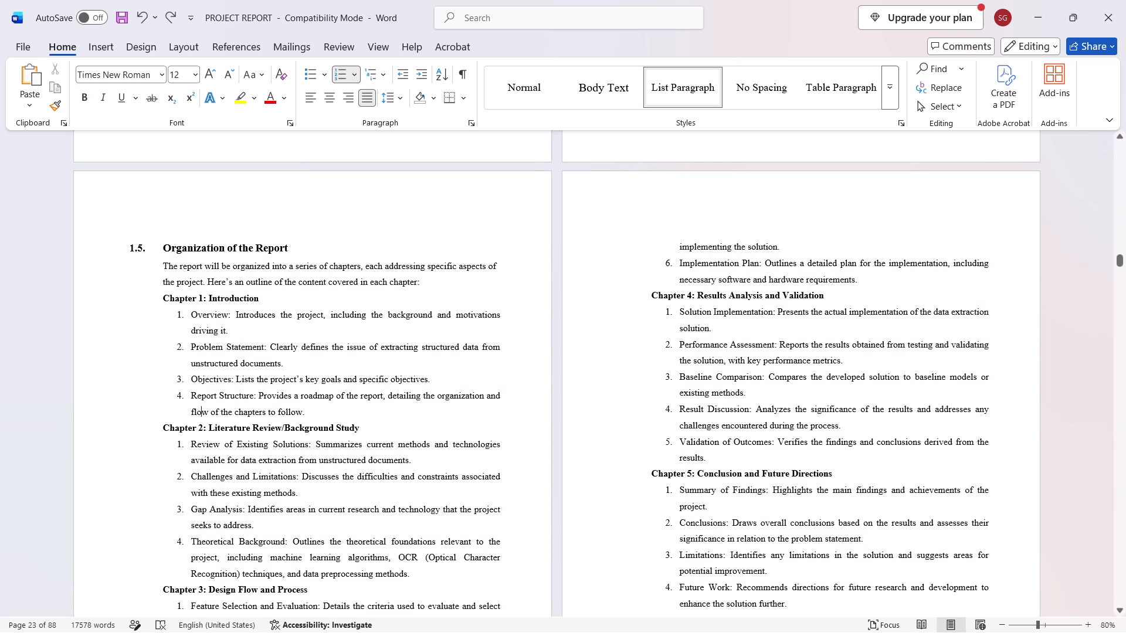
Replace all of section 1.5's body text, from the opening paragraph through the Chapter 5 list, with the copied DisasterLink AI text.
drag(153, 266, 583, 399)
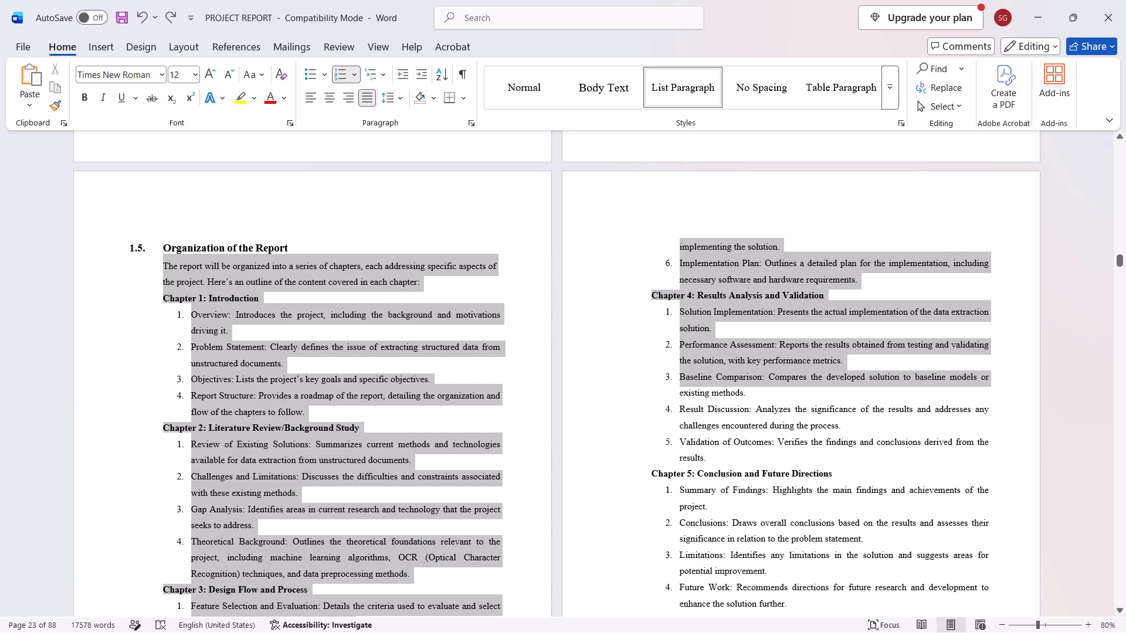
drag(583, 399, 759, 566)
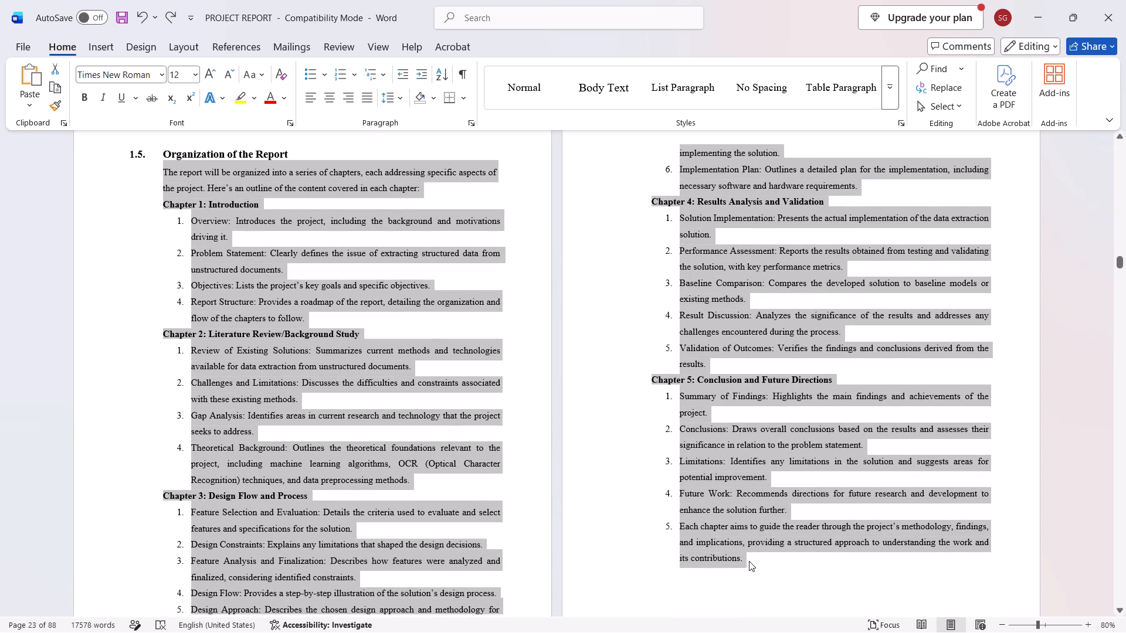
key(ctrl+v)
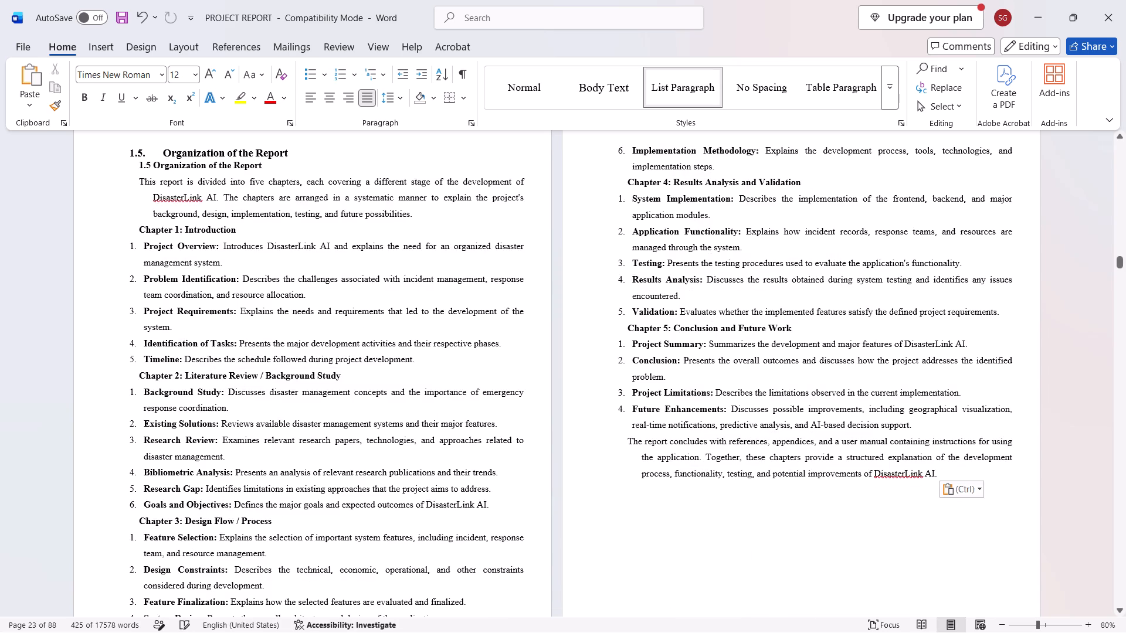
Delete the duplicate "1.5 Organization of the Report" line pasted beneath the numbered section heading.
scroll(507, 450, up, 5)
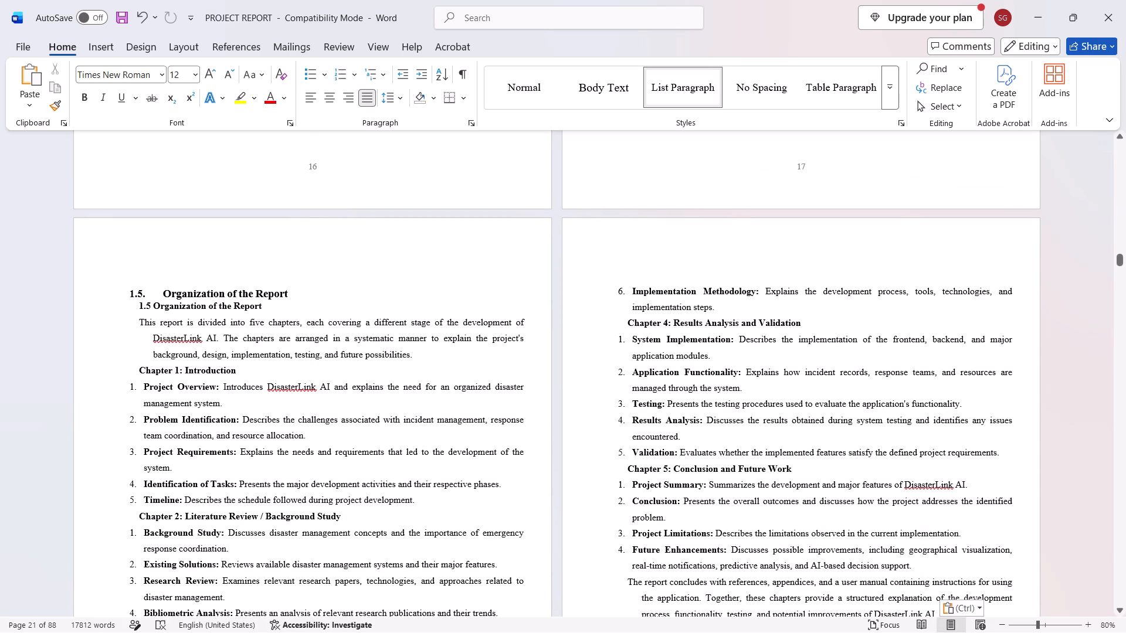
drag(131, 307, 270, 313)
key(BackSpace)
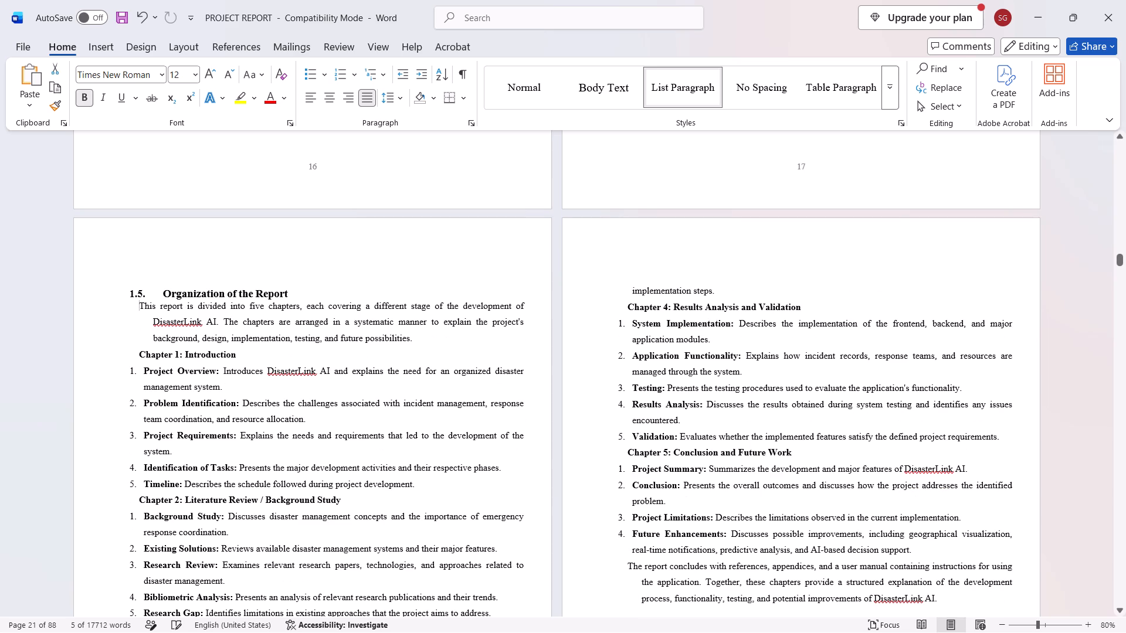
Indent all lines of section 1.5's opening paragraph to line up with the section heading text.
key(Tab)
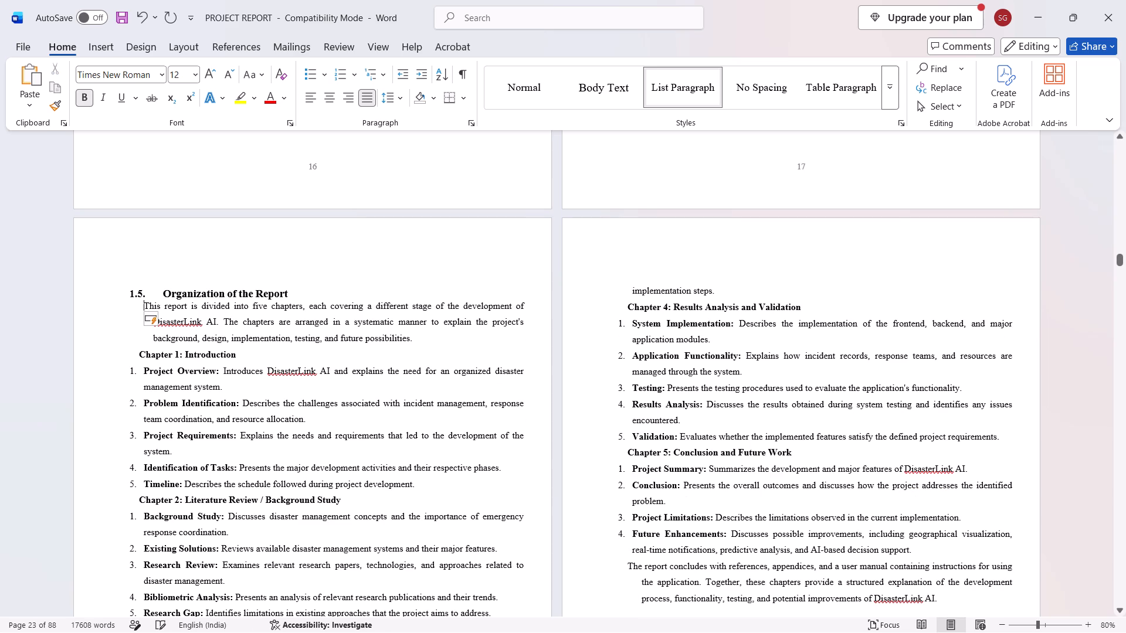
key(Tab)
key(Tab)
click(148, 322)
key(Tab)
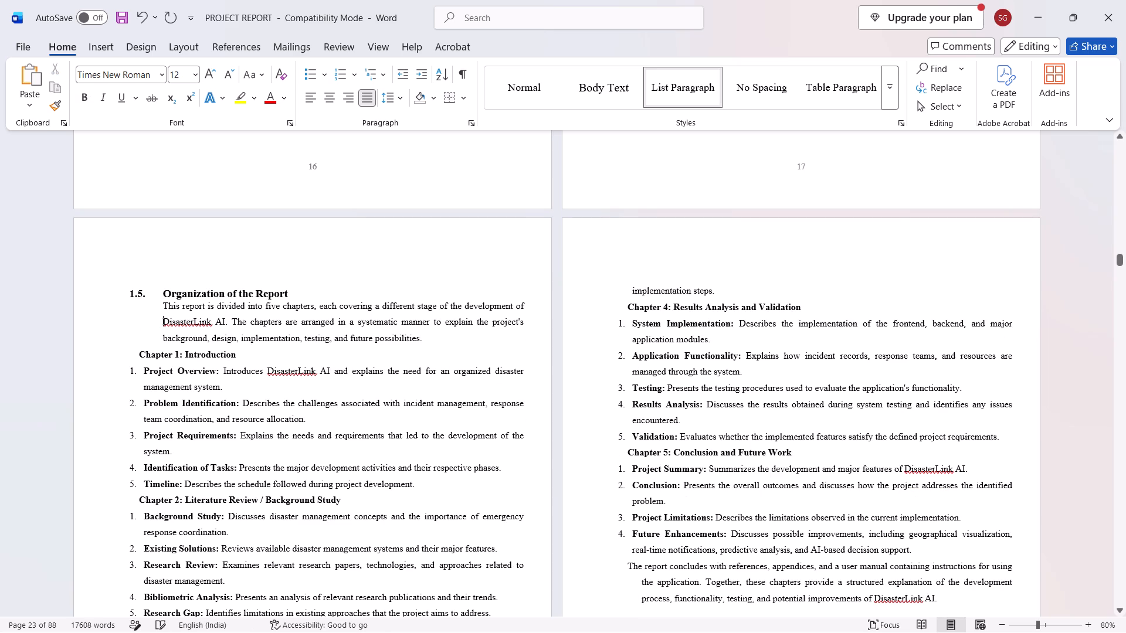
Insert an unnumbered blank line between the section 1.5 heading and its opening paragraph.
click(340, 292)
key(Return)
key(BackSpace)
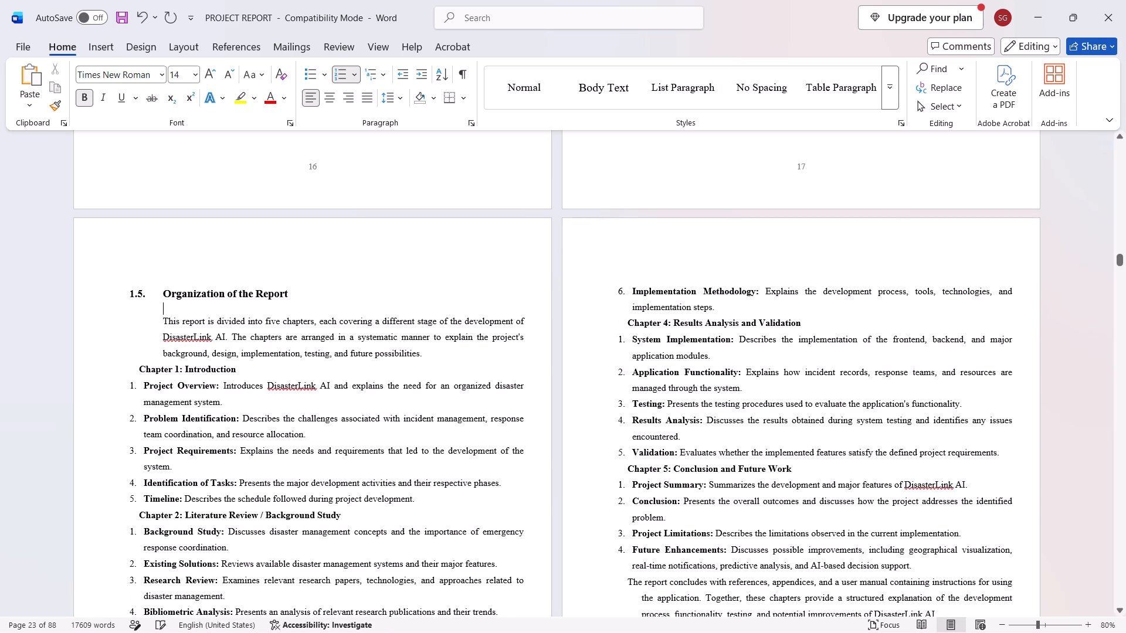
Indent the "Chapter 1: Introduction" subheading to line up with section 1.5's opening paragraph.
scroll(198, 321, down, 3)
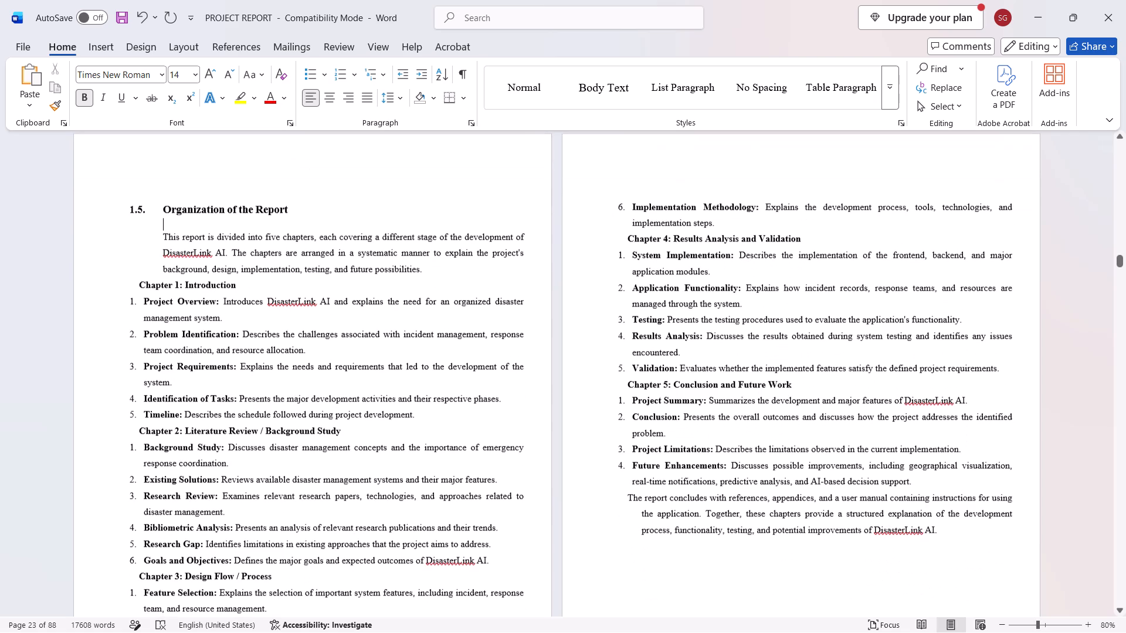
click(138, 291)
drag(138, 291, 156, 291)
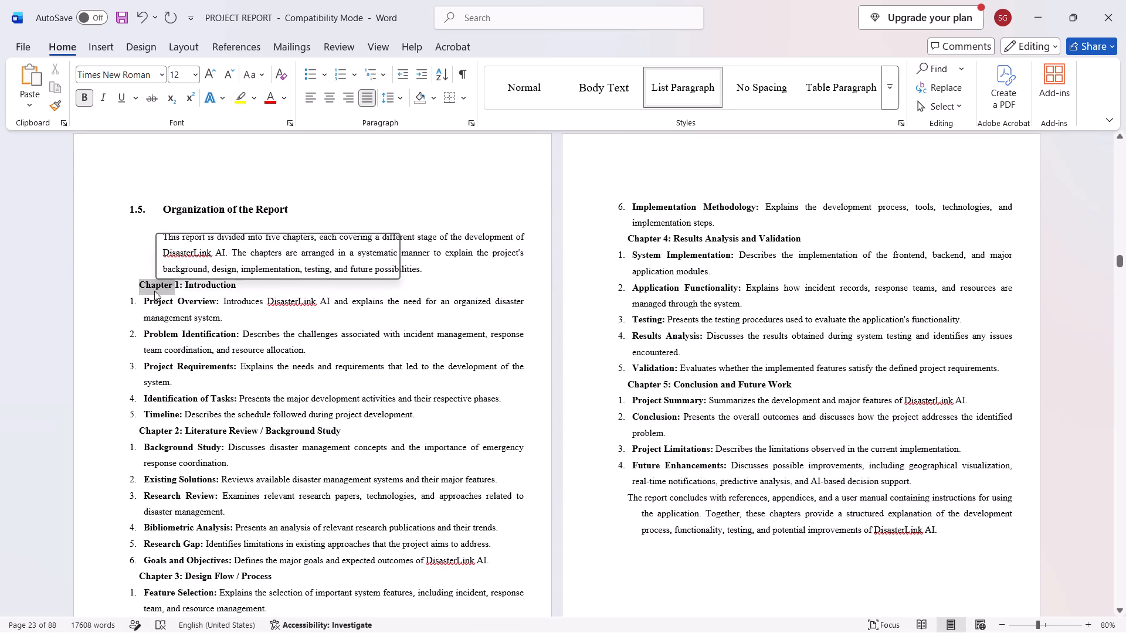
click(140, 290)
key(space)
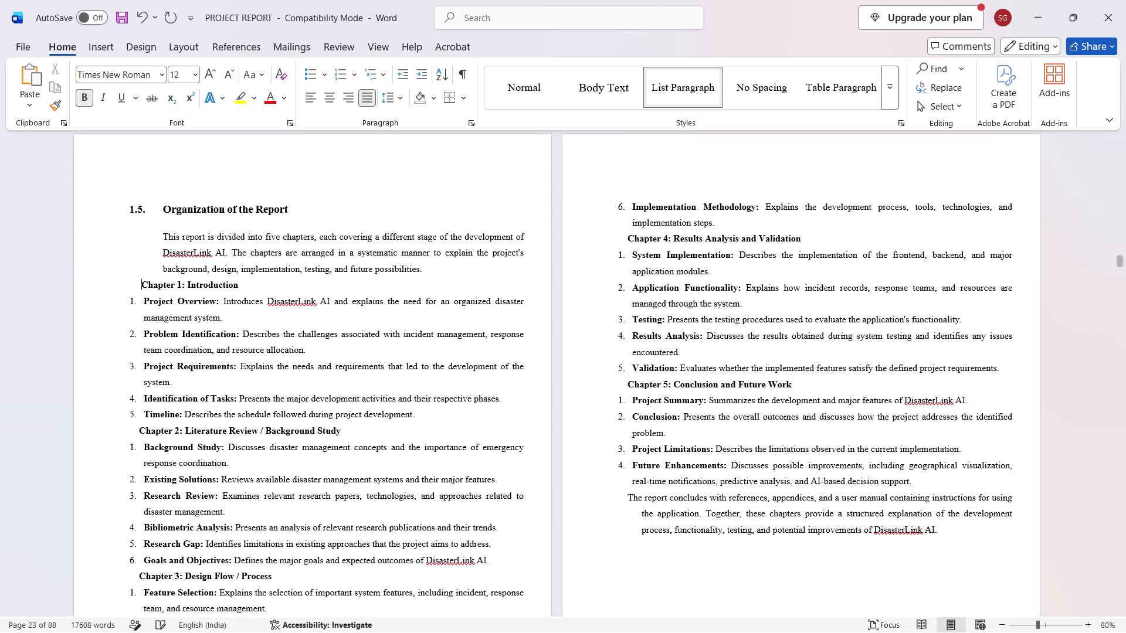
key(Tab)
key(Tab)
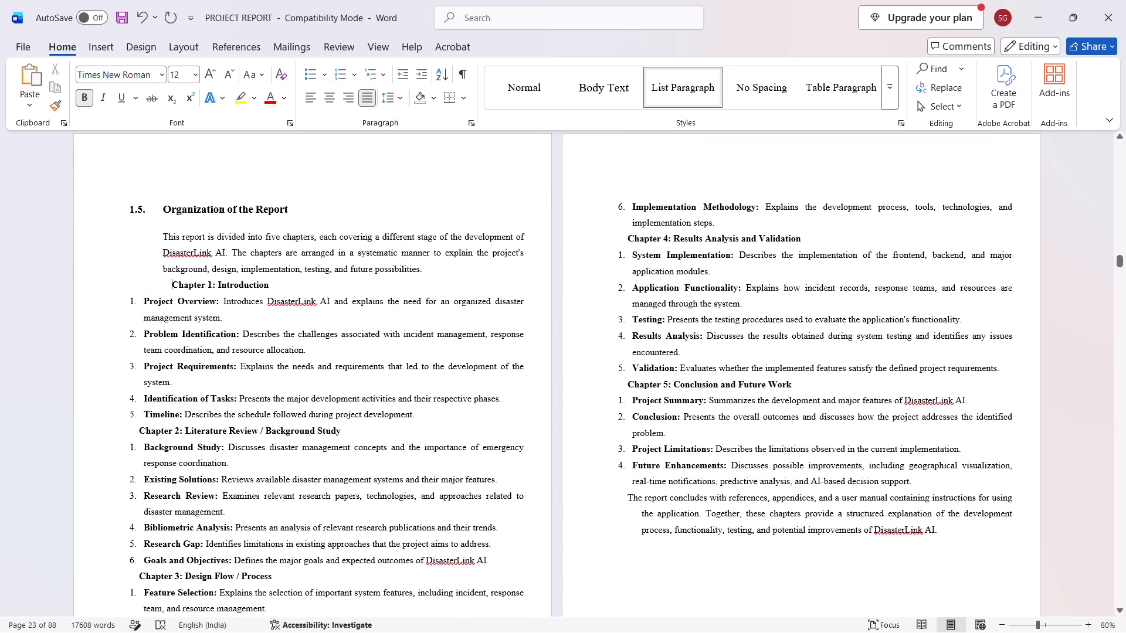
key(BackSpace)
key(BackSpace)
key(BackSpace)
key(BackSpace)
key(Tab)
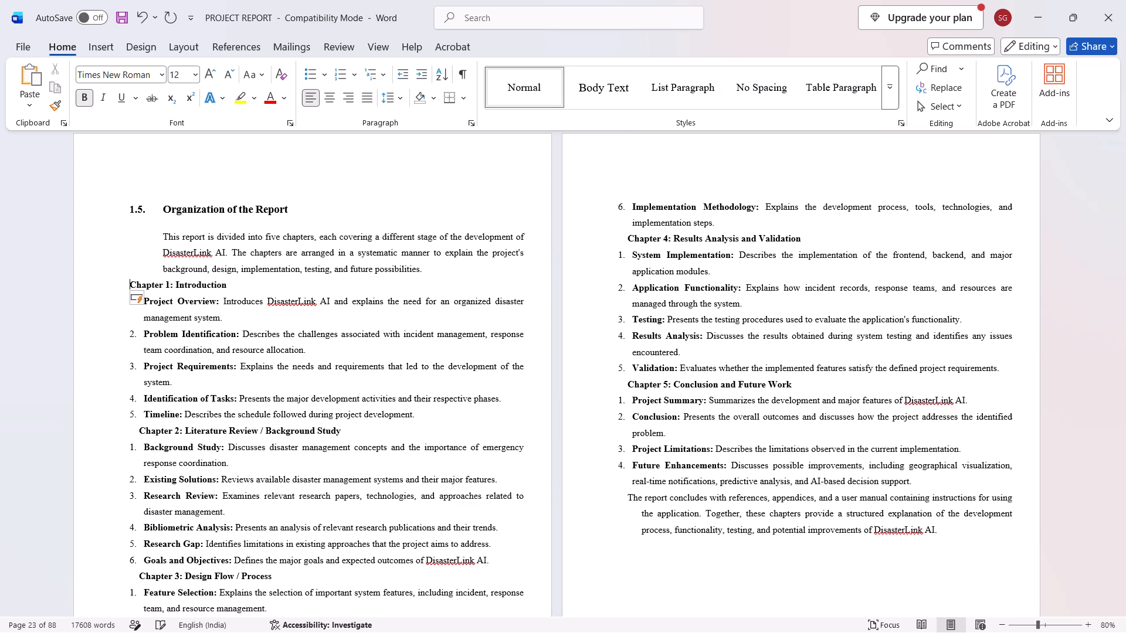
key(Tab)
key(Tab)
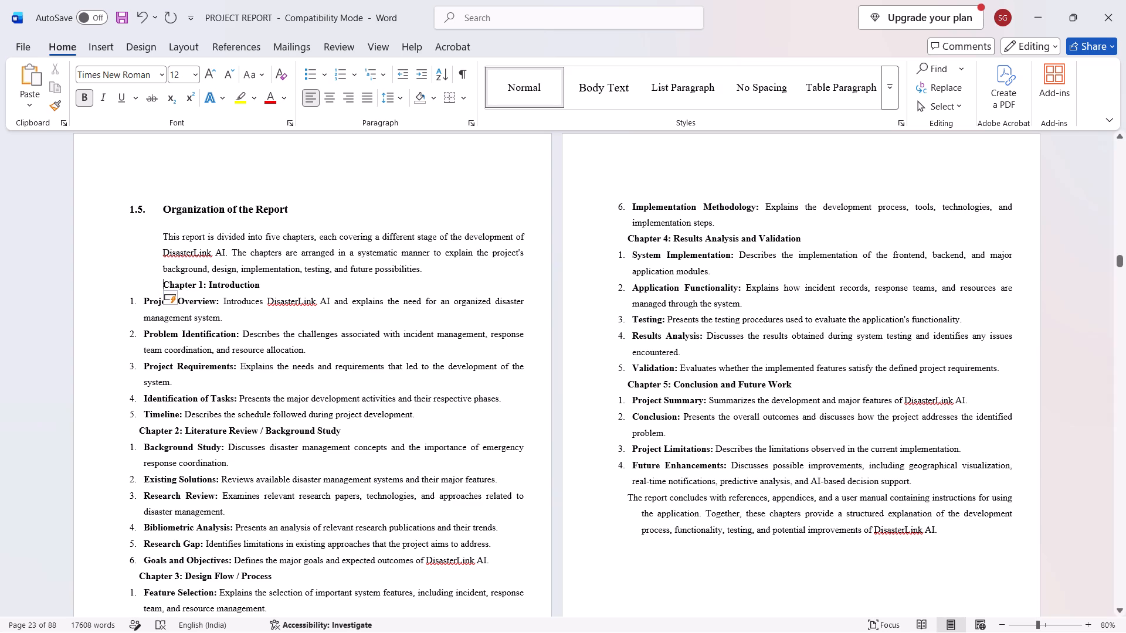
Increase the indent of the numbered list under Chapter 1 so its numbers sit beneath the subheading's start.
drag(129, 303, 342, 423)
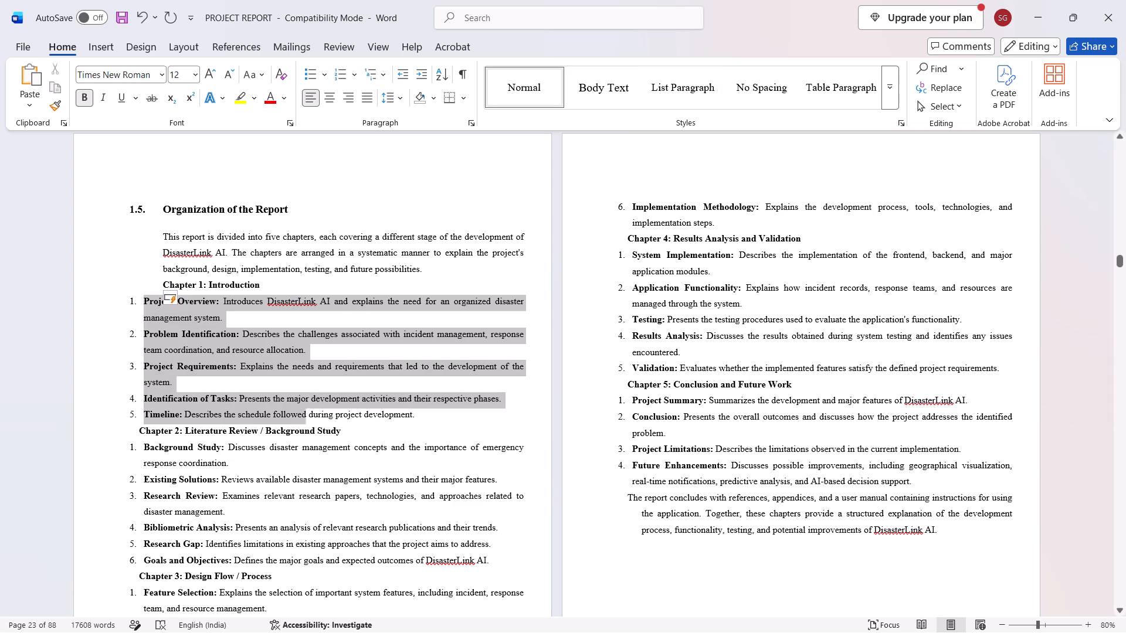
drag(342, 423, 419, 416)
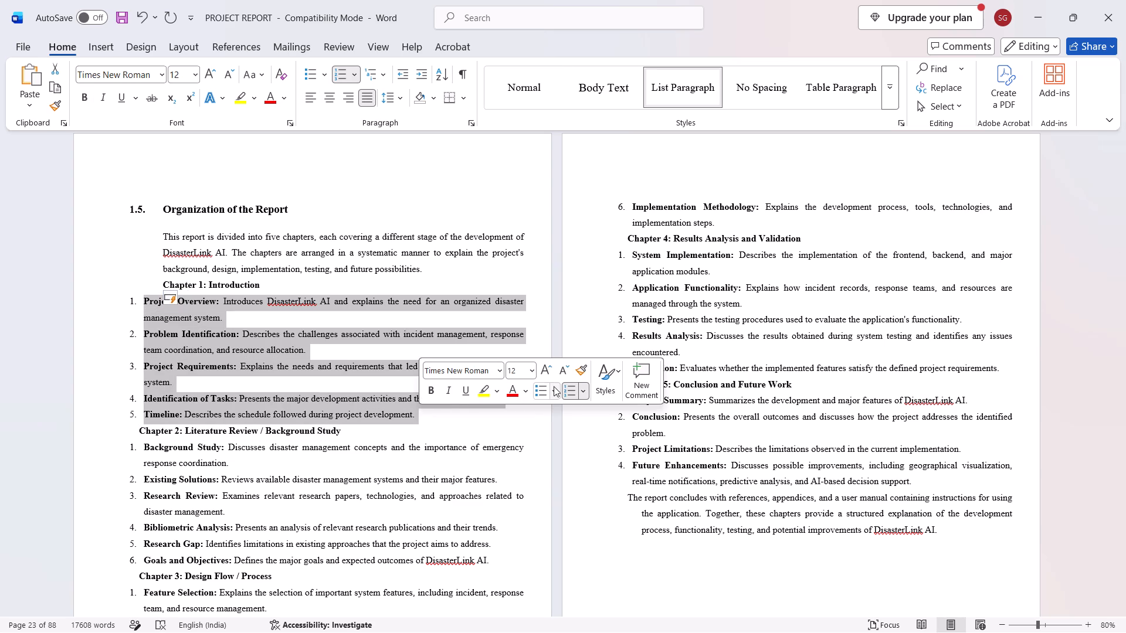
click(586, 391)
click(597, 67)
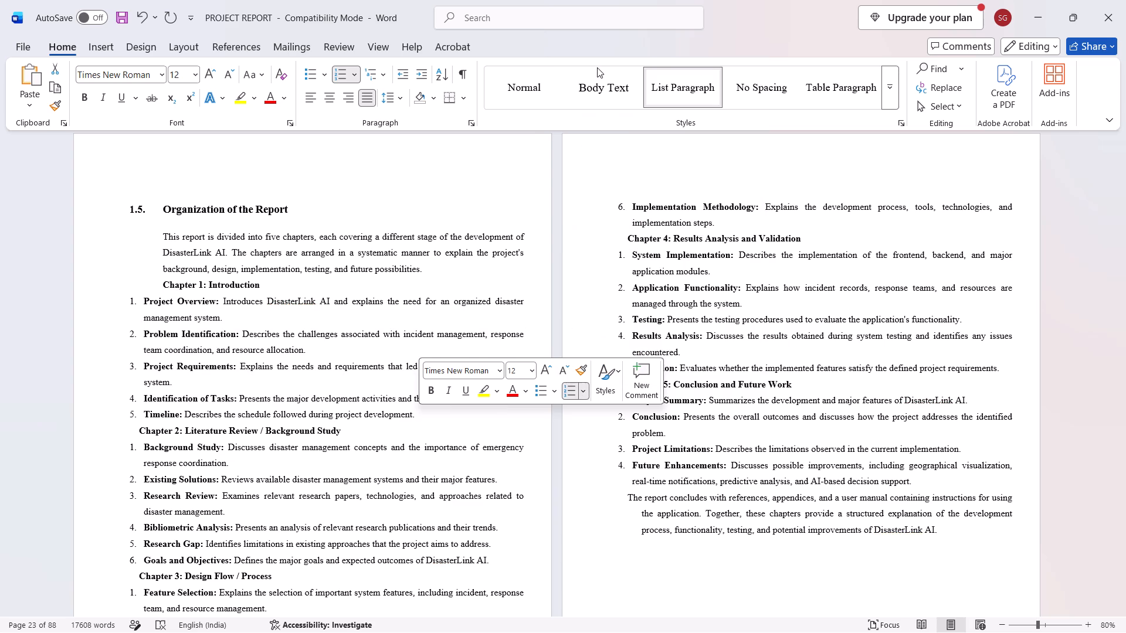
click(135, 294)
drag(135, 299, 178, 307)
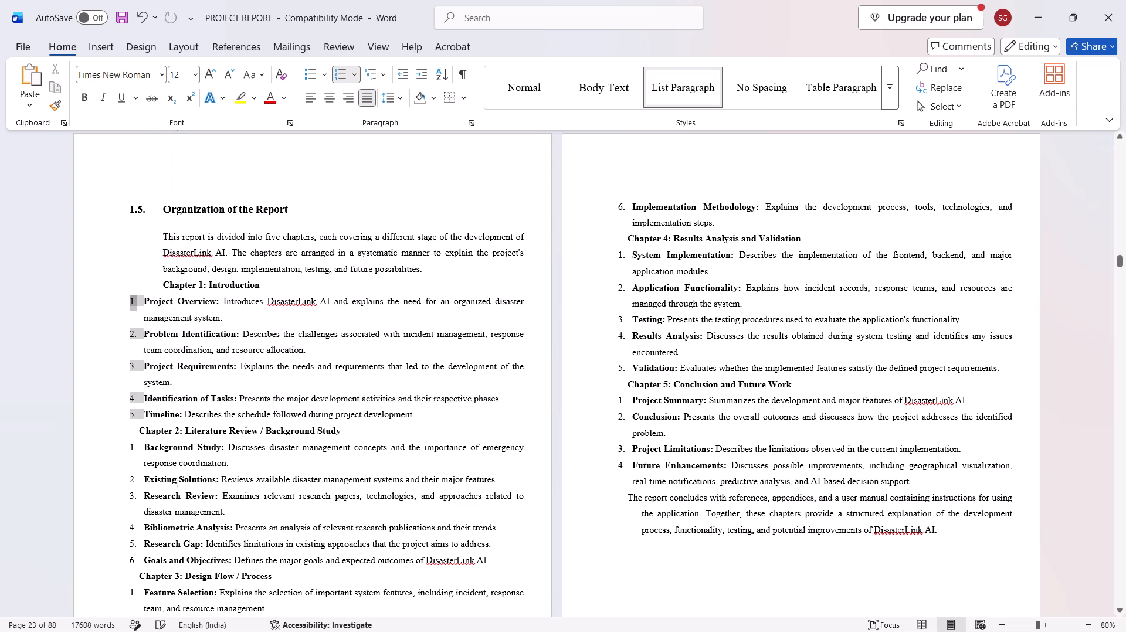
drag(178, 307, 167, 311)
click(350, 336)
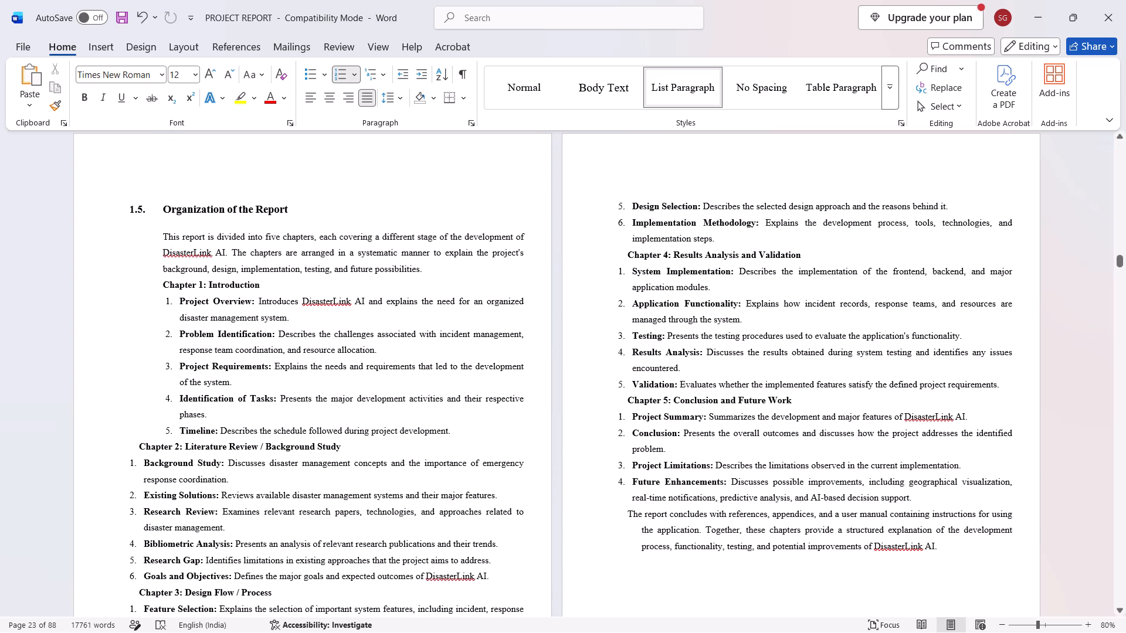
Remove the bold formatting from the five numbered items under Chapter 1: Introduction.
drag(448, 428, 191, 348)
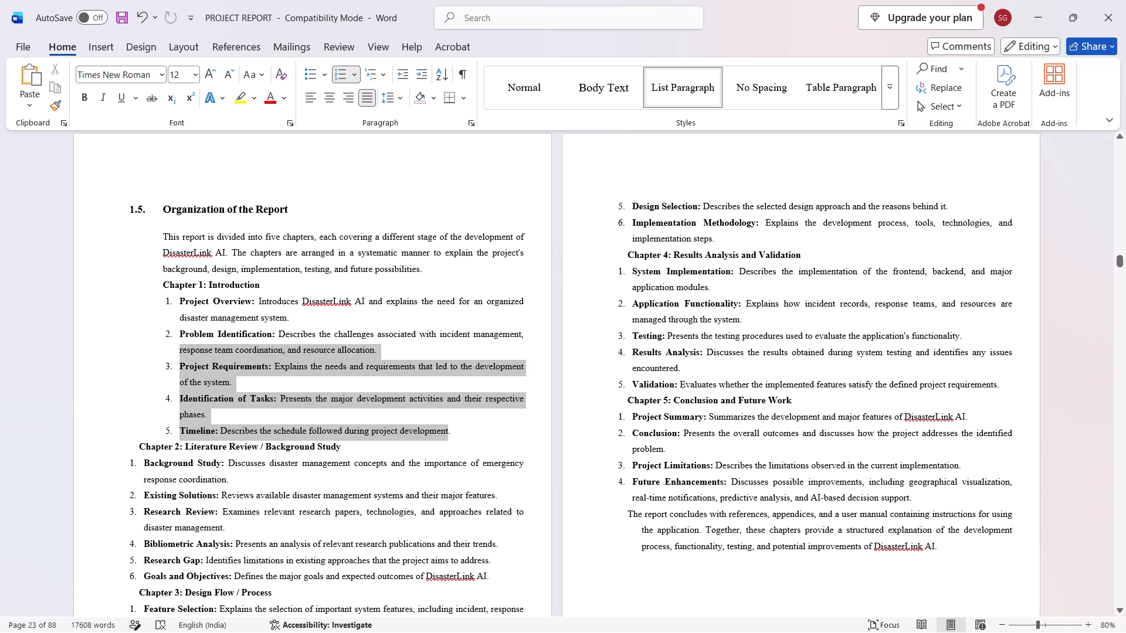
drag(191, 348, 176, 302)
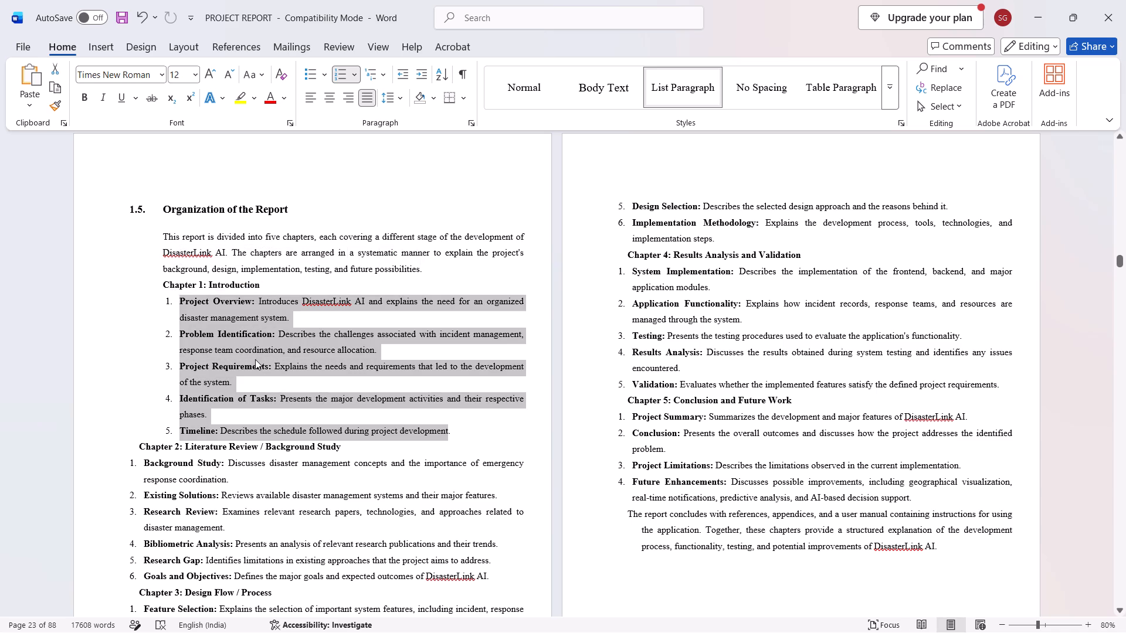
key(ctrl+b)
click(80, 331)
Indent the "Chapter 2: Literature Review / Background Study" subheading to roughly match the Chapter 1 subheading.
scroll(431, 429, down, 2)
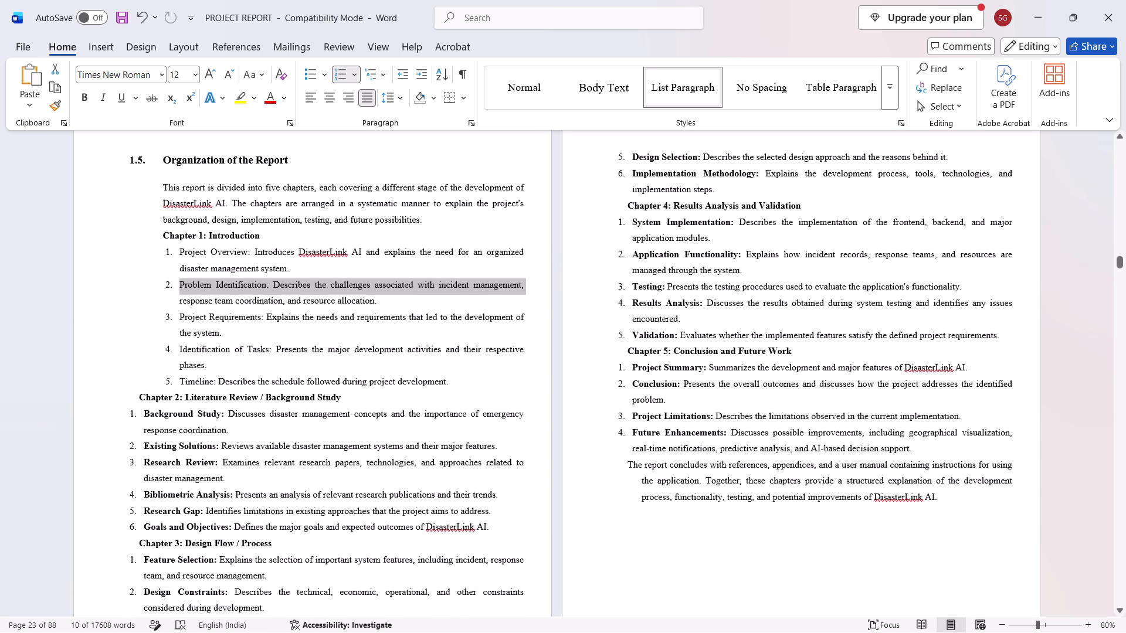
drag(139, 392, 149, 395)
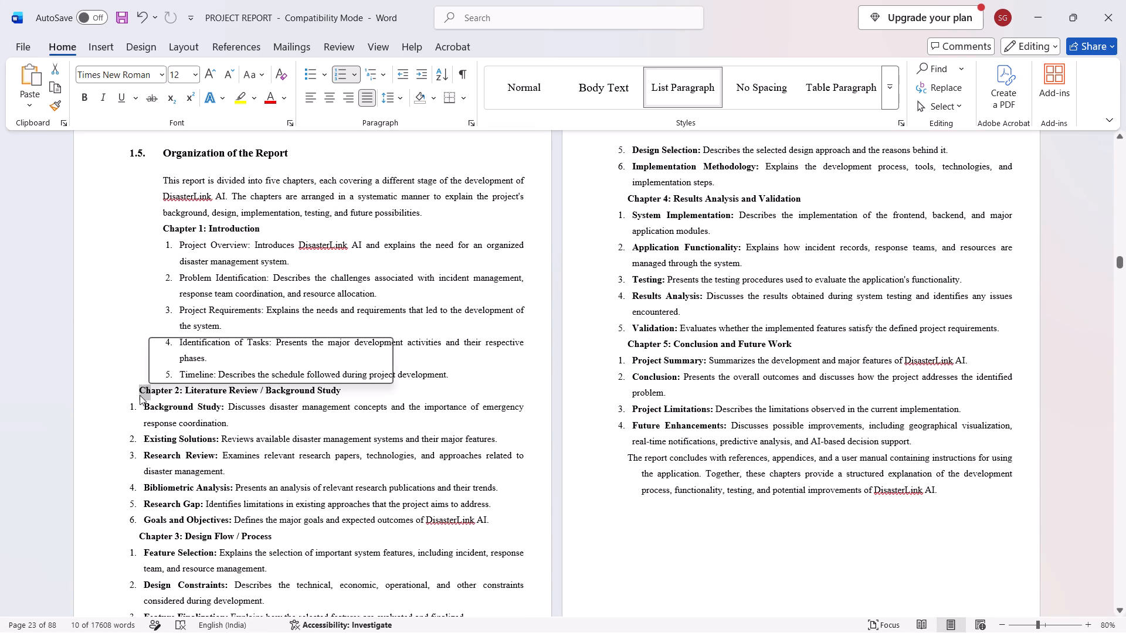
click(140, 395)
key(Tab)
key(Tab)
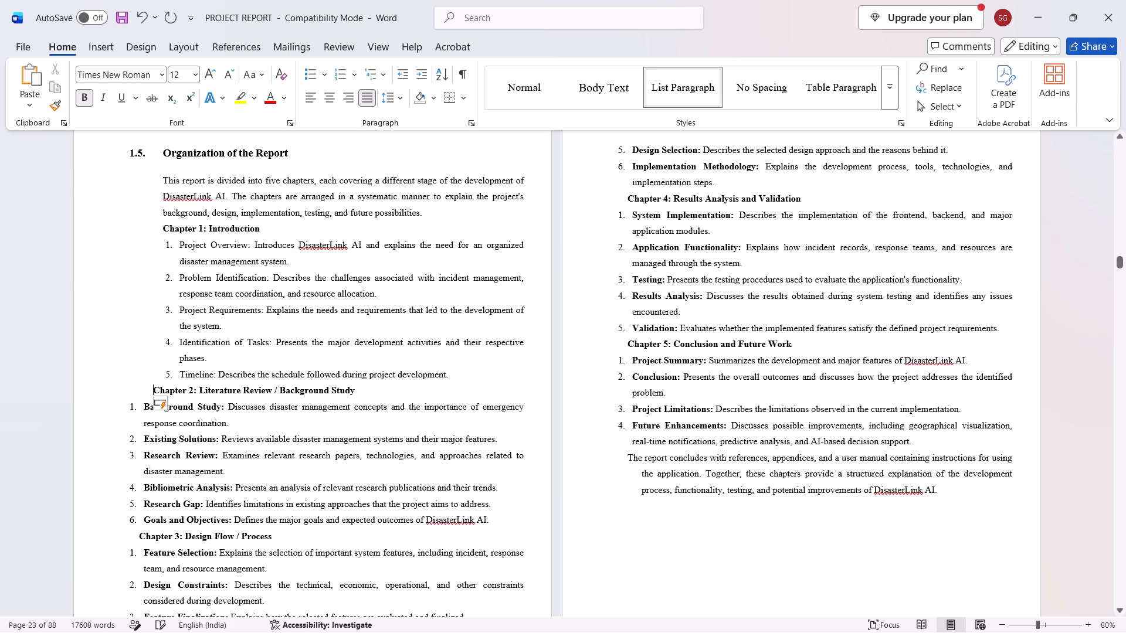
key(Tab)
Insert an unnumbered blank line between the Chapter 1 list and the Chapter 2 subheading.
click(458, 378)
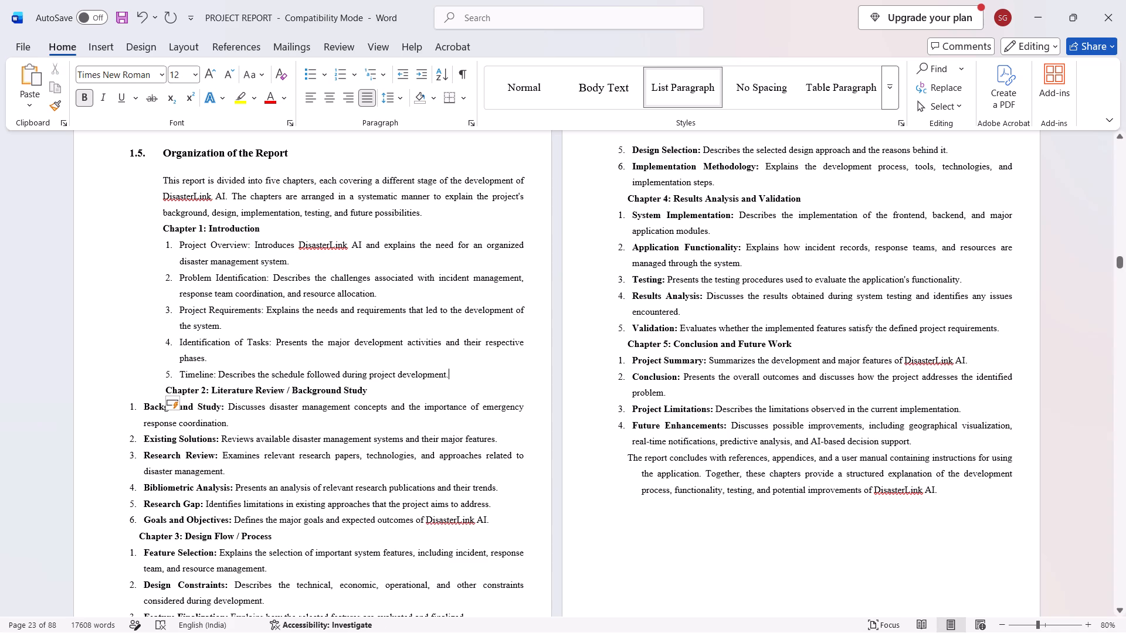
key(Return)
key(BackSpace)
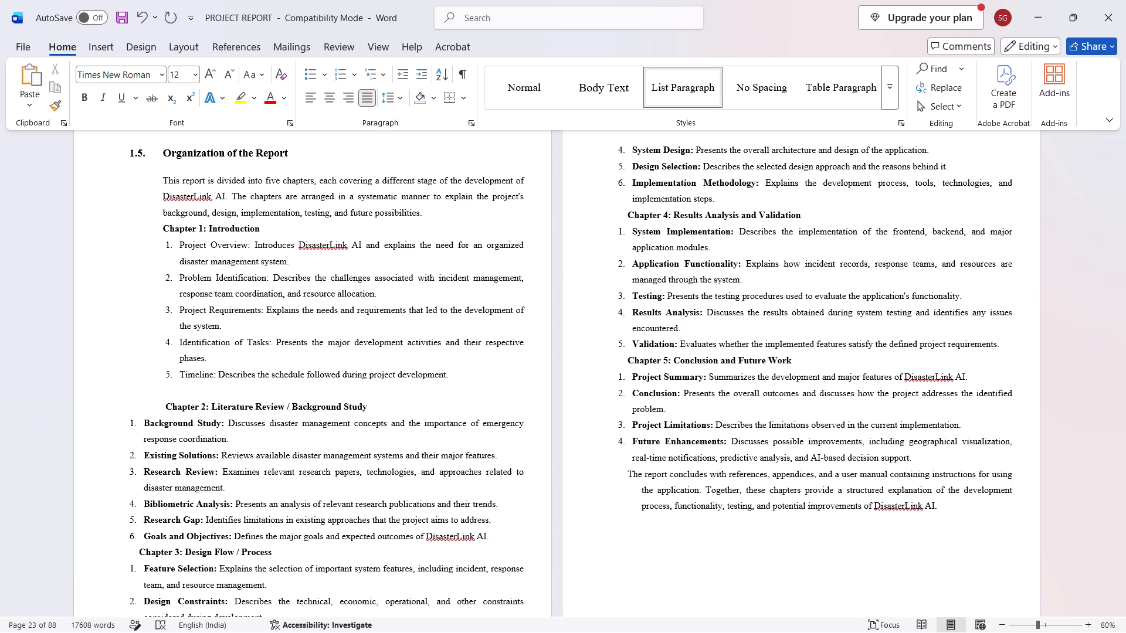
Indent the numbered list under Chapter 2 so its numbers sit beneath the subheading's start.
scroll(414, 318, down, 2)
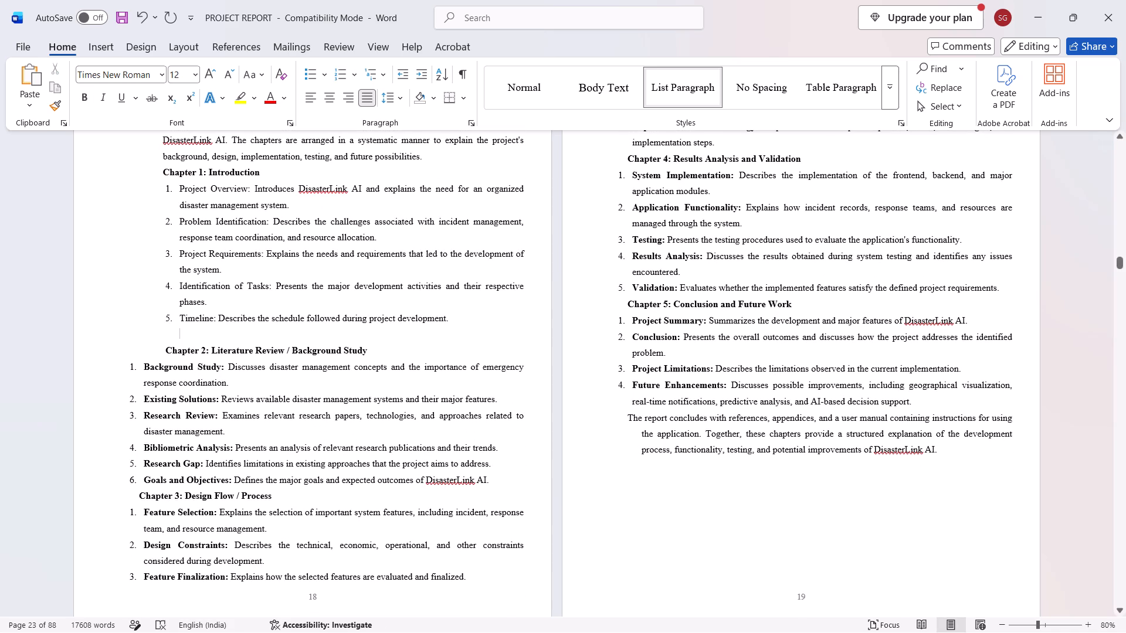
click(126, 366)
double_click(129, 365)
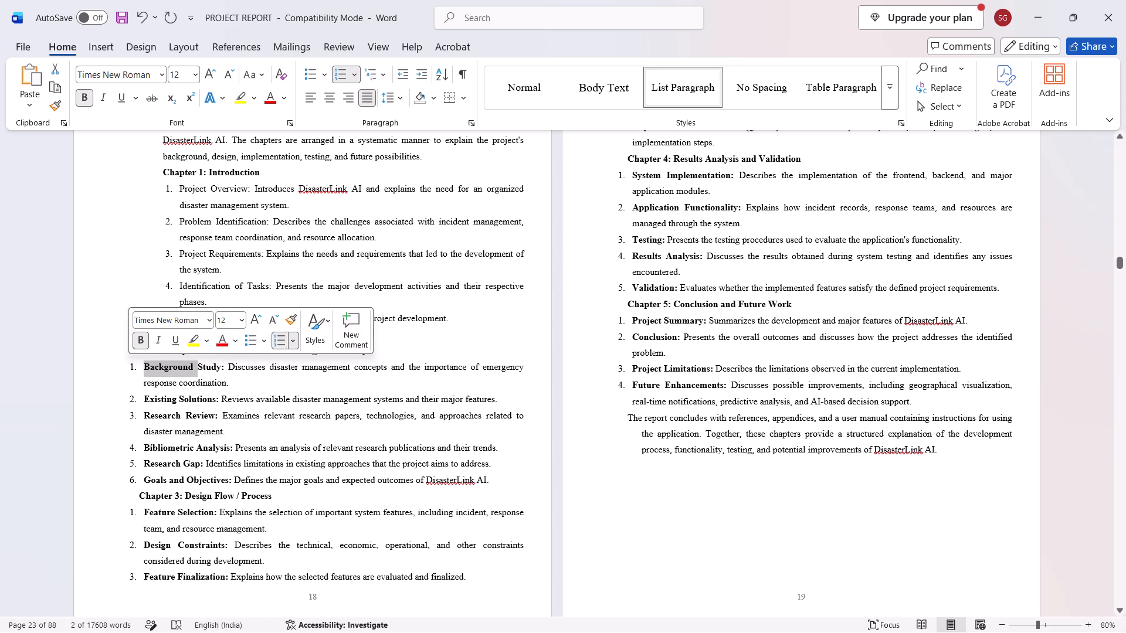
double_click(129, 365)
click(130, 365)
double_click(131, 367)
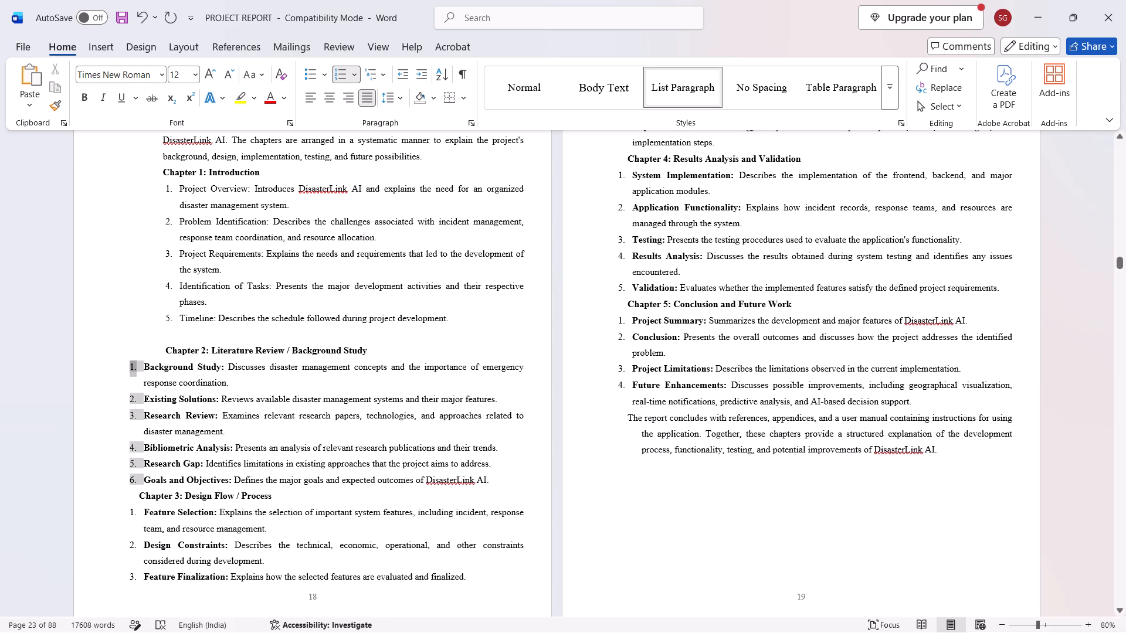
drag(131, 367, 167, 371)
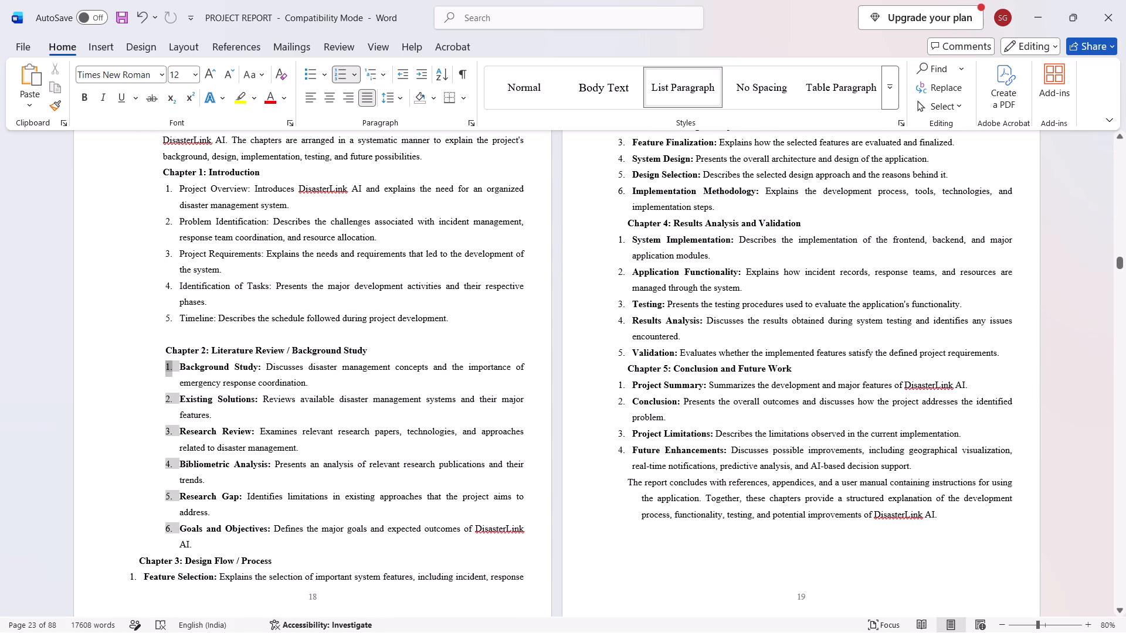
Insert unnumbered blank lines after the Chapter 2 list to push the "Chapter 3: Design Flow / Process" subheading onto the following page.
scroll(179, 536, down, 3)
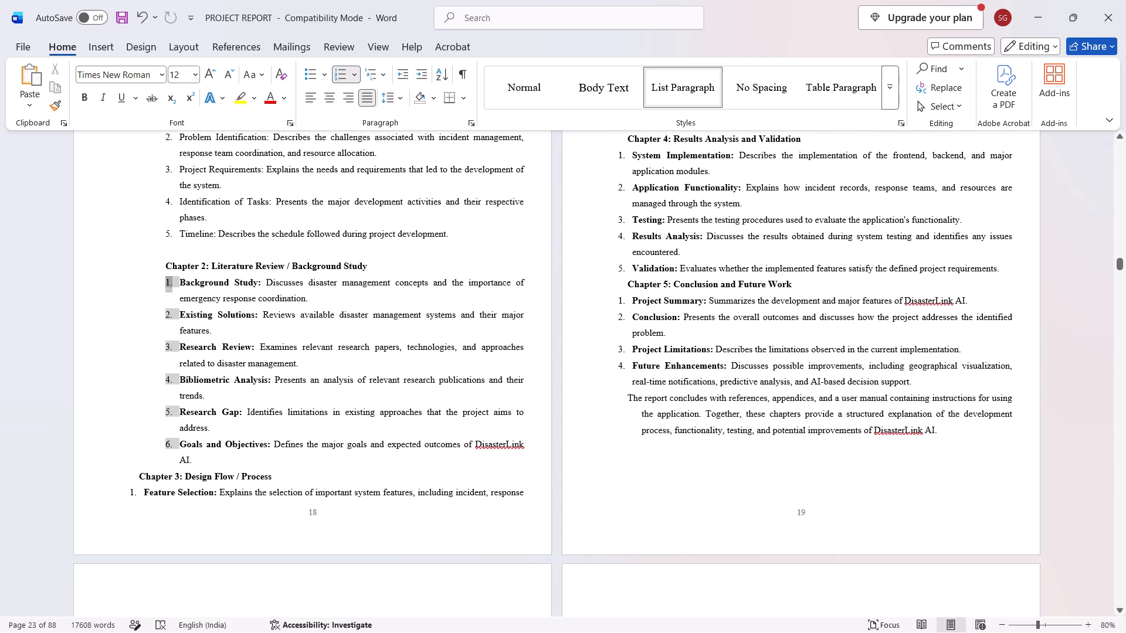
click(233, 464)
key(Return)
key(Return)
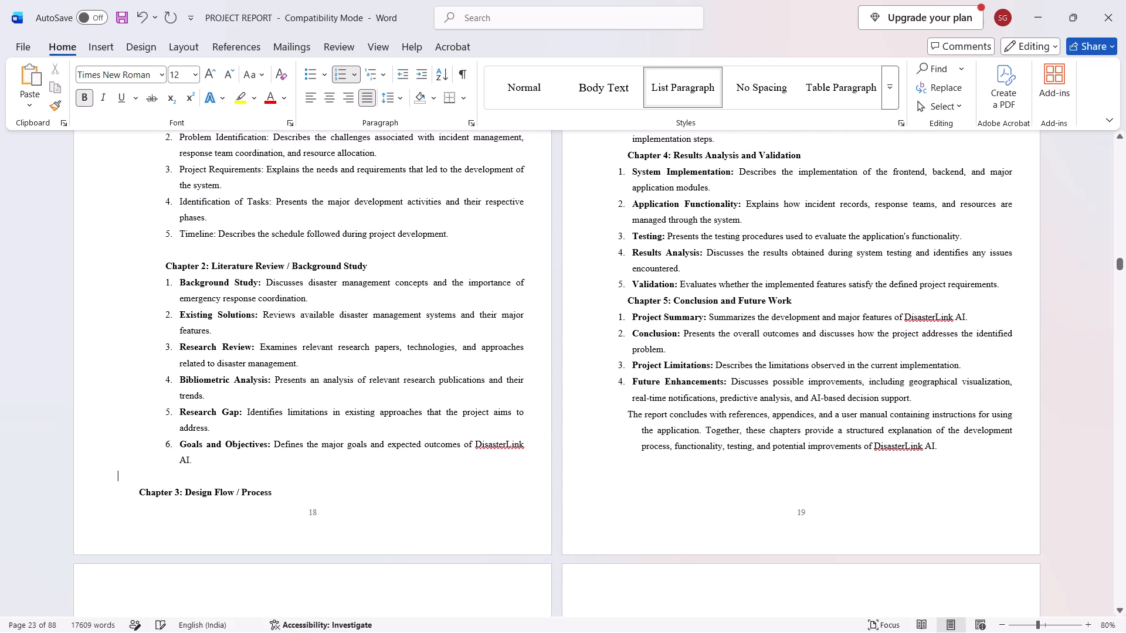
scroll(367, 437, down, 5)
key(Return)
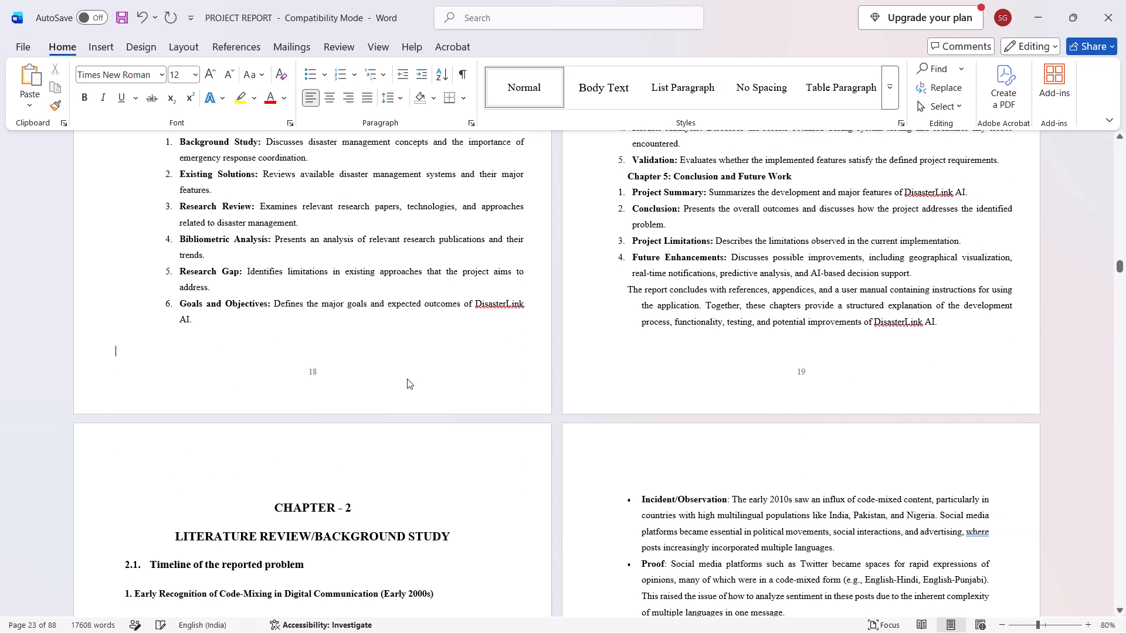
Remove the bold formatting from the six numbered items under Chapter 3: Design Flow / Process.
scroll(474, 369, down, 1)
scroll(476, 369, up, 9)
scroll(427, 367, up, 4)
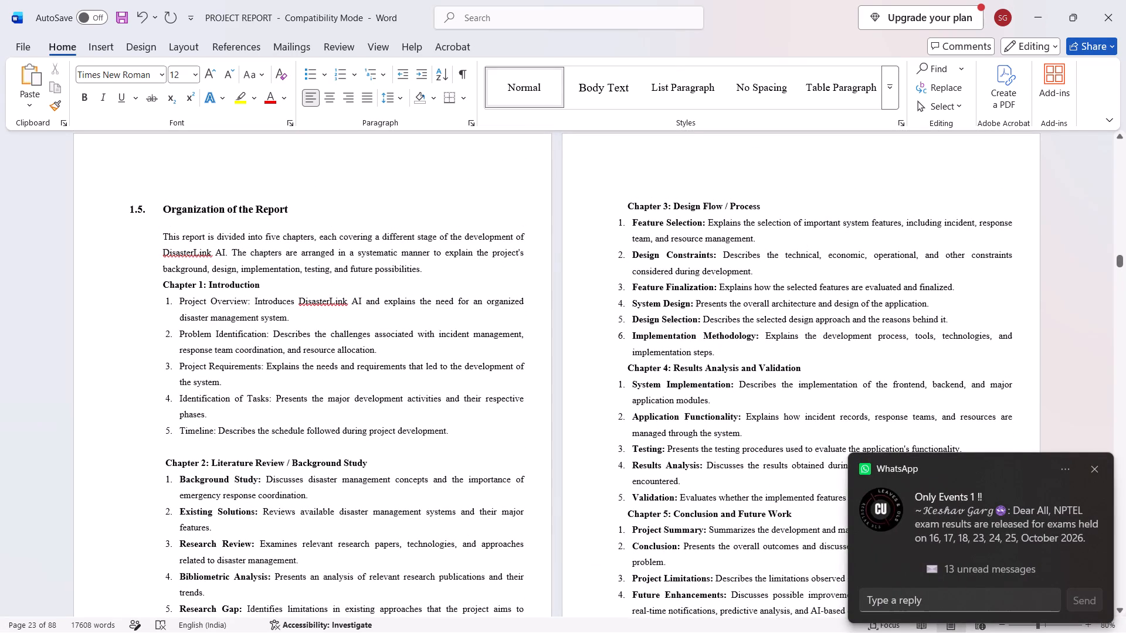
drag(719, 350, 594, 219)
key(ctrl+b)
Indent the numbered list under Chapter 3 slightly so its numbers sit roughly beneath the subheading's start.
click(619, 220)
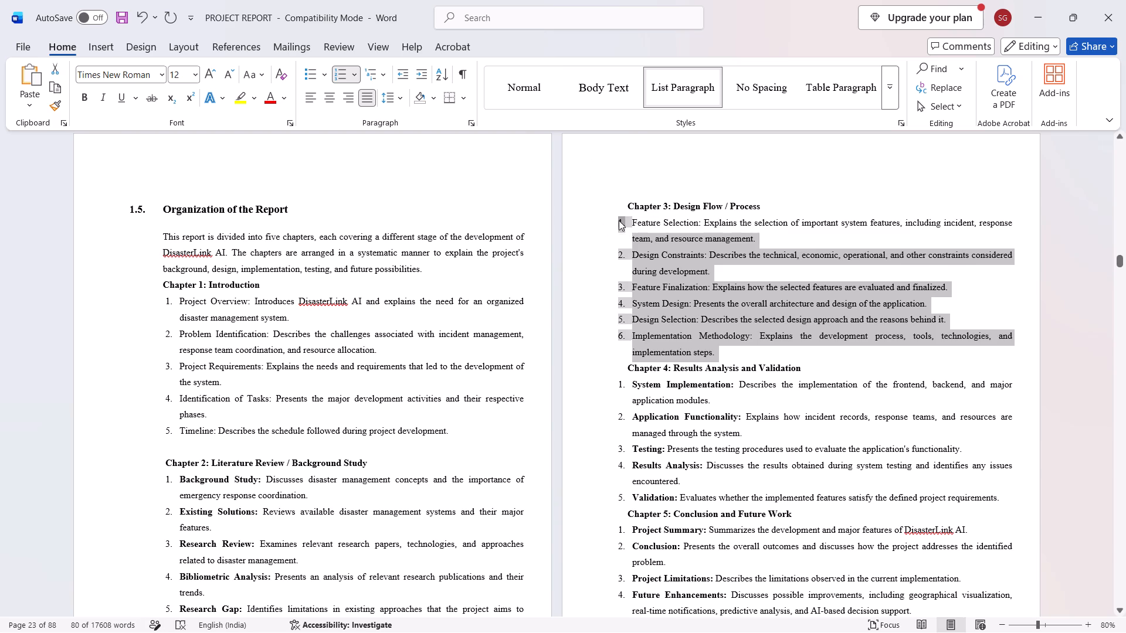
drag(619, 220, 633, 226)
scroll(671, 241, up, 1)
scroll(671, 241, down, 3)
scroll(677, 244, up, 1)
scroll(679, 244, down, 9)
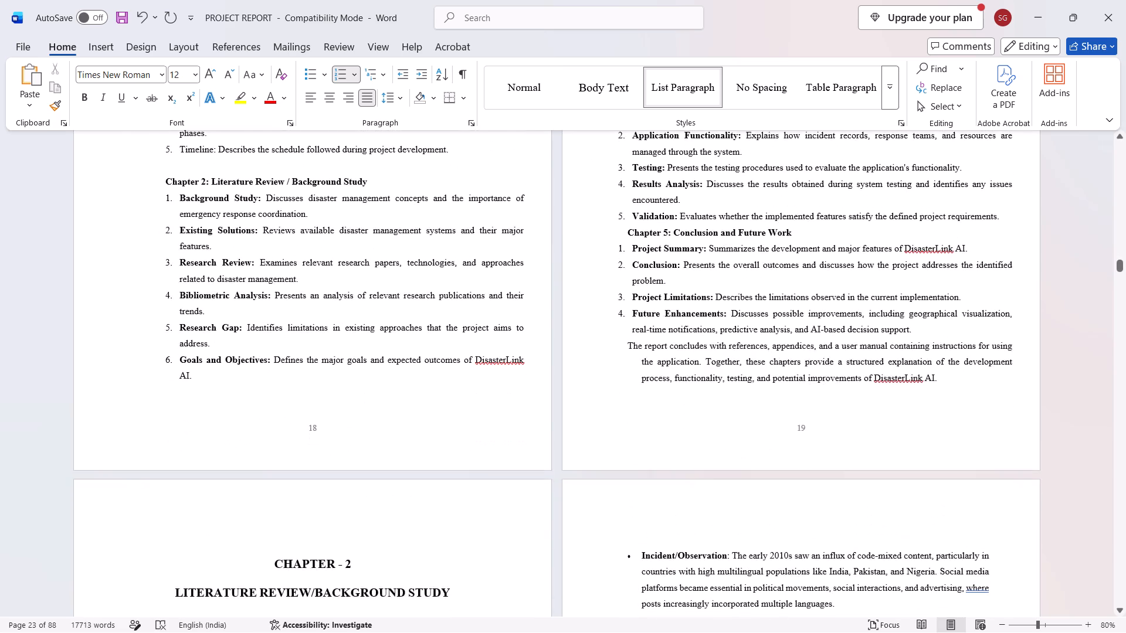
Remove the bold formatting from the five numbered items under Chapter 4: Results Analysis and Validation.
scroll(678, 248, up, 3)
scroll(678, 247, down, 1)
scroll(678, 247, up, 3)
scroll(681, 243, down, 1)
scroll(681, 243, up, 2)
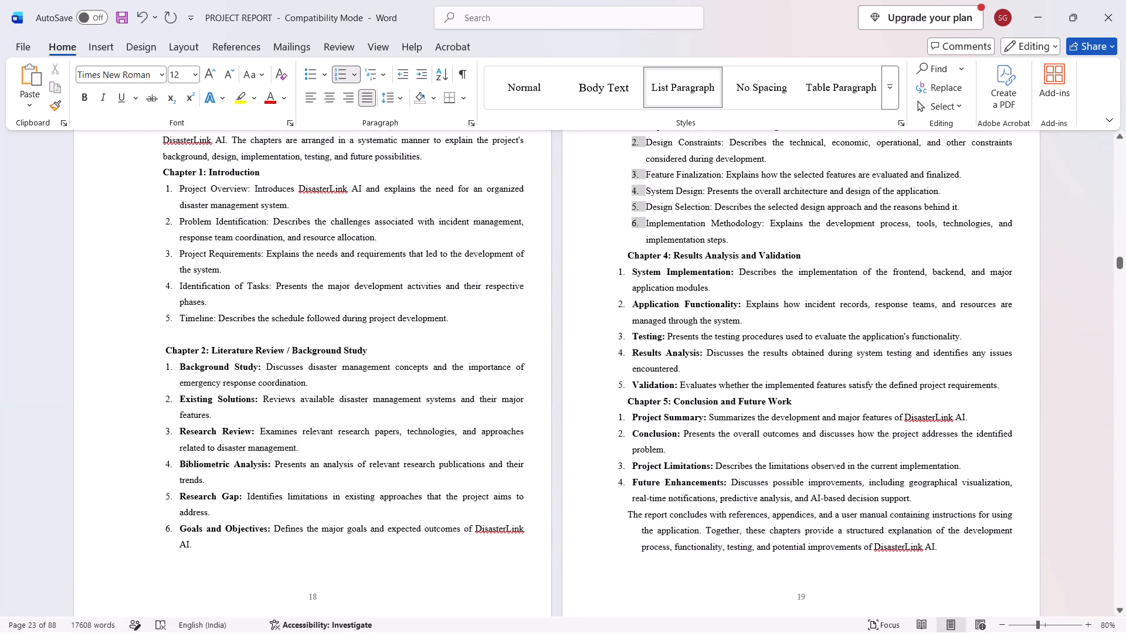
click(755, 244)
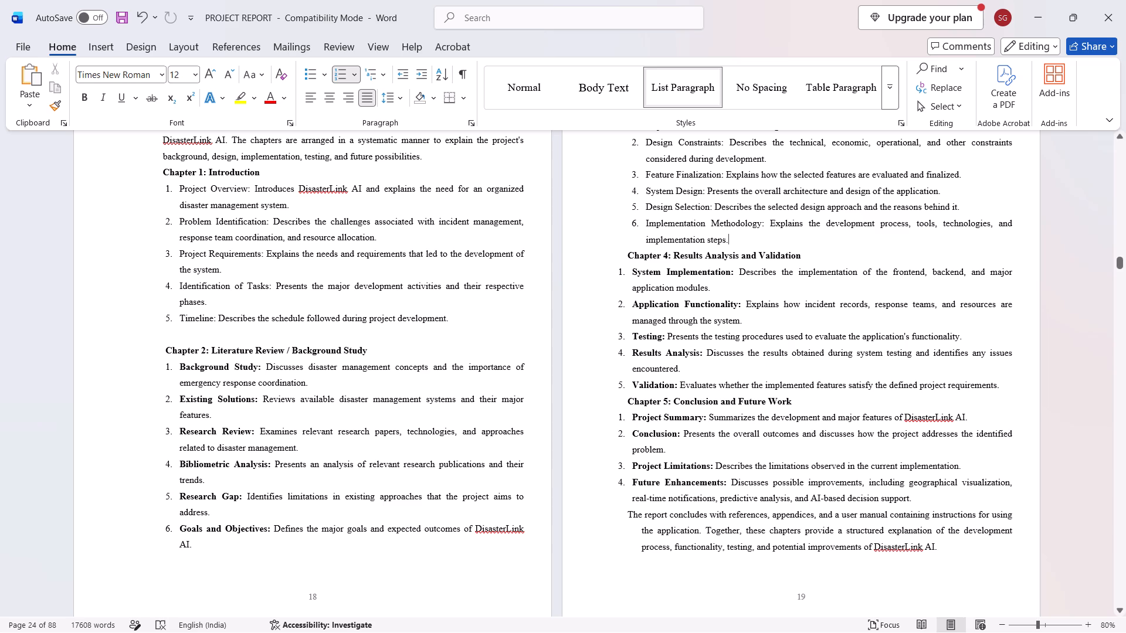
drag(1013, 382, 1005, 382)
drag(1005, 382, 598, 278)
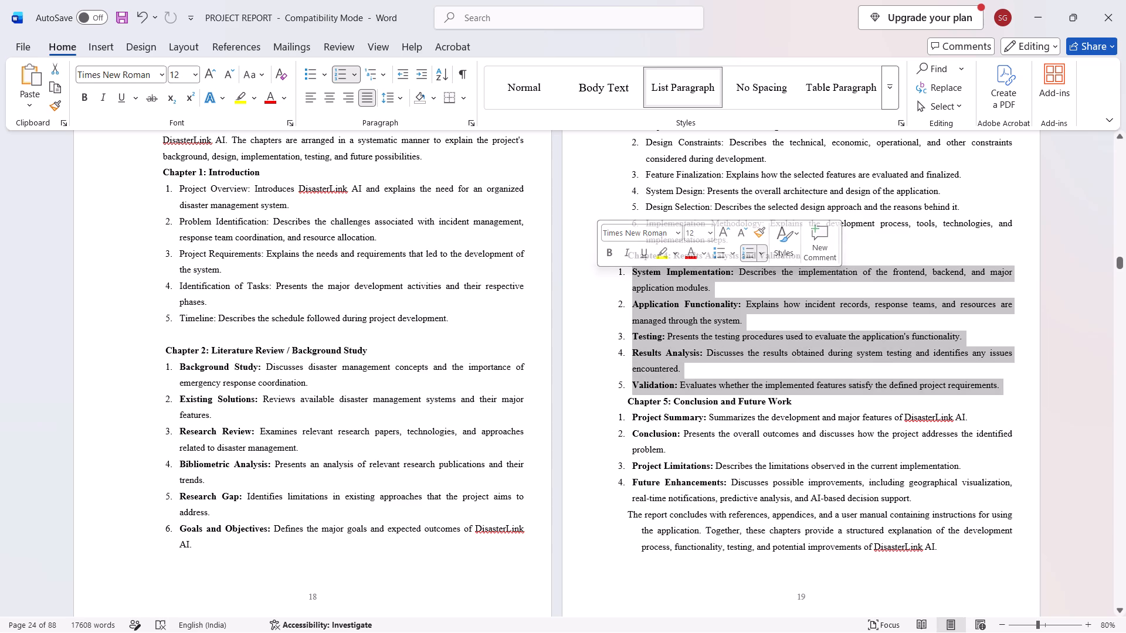
key(ctrl+b)
Indent the numbered list under Chapter 4: Results Analysis and Validation to align with the Chapter 3 list.
click(618, 270)
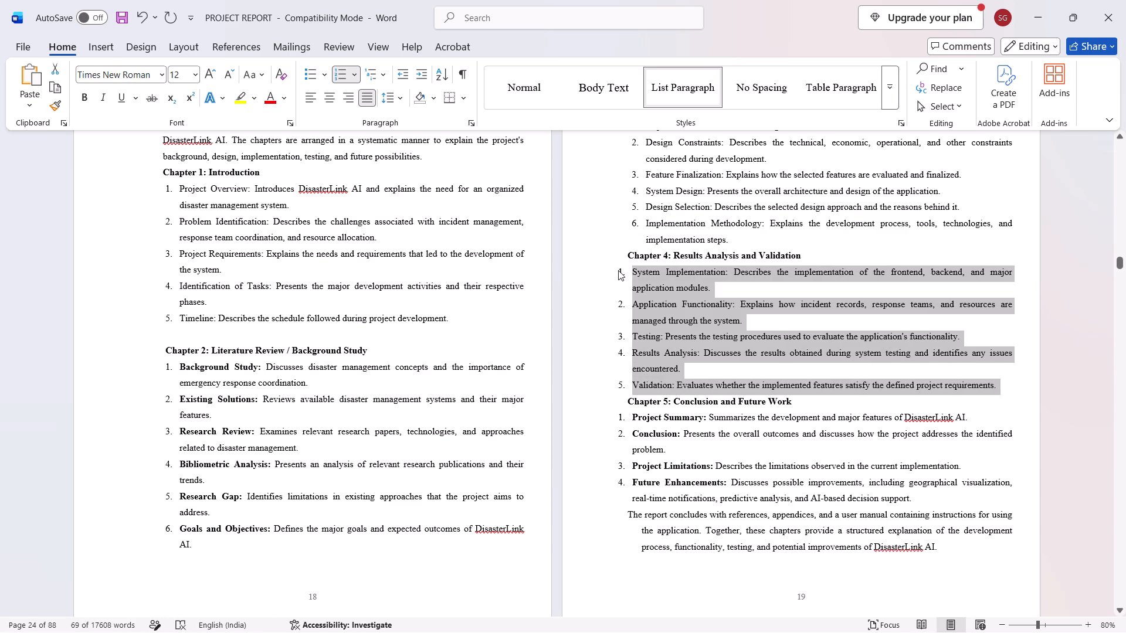
click(616, 271)
drag(616, 271, 643, 281)
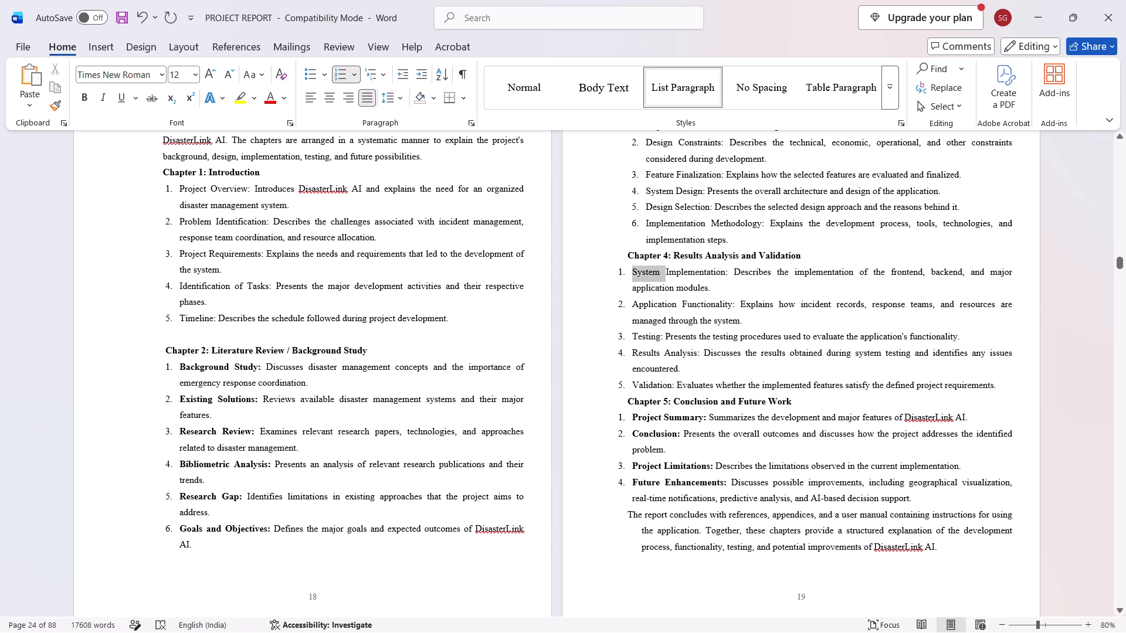
drag(643, 281, 644, 281)
click(620, 272)
drag(620, 272, 630, 272)
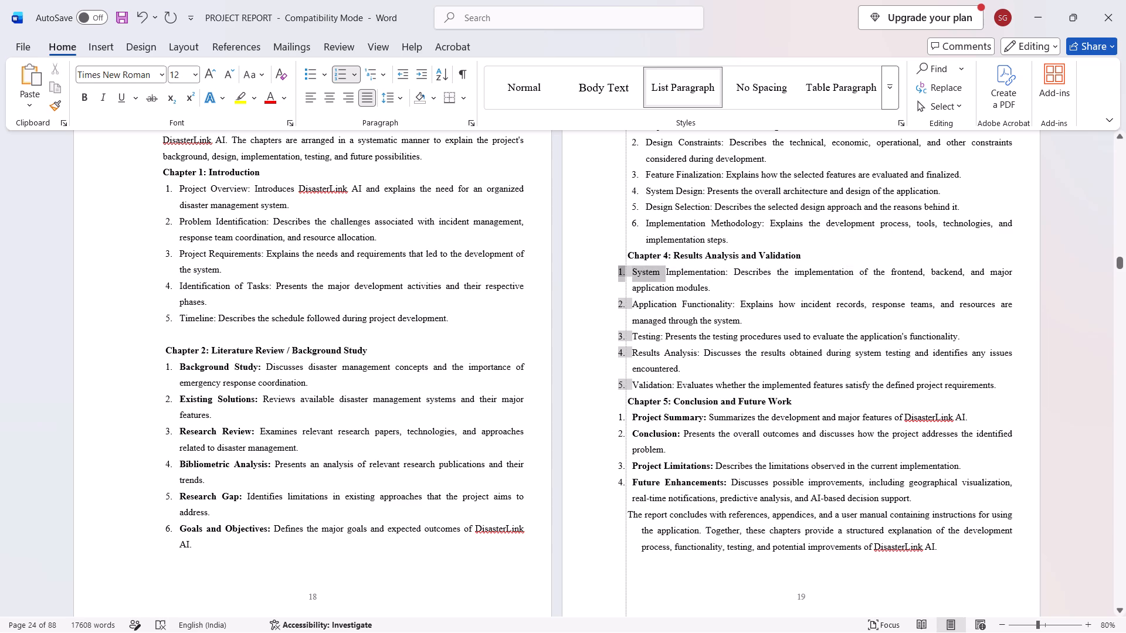
drag(630, 272, 632, 274)
click(703, 426)
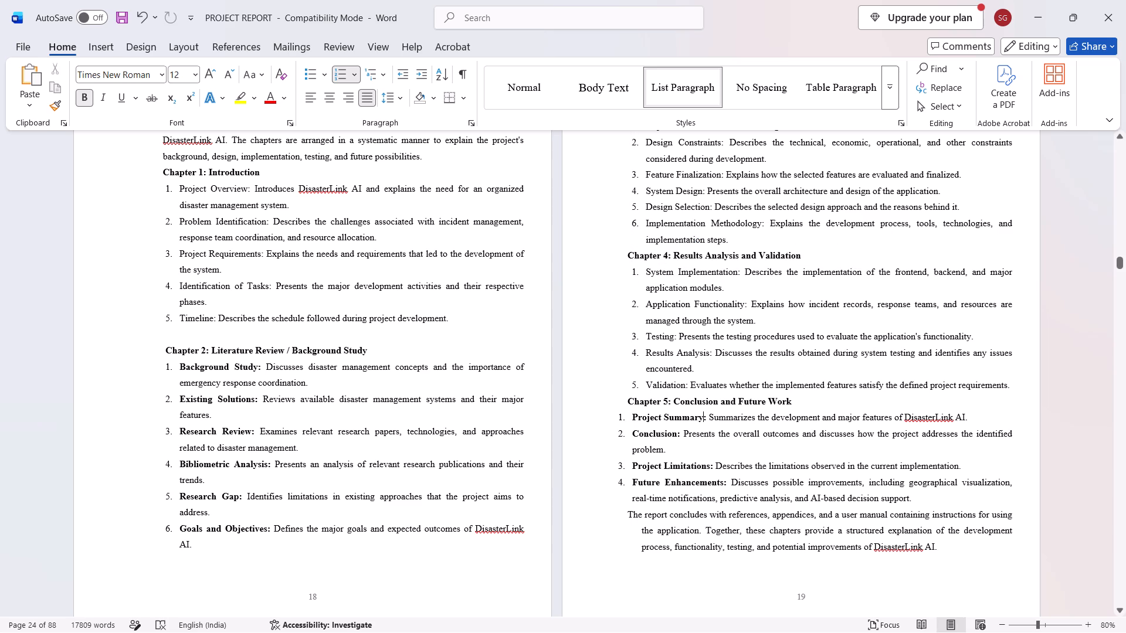
Insert an unnumbered blank line before each of the Chapter 4 and Chapter 5 subheadings in section 1.5.
click(1020, 386)
key(Return)
click(811, 243)
key(Return)
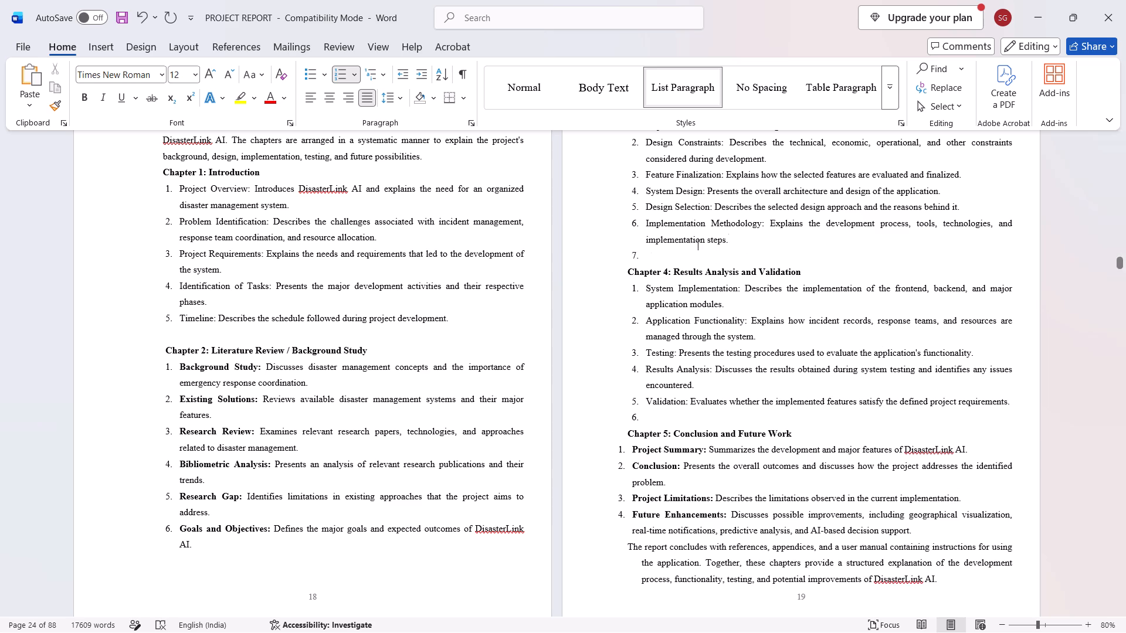
scroll(811, 246, down, 7)
scroll(784, 304, up, 4)
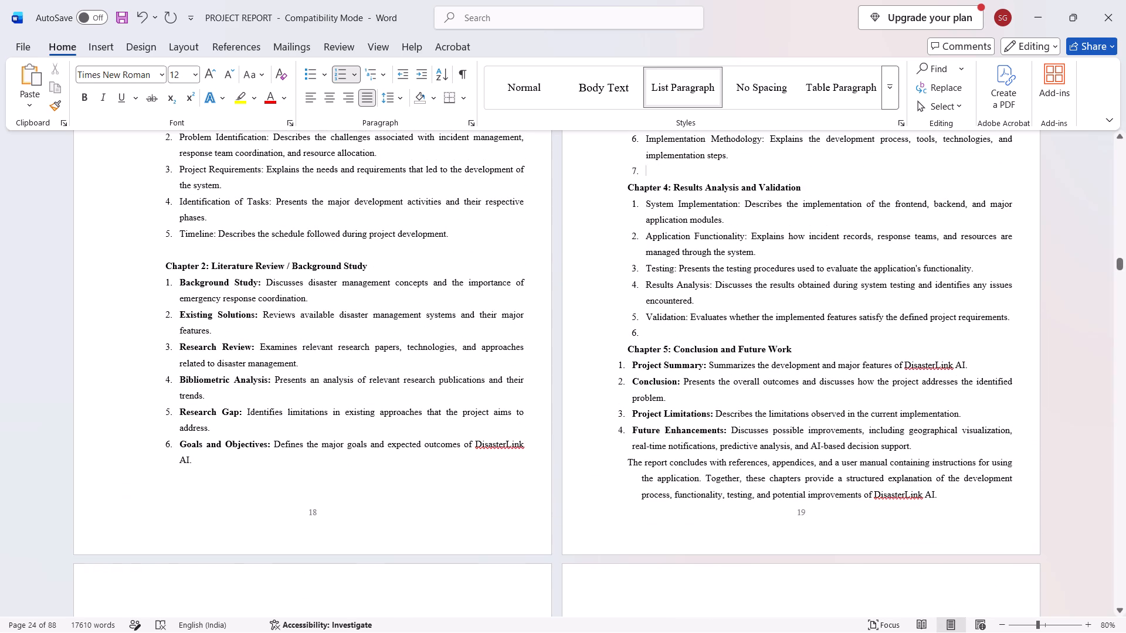
click(663, 331)
key(BackSpace)
click(654, 176)
key(BackSpace)
Remove the bold formatting from the four numbered items under Chapter 5: Conclusion and Future Work.
drag(915, 448, 624, 368)
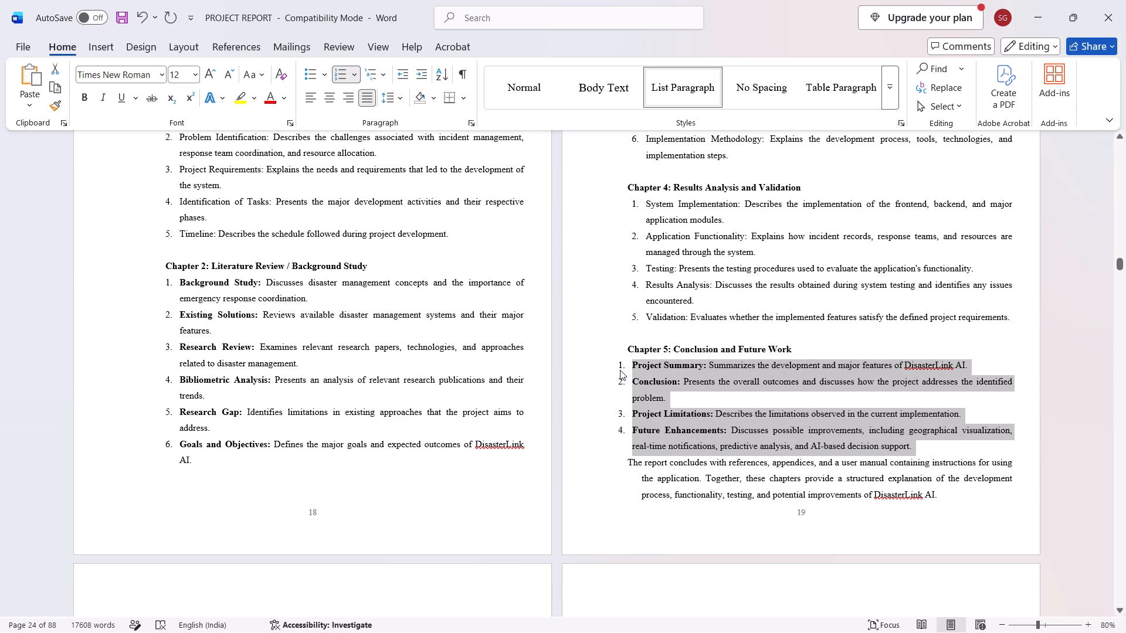
key(ctrl+b)
Indent the numbered list under Chapter 5: Conclusion and Future Work to align with the Chapter 4 list.
click(619, 364)
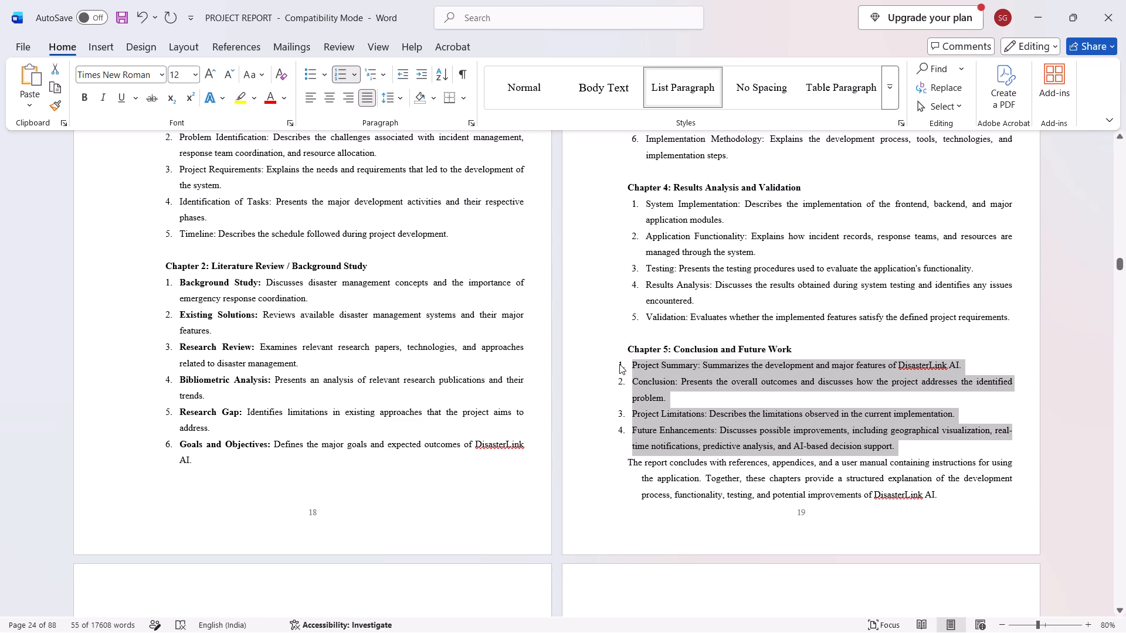
drag(619, 364, 634, 365)
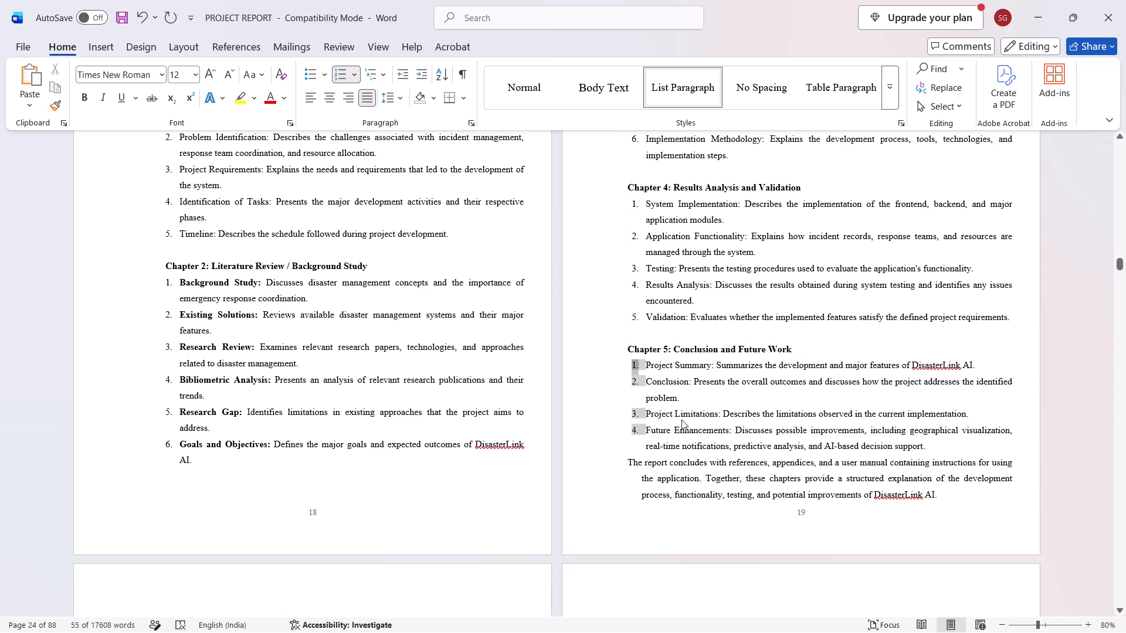
Remove the list indentation from the closing paragraph beginning "The report concludes with references" so it starts at the margin.
click(623, 458)
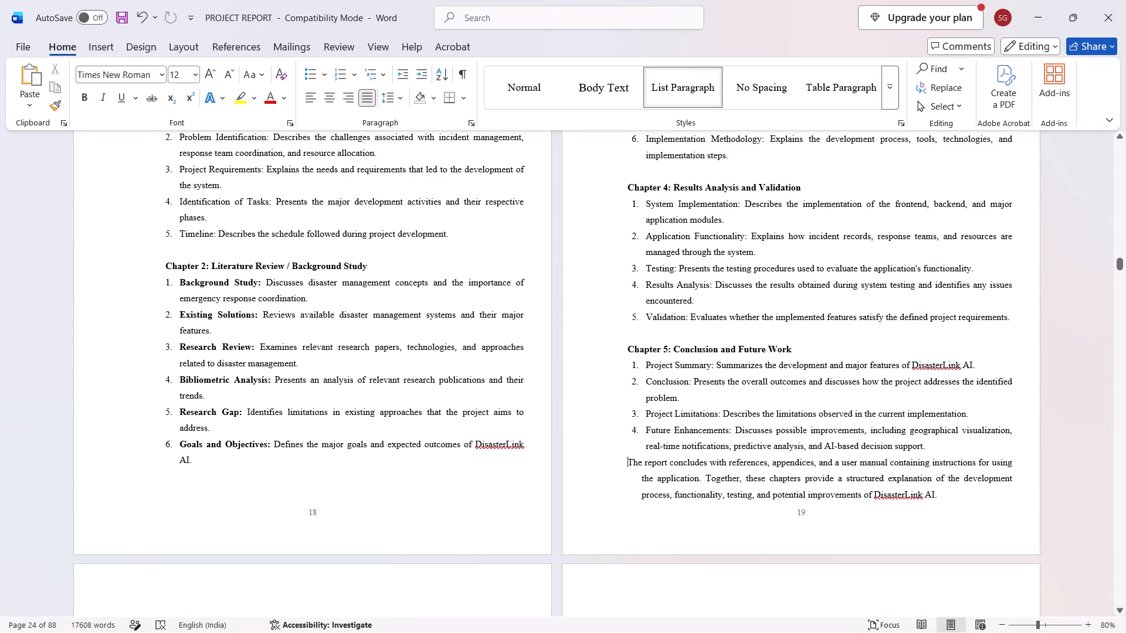
key(BackSpace)
key(BackSpace)
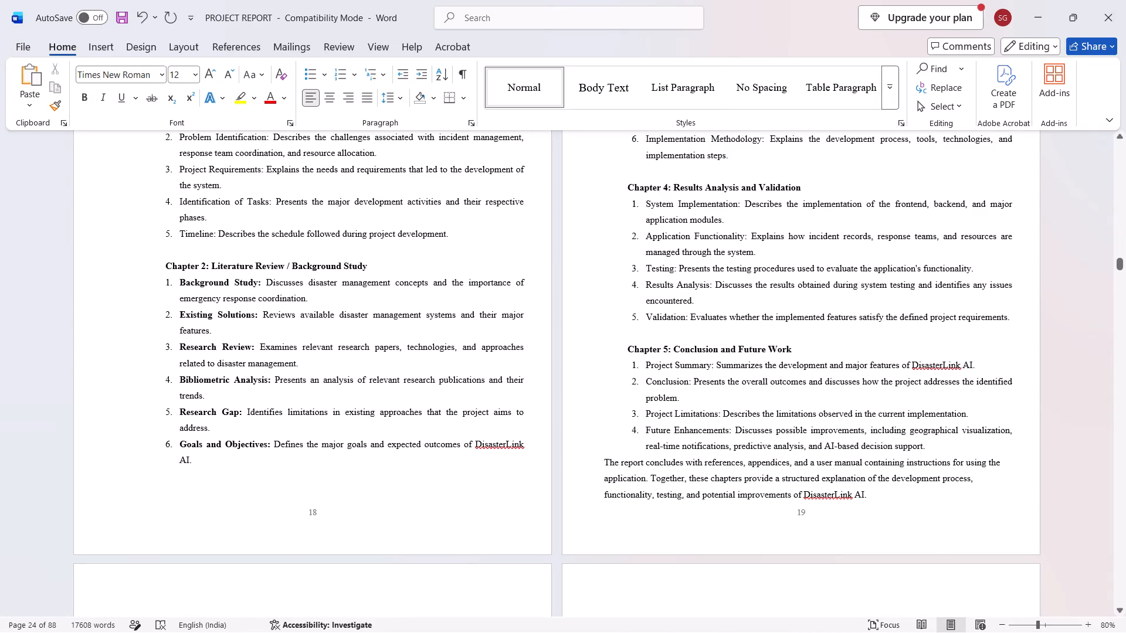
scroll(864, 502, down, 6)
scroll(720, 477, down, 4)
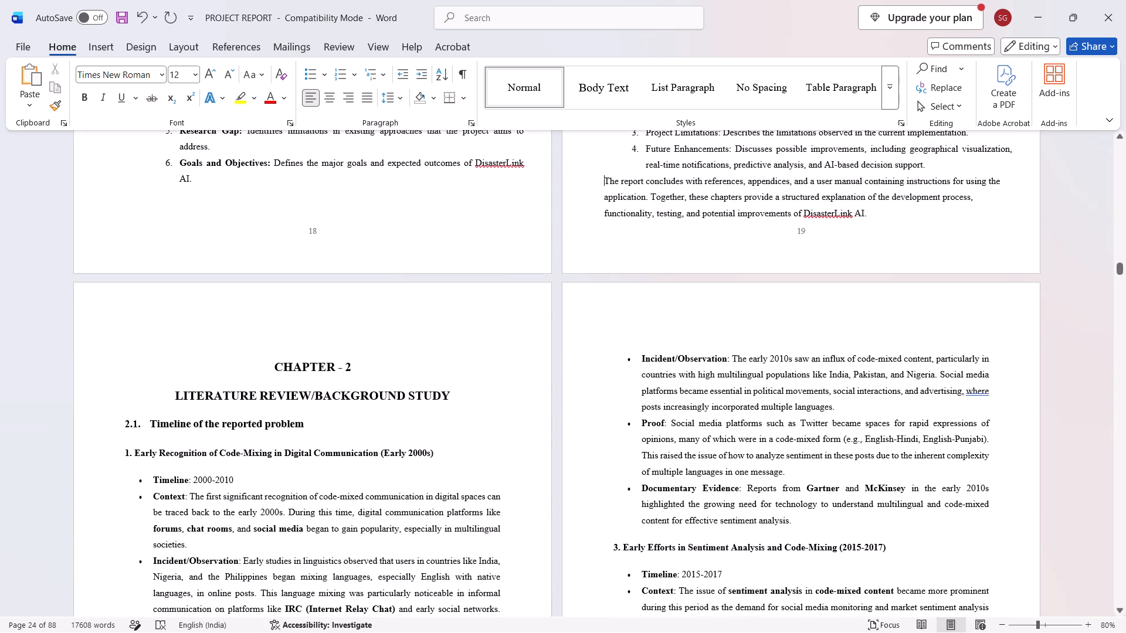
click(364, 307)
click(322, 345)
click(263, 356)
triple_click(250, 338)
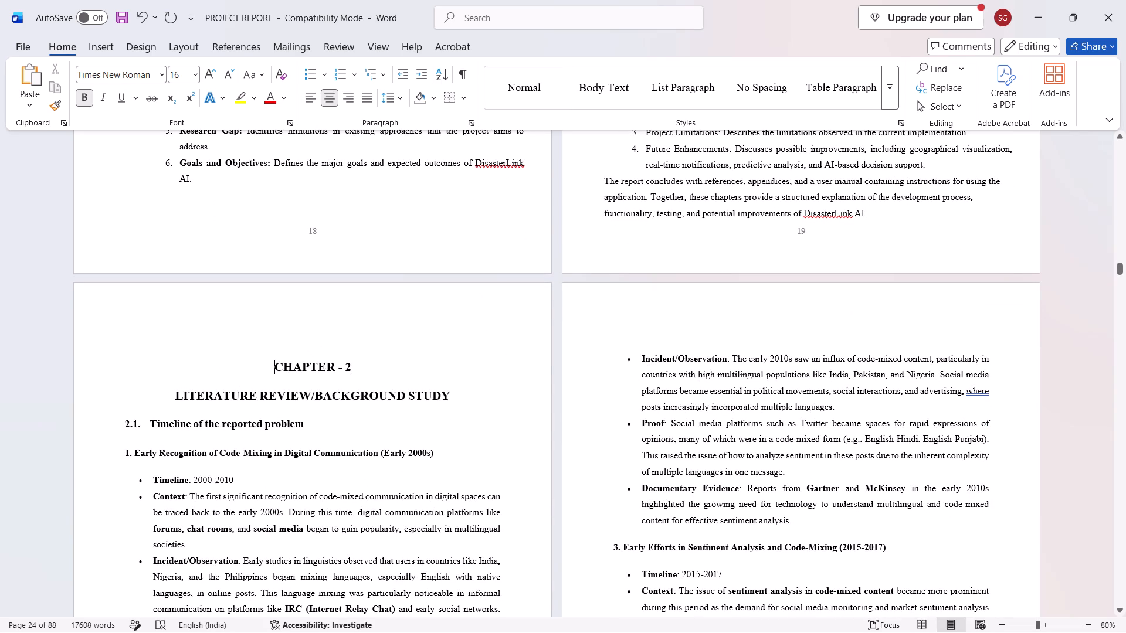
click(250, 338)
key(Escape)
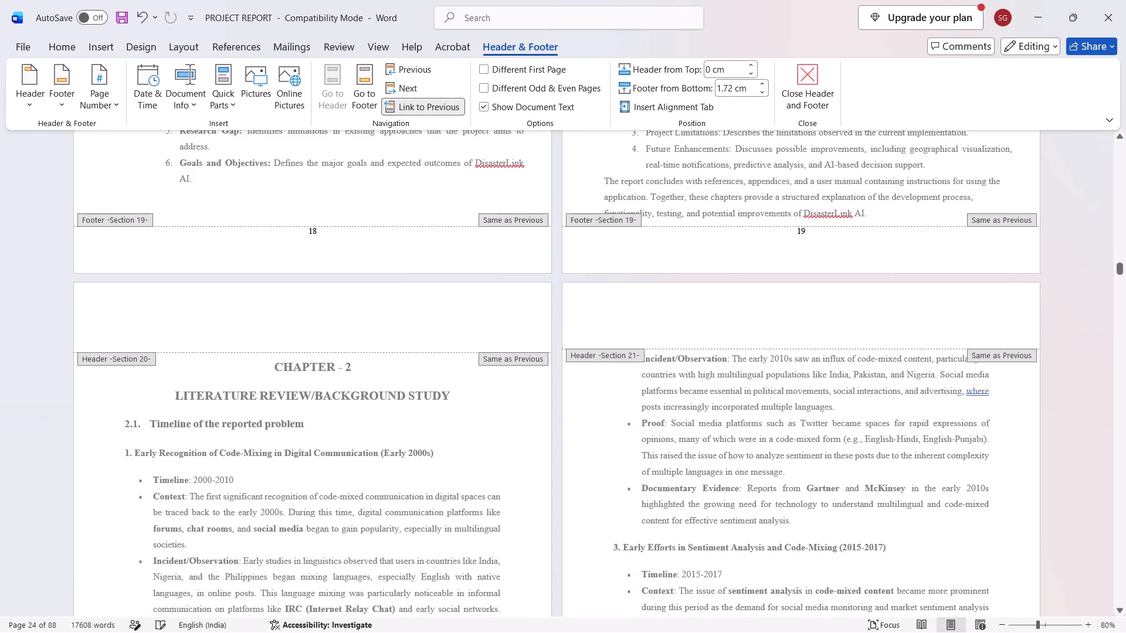
Look through the Chapter 2 content in section 2.1, Timeline of the reported problem.
scroll(330, 352, down, 4)
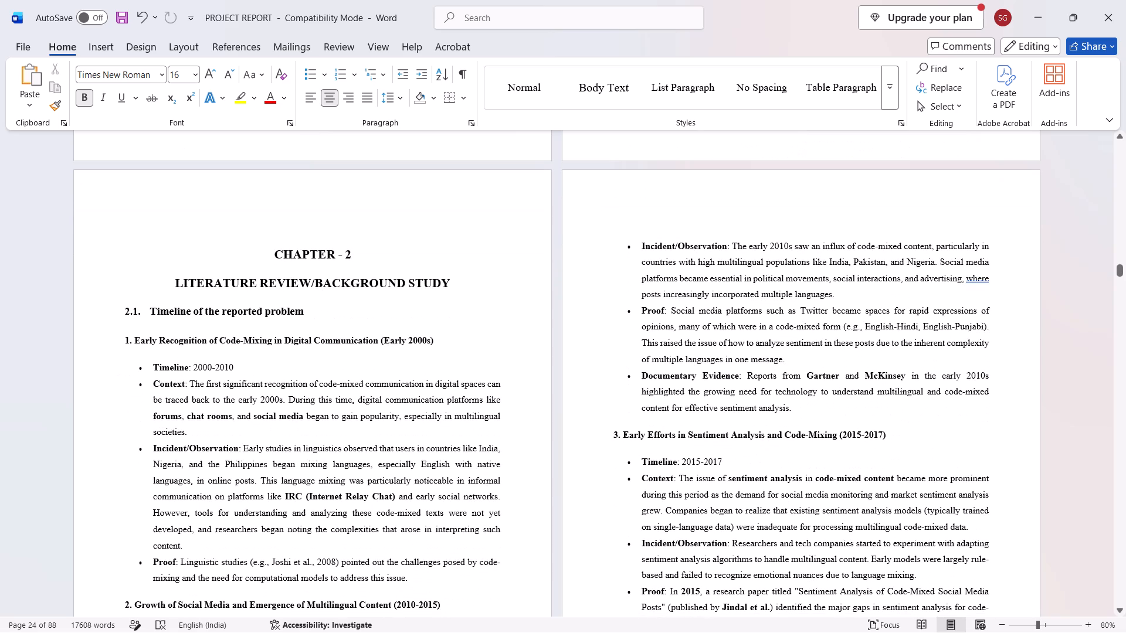
scroll(311, 313, down, 1)
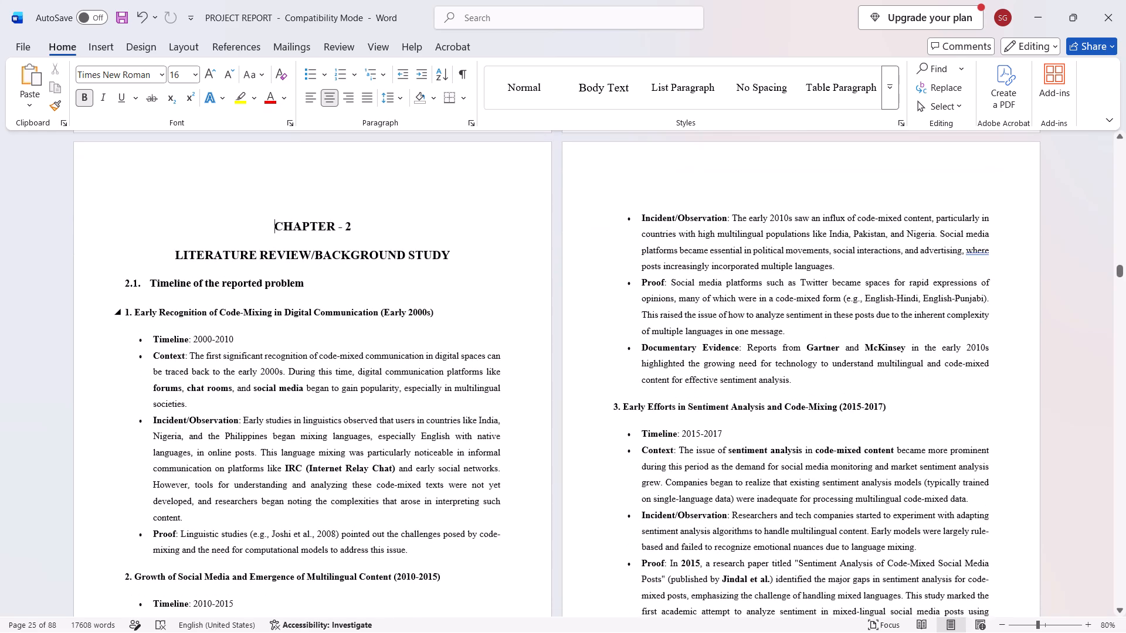
scroll(311, 313, down, 4)
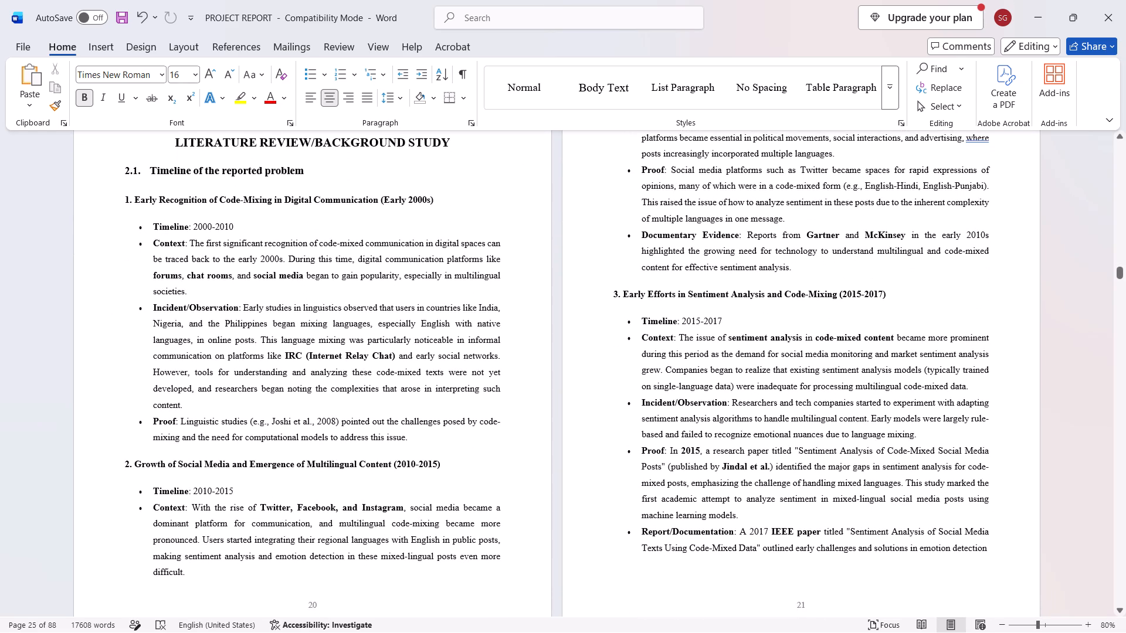
scroll(322, 313, up, 1)
scroll(323, 314, down, 5)
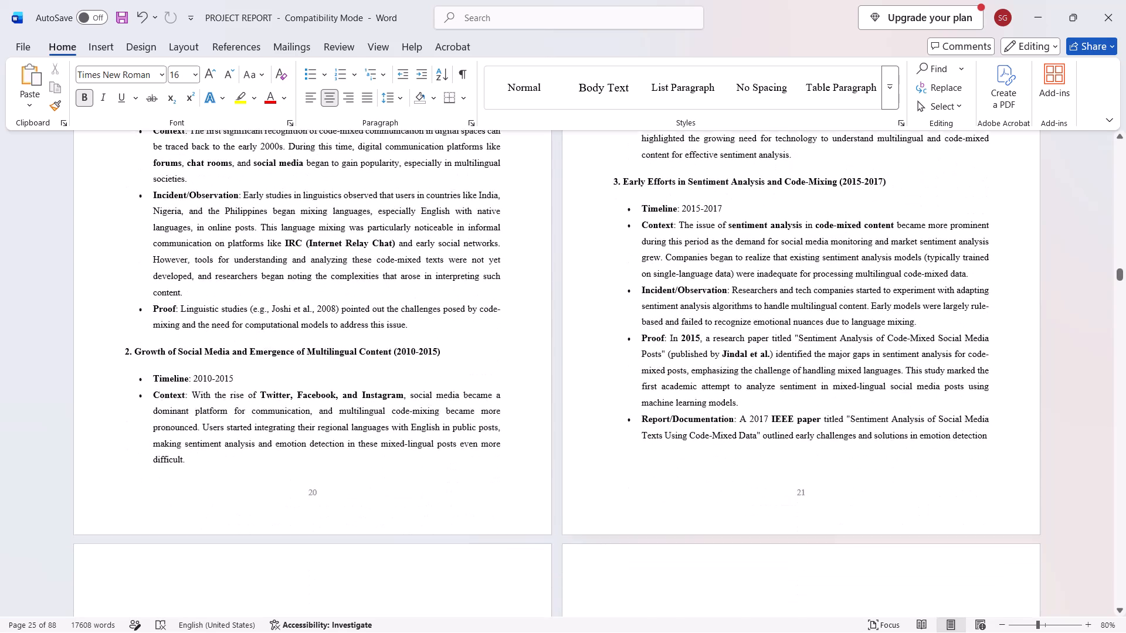
scroll(325, 297, down, 6)
scroll(325, 294, up, 7)
scroll(330, 294, down, 1)
scroll(330, 294, up, 1)
scroll(330, 294, down, 2)
scroll(328, 296, up, 7)
scroll(313, 303, down, 1)
Look back through the adapted Chapter 1 sections, from Organization of the Report up to the stakeholder requirements.
scroll(313, 303, up, 12)
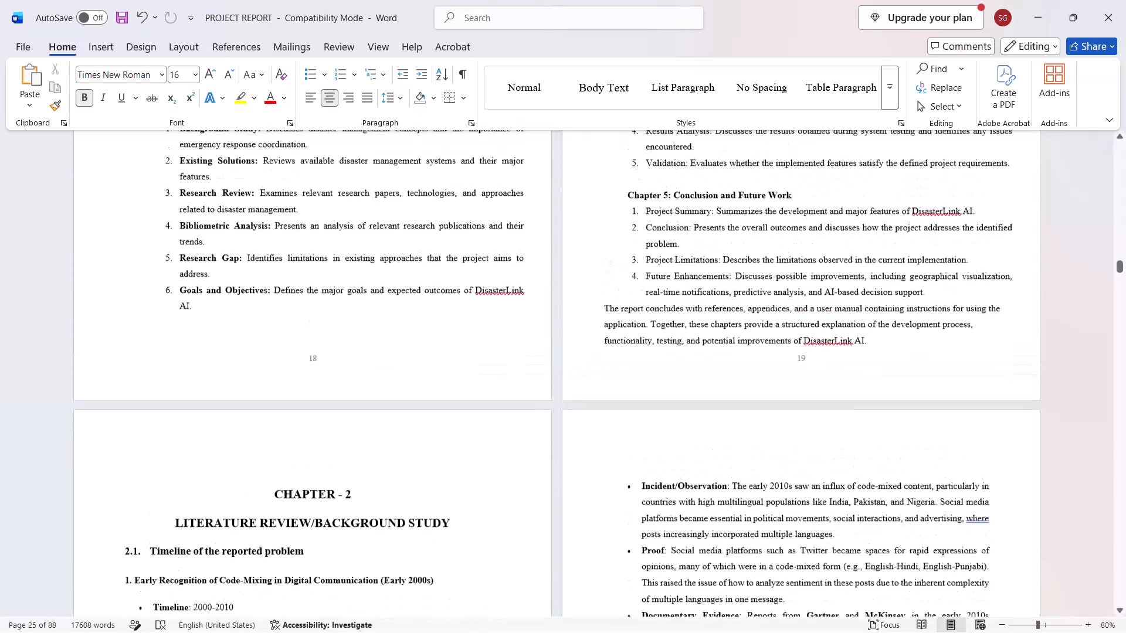
scroll(308, 306, up, 3)
scroll(308, 306, down, 1)
scroll(308, 306, up, 2)
scroll(307, 307, down, 1)
scroll(307, 307, up, 18)
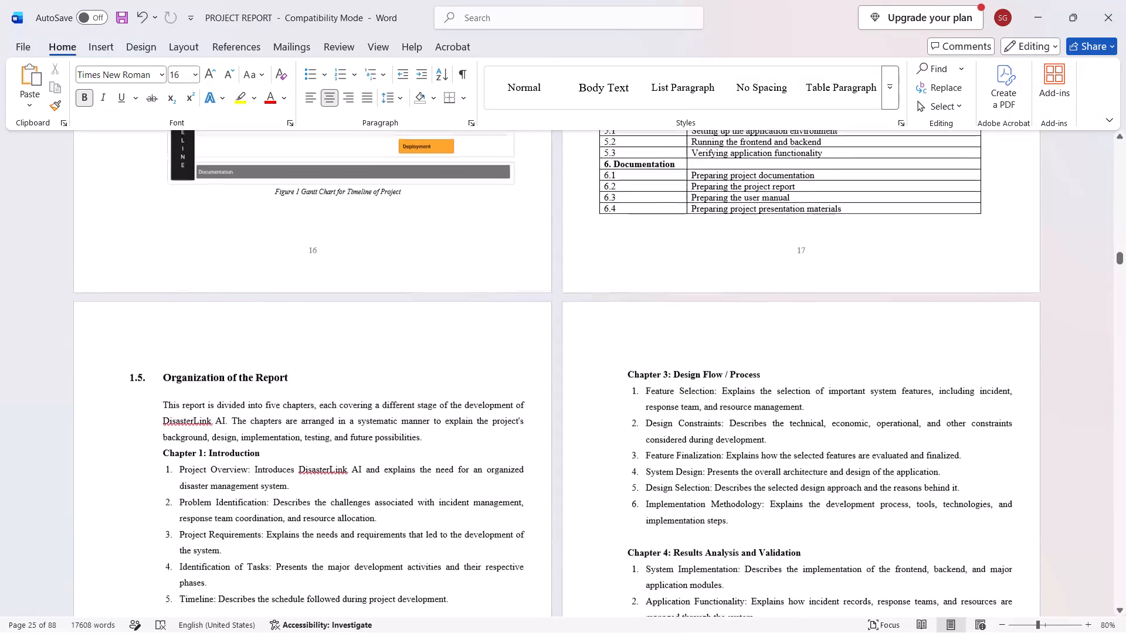
scroll(307, 308, up, 20)
scroll(307, 308, up, 2)
scroll(306, 309, down, 1)
scroll(306, 309, up, 4)
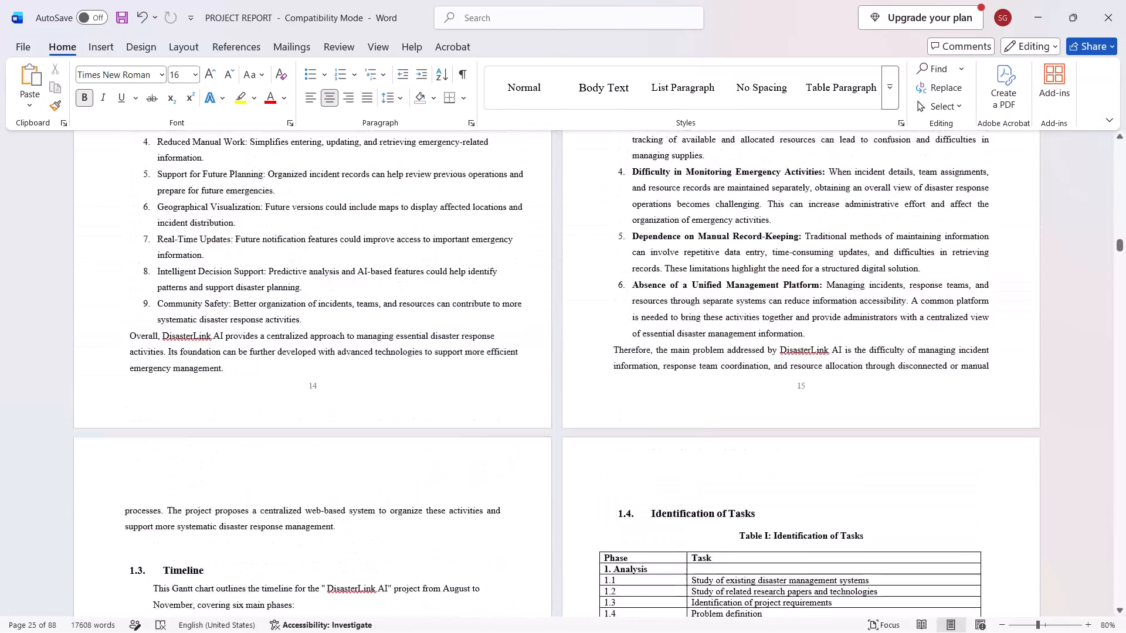
scroll(306, 309, up, 11)
scroll(306, 309, down, 1)
scroll(306, 309, up, 13)
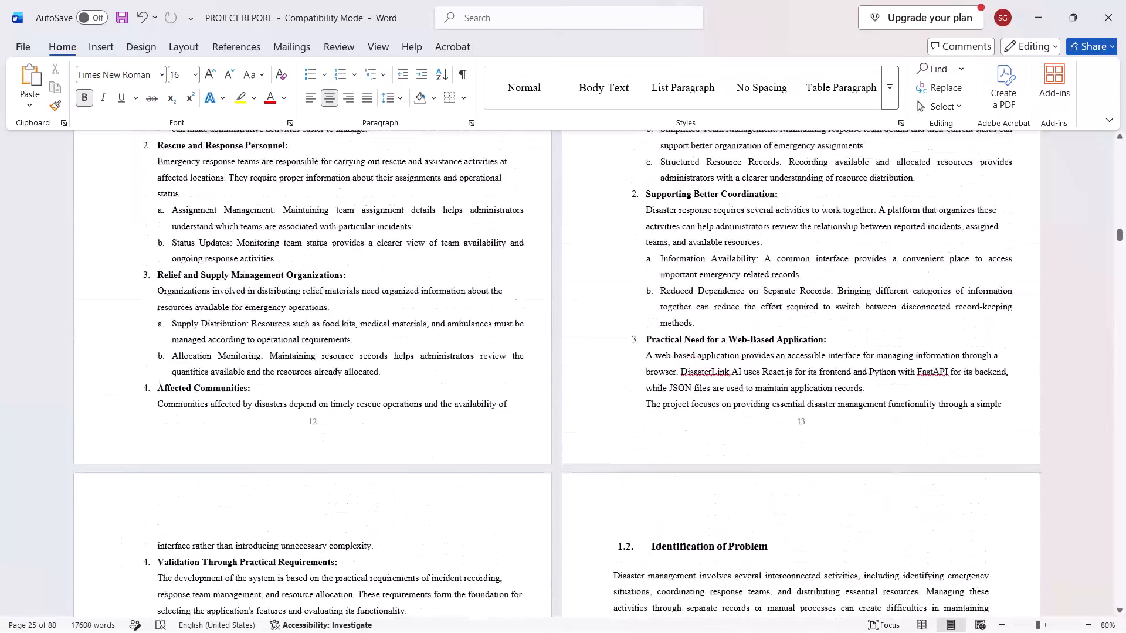
scroll(306, 309, up, 3)
scroll(306, 309, down, 1)
scroll(306, 309, up, 3)
scroll(306, 309, down, 2)
scroll(306, 309, up, 17)
Review the report's opening pages, from the title page and bonafide certificate through the acknowledgments and table of contents to the Abstract.
middle_click(287, 397)
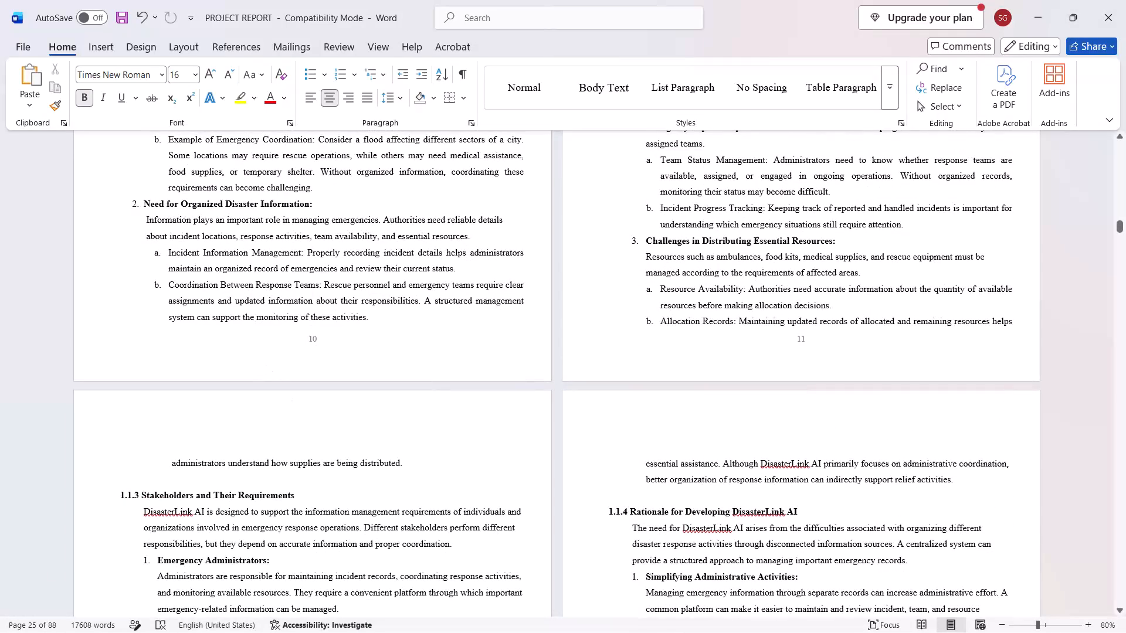
scroll(287, 397, up, 1)
middle_click(64, 513)
middle_click(97, 274)
scroll(101, 307, down, 3)
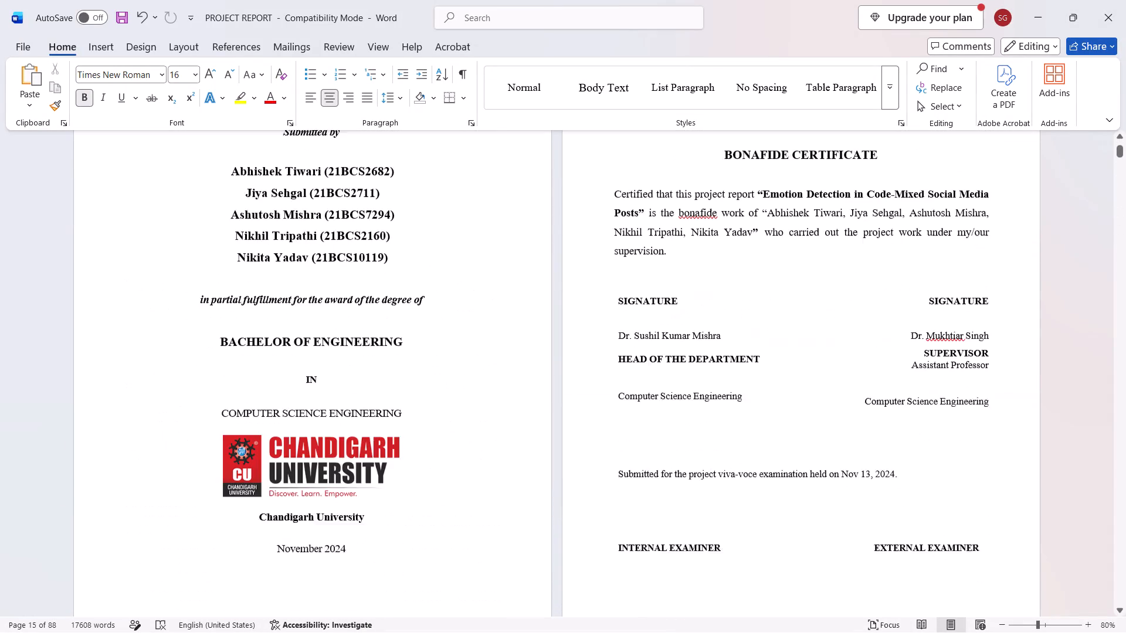
scroll(103, 314, down, 6)
scroll(108, 315, up, 1)
scroll(137, 319, down, 13)
scroll(458, 346, up, 1)
scroll(458, 346, down, 1)
scroll(459, 348, up, 1)
scroll(462, 349, down, 2)
scroll(537, 353, up, 1)
scroll(542, 355, down, 4)
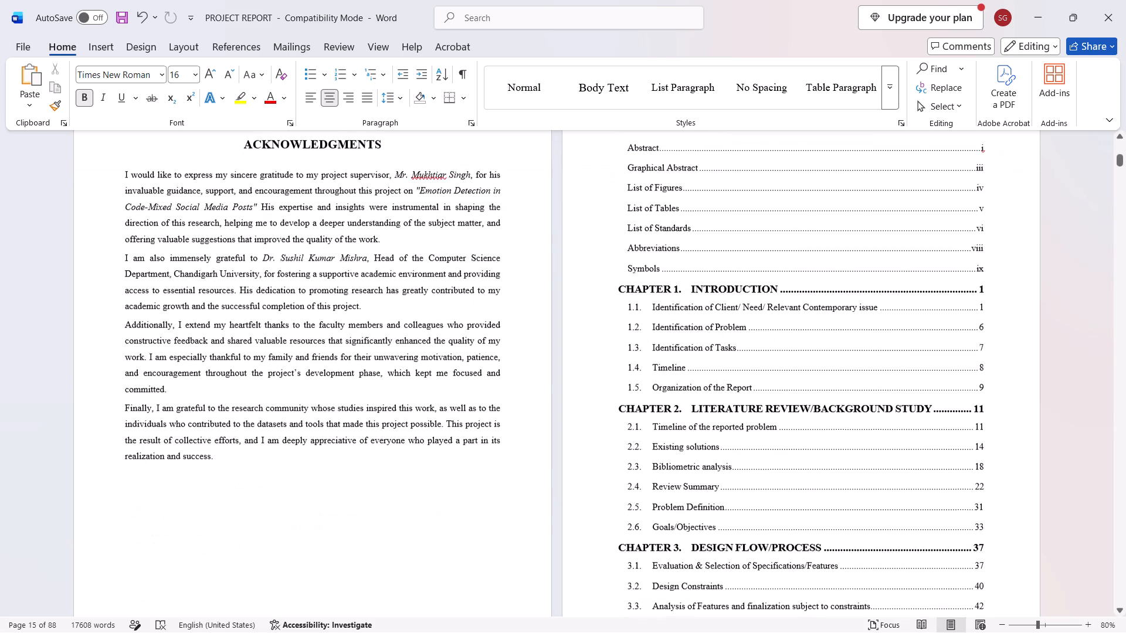
scroll(697, 261, down, 9)
scroll(625, 314, down, 3)
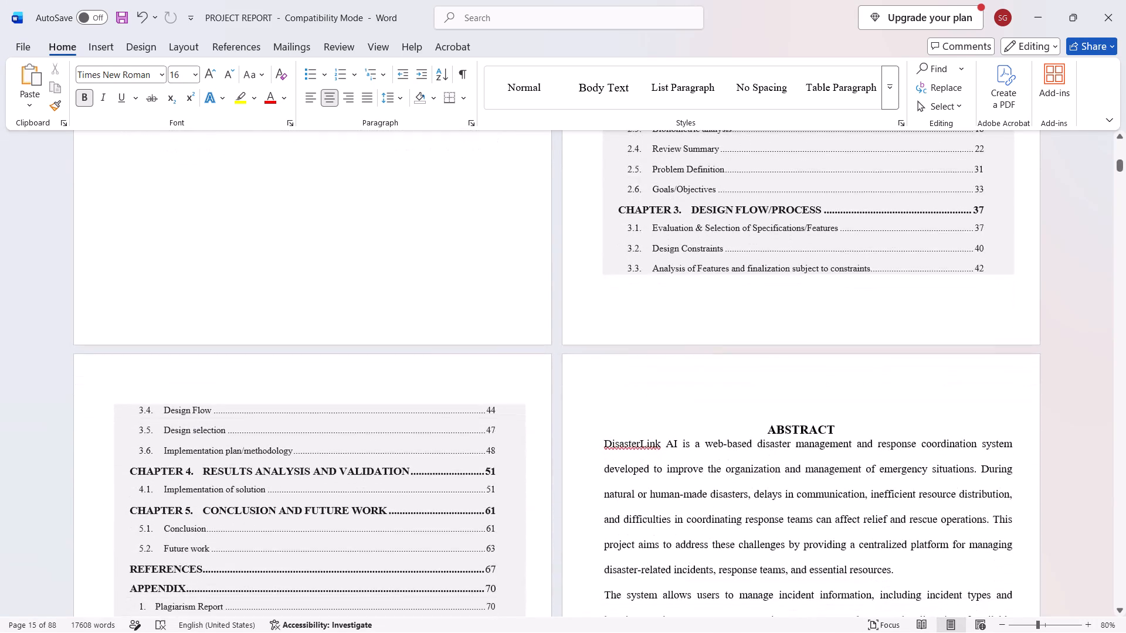
scroll(377, 333, down, 9)
scroll(664, 214, down, 9)
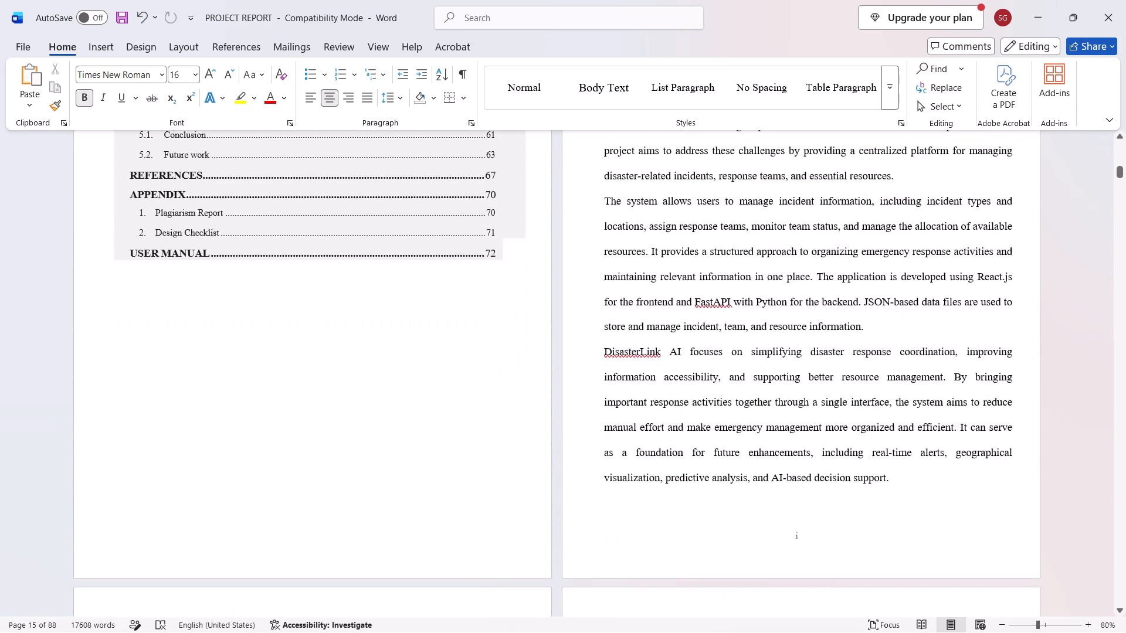
Review the remaining front matter, including the Hindi and graphical abstracts and the lists of figures, tables and standards.
scroll(670, 214, down, 3)
scroll(669, 216, up, 1)
scroll(669, 217, down, 9)
scroll(616, 244, up, 1)
scroll(609, 249, down, 10)
scroll(567, 258, up, 1)
scroll(569, 258, down, 2)
scroll(569, 260, up, 1)
scroll(569, 260, down, 2)
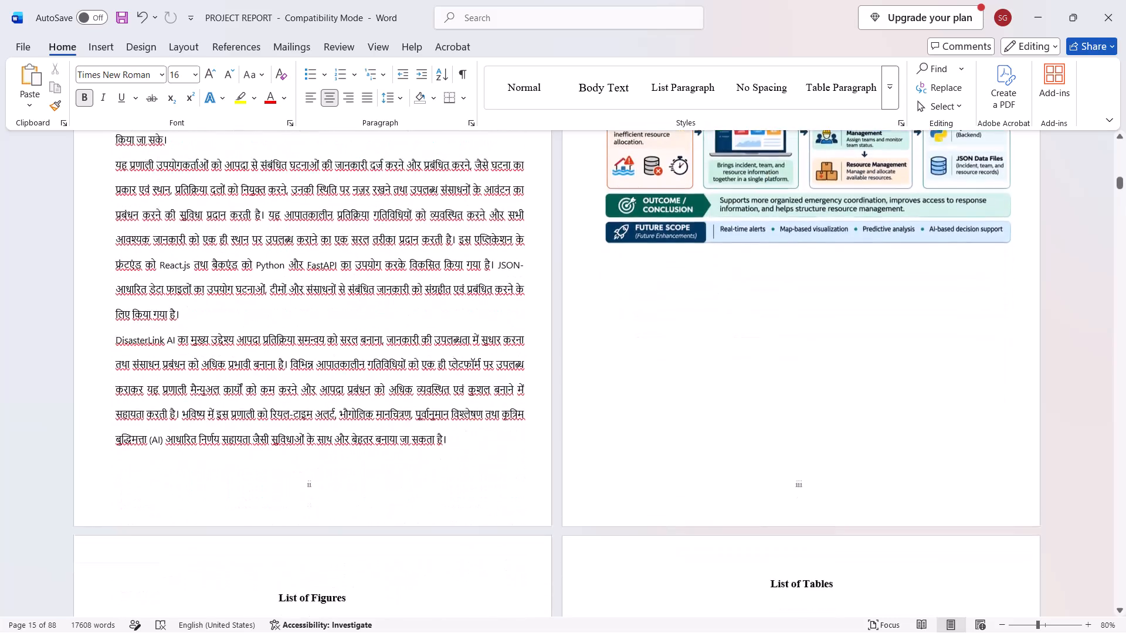
scroll(569, 260, down, 12)
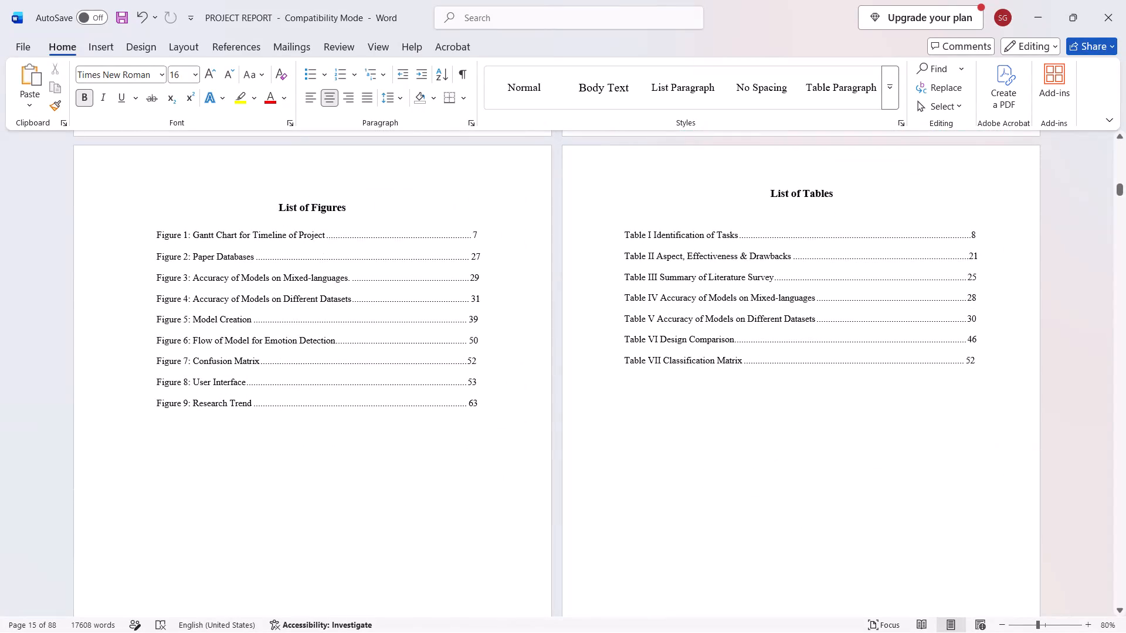
scroll(370, 234, down, 4)
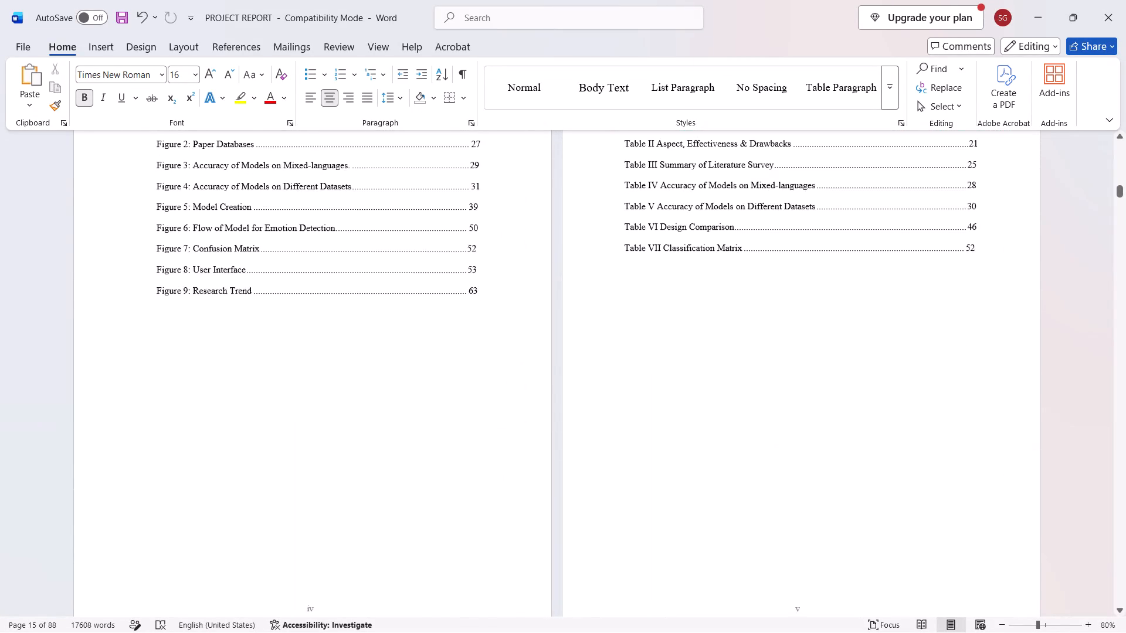
scroll(369, 235, down, 17)
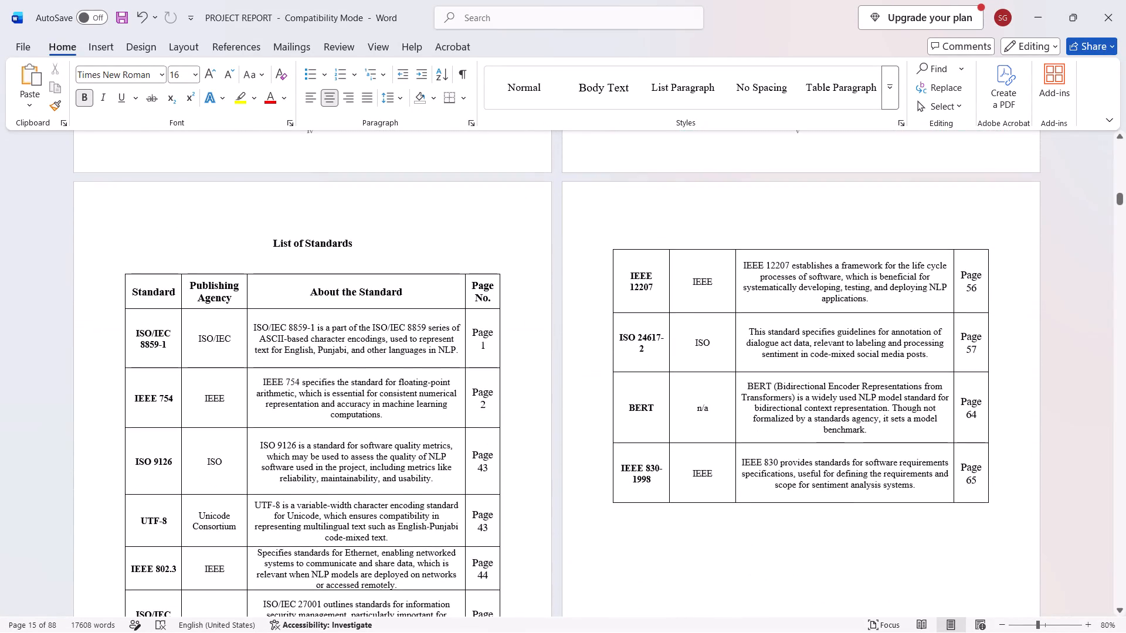
scroll(374, 233, down, 5)
scroll(374, 233, up, 2)
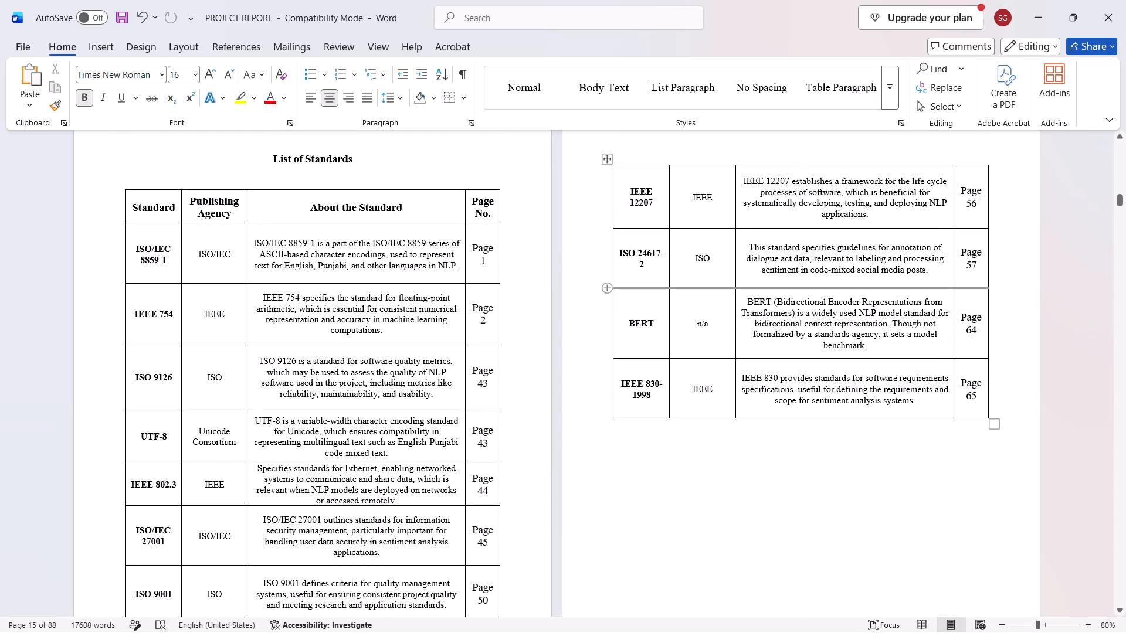
scroll(569, 288, down, 8)
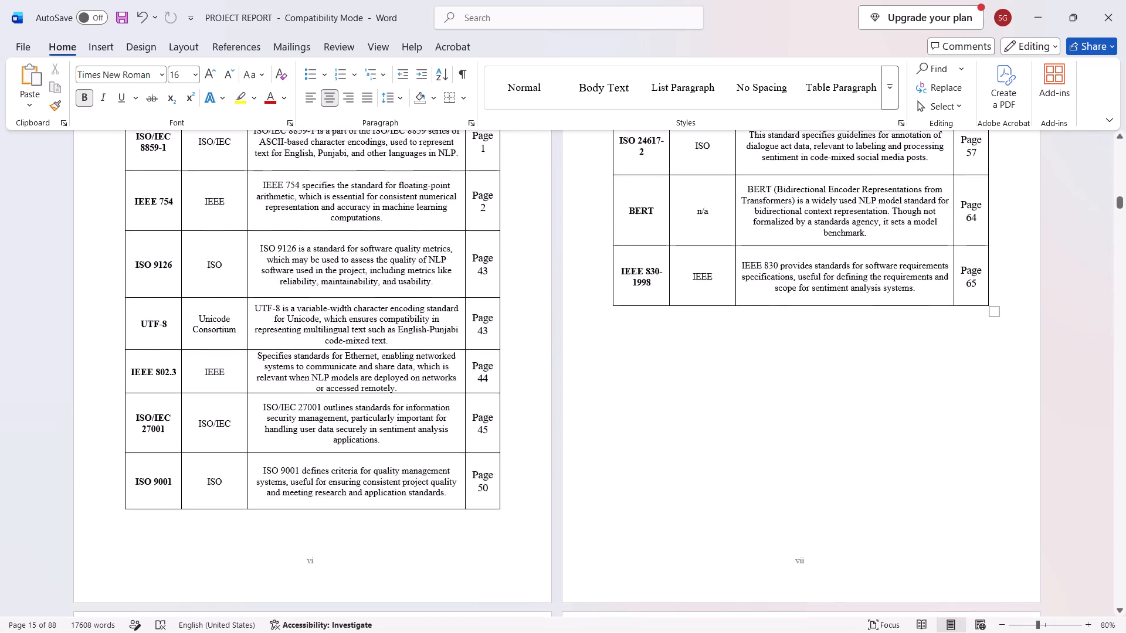
scroll(561, 264, down, 14)
scroll(561, 257, up, 1)
scroll(567, 255, down, 7)
scroll(565, 258, up, 1)
scroll(576, 252, down, 13)
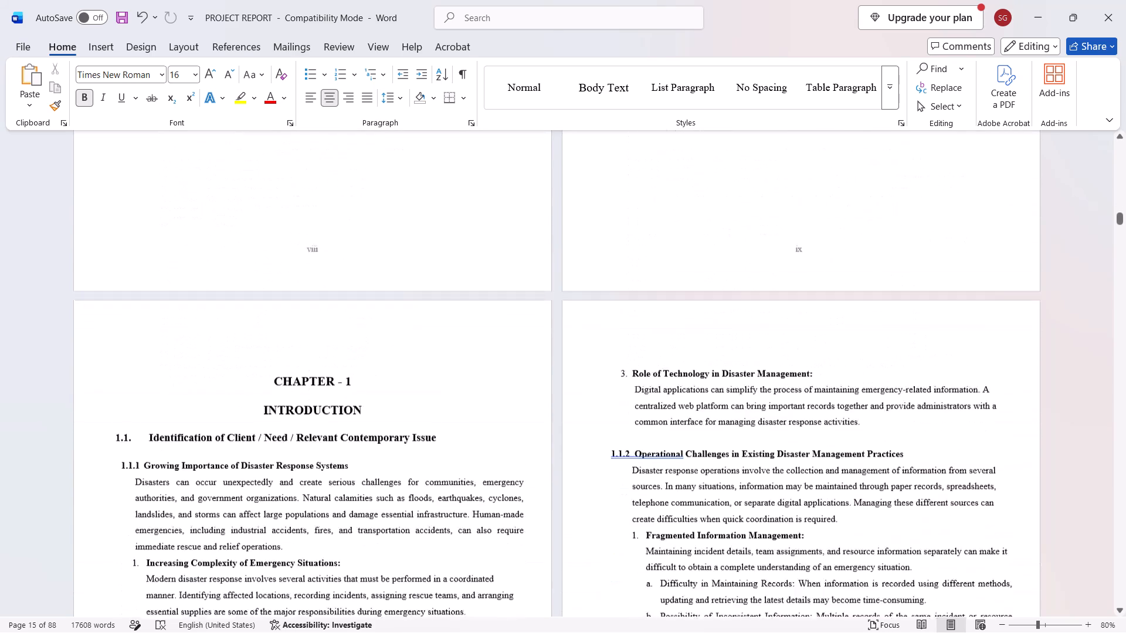
Look through the adapted Chapter 1 content in sections 1.1.1 to 1.1.4.
scroll(563, 259, down, 1)
scroll(561, 262, up, 1)
scroll(559, 263, down, 6)
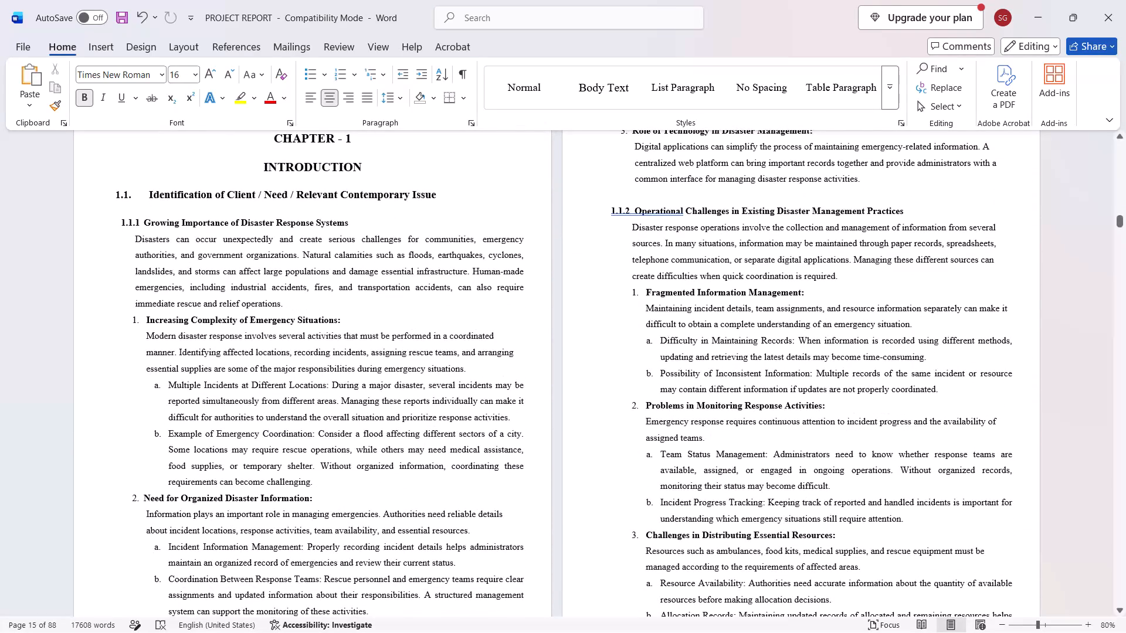
scroll(408, 295, down, 3)
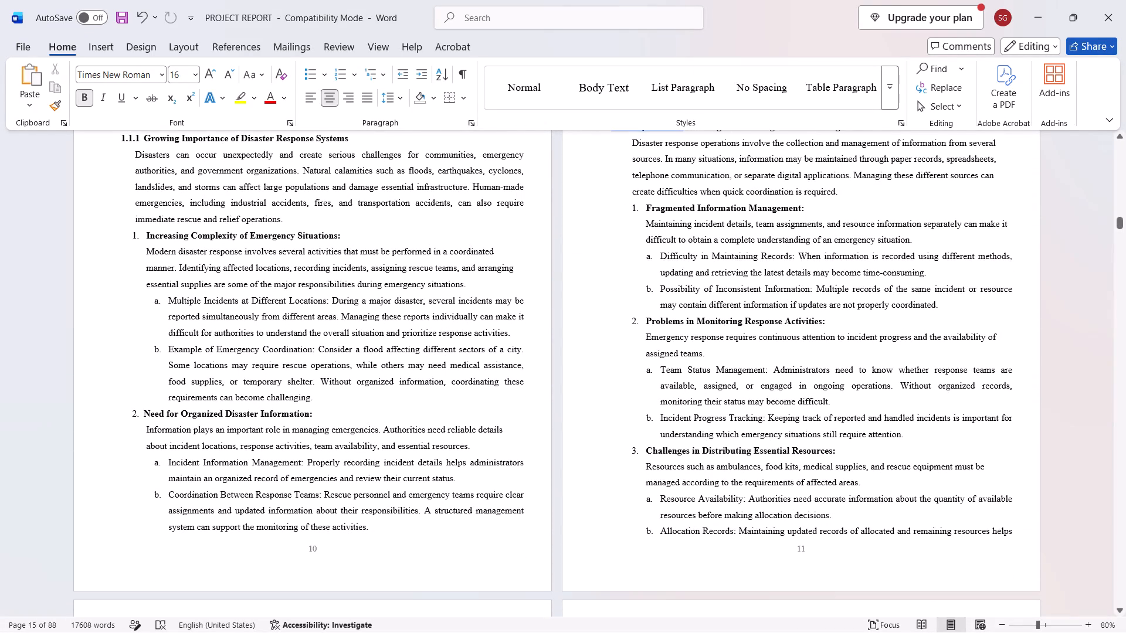
scroll(401, 290, down, 1)
scroll(401, 290, up, 10)
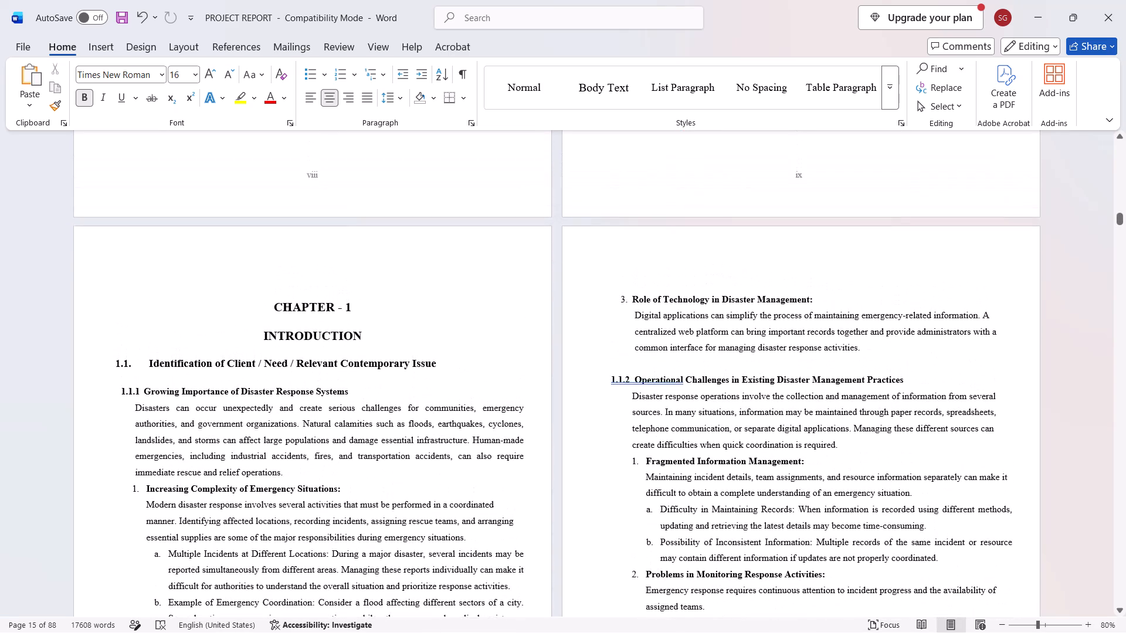
scroll(449, 263, down, 20)
scroll(449, 263, down, 6)
scroll(425, 251, up, 1)
scroll(425, 251, down, 7)
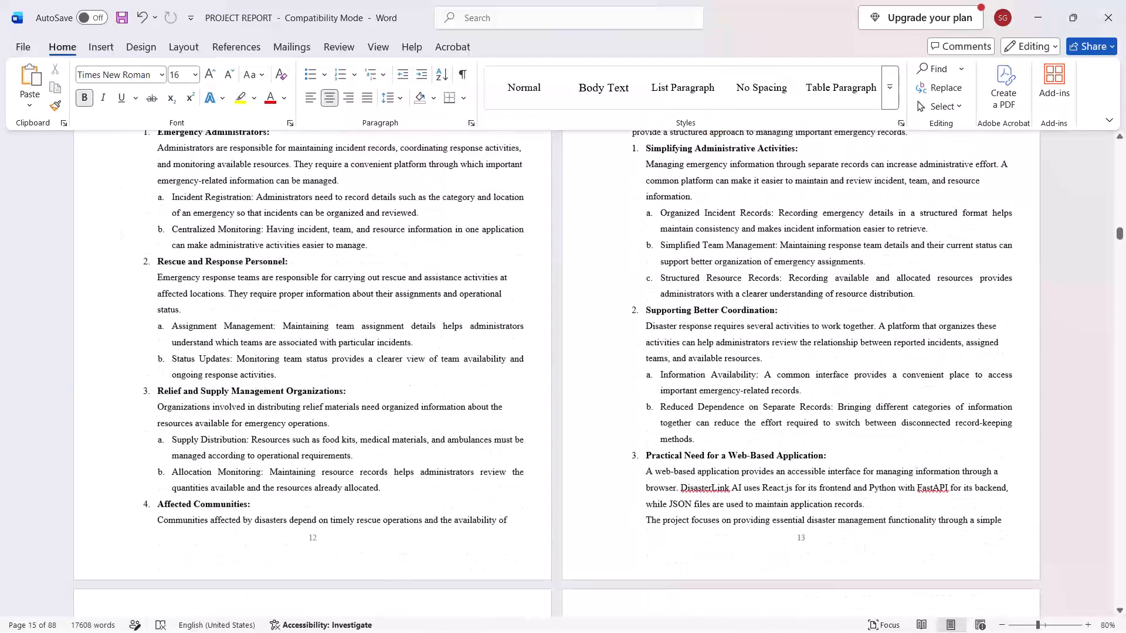
scroll(427, 248, down, 1)
scroll(424, 247, up, 4)
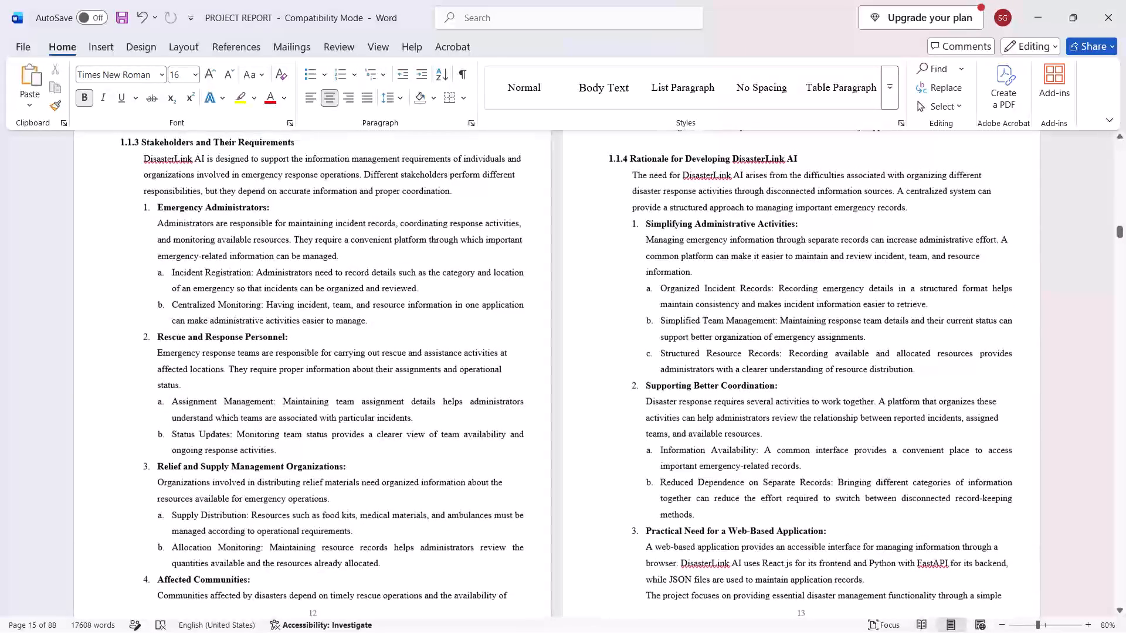
scroll(421, 247, up, 9)
scroll(421, 247, down, 1)
Switch to the reference report PDF in Acrobat and look back from section 1.5, Organization of the Report, through section 1.2, Identification of Problem.
key(alt+Tab)
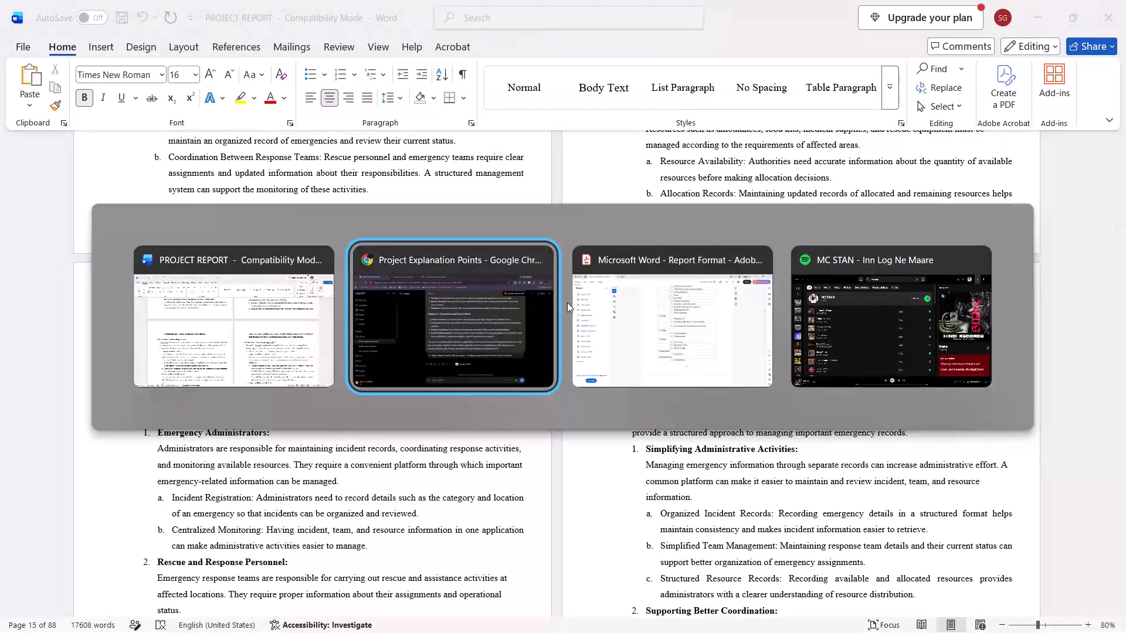
alt+click(618, 307)
scroll(616, 308, down, 19)
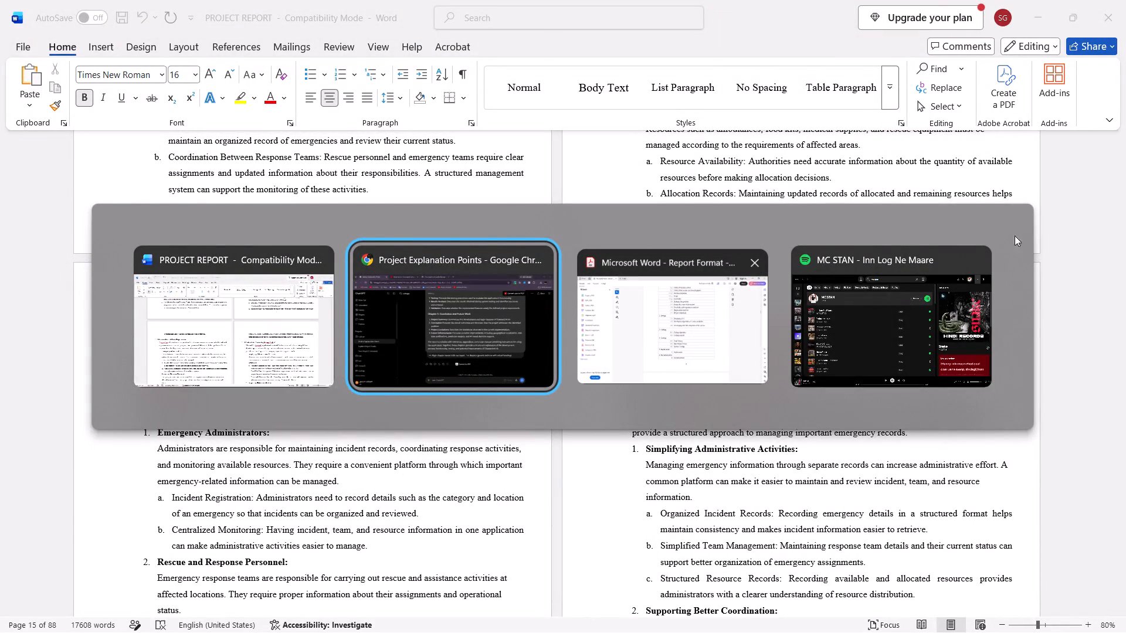
drag(1087, 210, 1086, 235)
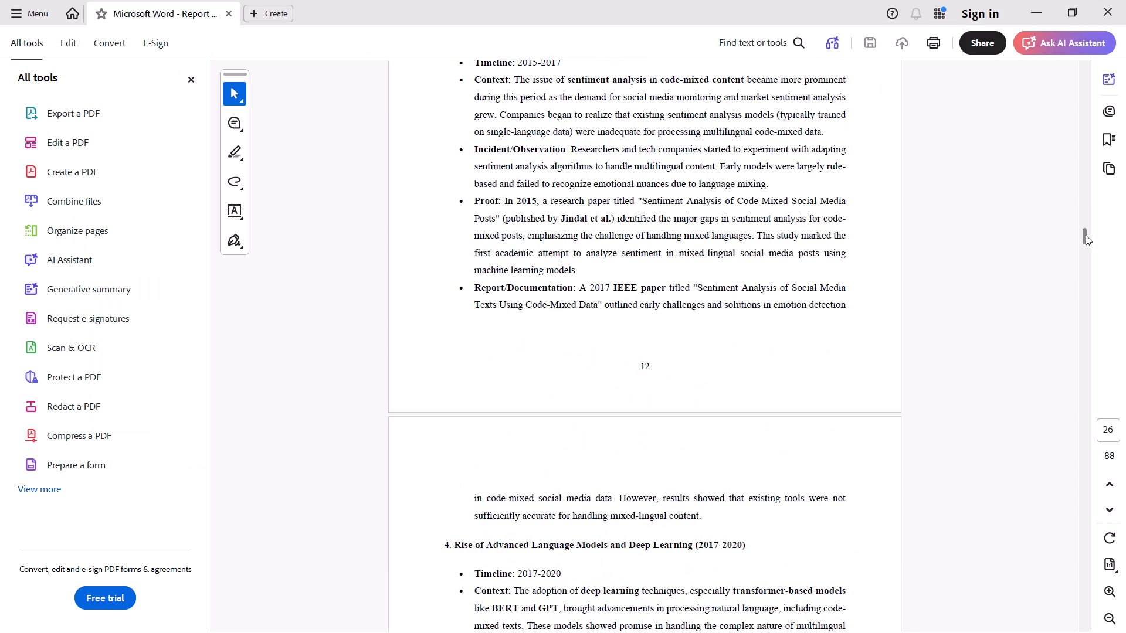
drag(1086, 235, 1088, 220)
scroll(773, 221, up, 2)
scroll(773, 221, down, 1)
scroll(773, 221, up, 9)
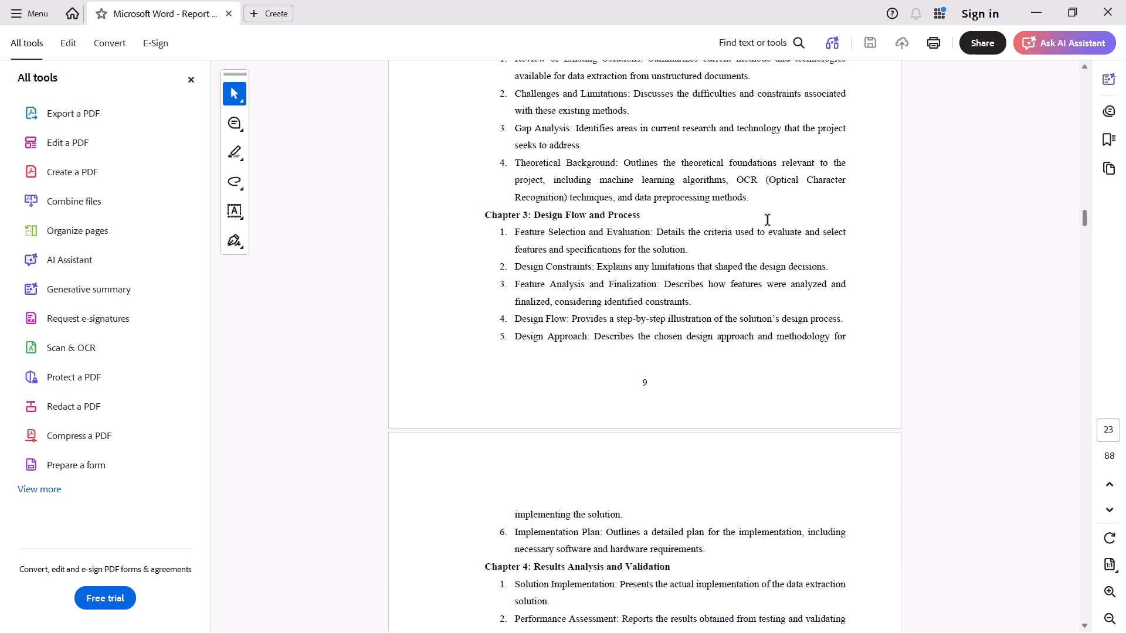
scroll(771, 221, up, 8)
scroll(787, 224, down, 1)
scroll(787, 224, up, 1)
scroll(787, 224, down, 1)
scroll(787, 224, up, 14)
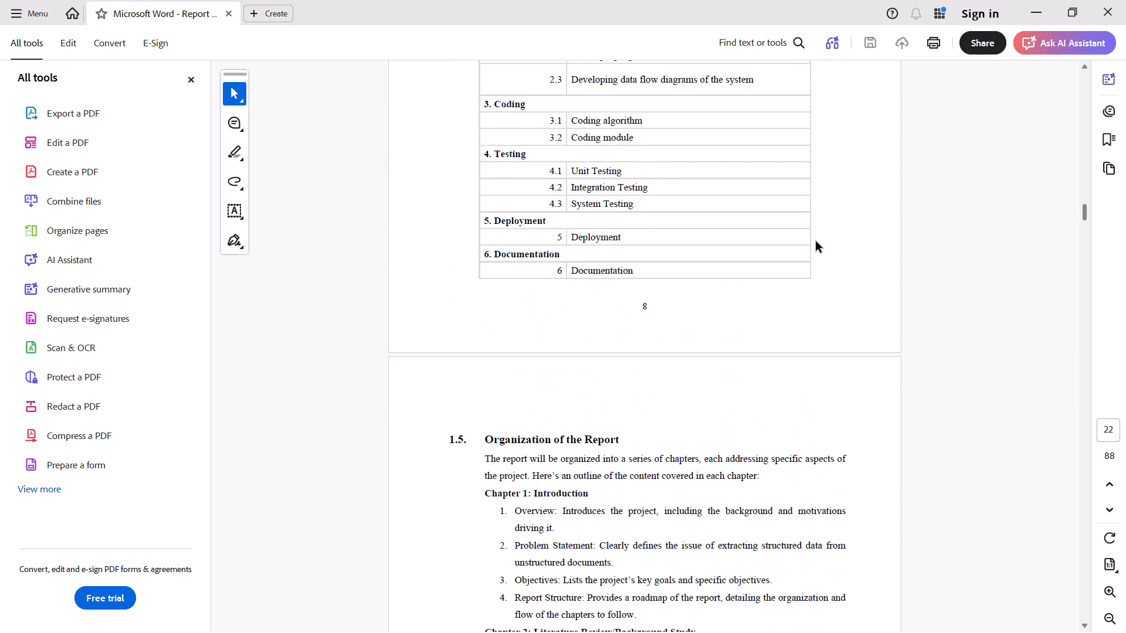
scroll(891, 294, up, 2)
middle_click(890, 325)
middle_drag(951, 384, 968, 201)
scroll(951, 384, up, 1)
scroll(846, 294, up, 5)
scroll(853, 300, down, 1)
scroll(853, 300, up, 11)
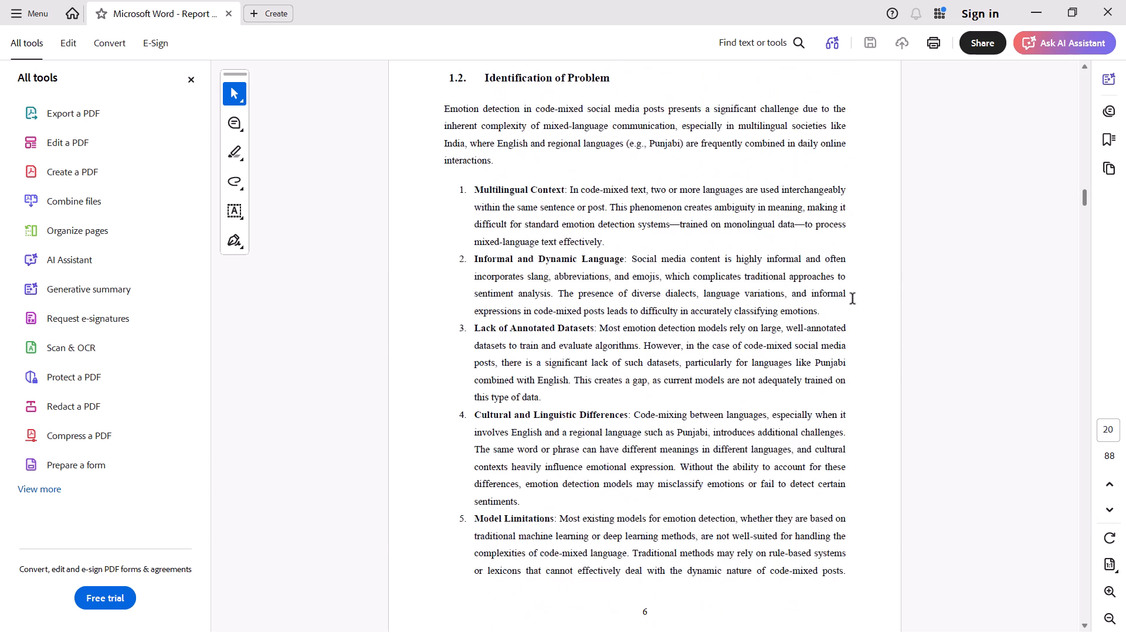
scroll(853, 300, down, 1)
scroll(853, 300, up, 11)
scroll(855, 300, down, 2)
scroll(855, 300, up, 1)
scroll(855, 300, down, 1)
scroll(855, 300, up, 7)
scroll(855, 300, down, 1)
scroll(860, 179, up, 7)
scroll(849, 94, up, 7)
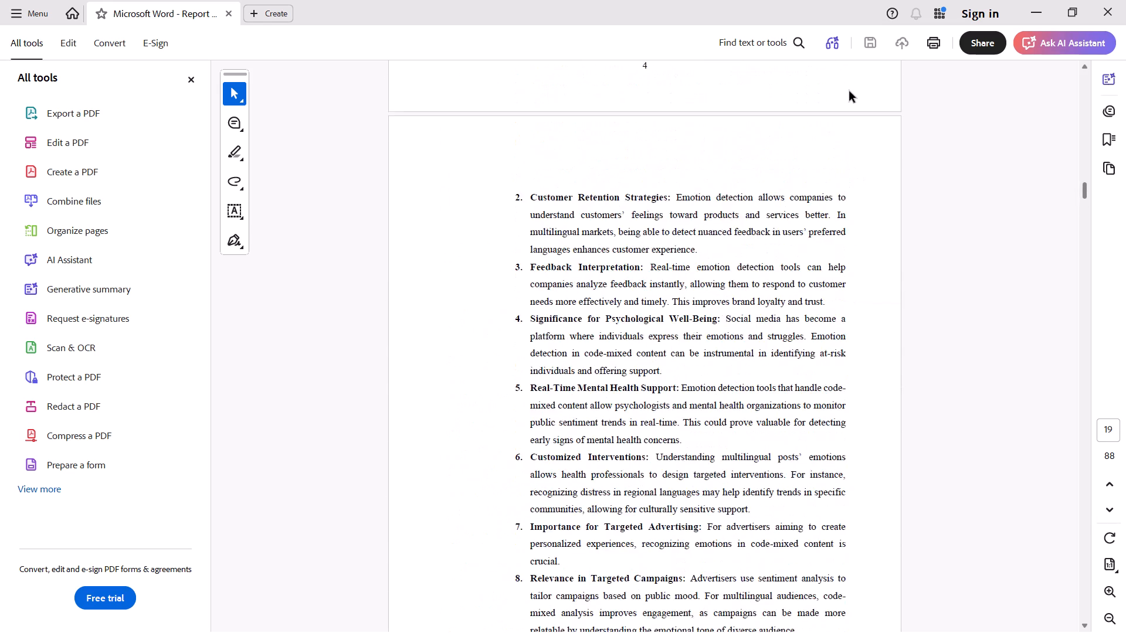
Examine the reference report's section 1.1, from 1.1.5 Contemporary Issue and Broader Implications back to the start of Chapter 1.
scroll(849, 91, up, 10)
scroll(877, 425, up, 10)
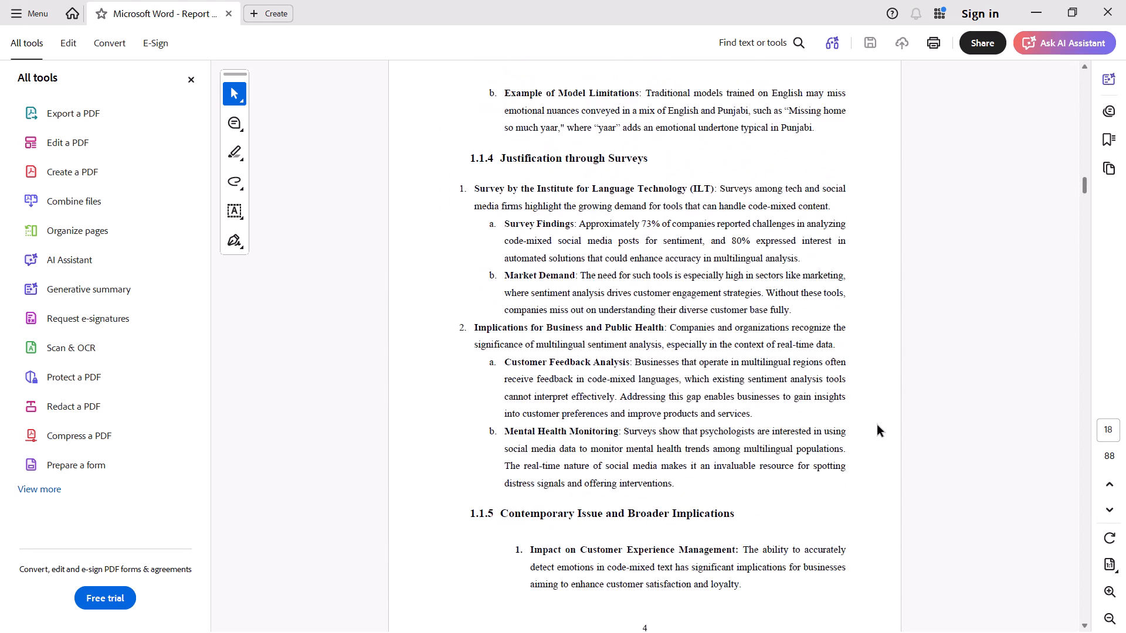
scroll(877, 426, up, 11)
scroll(877, 426, up, 11)
scroll(877, 426, down, 2)
scroll(877, 426, up, 11)
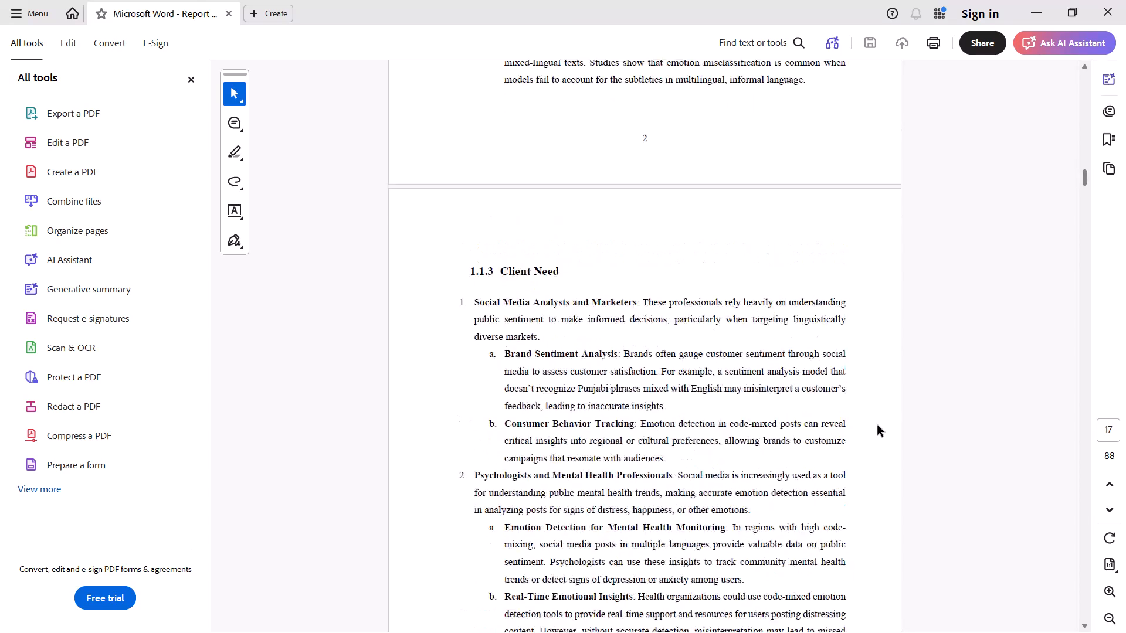
scroll(877, 426, up, 9)
scroll(877, 427, down, 1)
scroll(880, 427, up, 17)
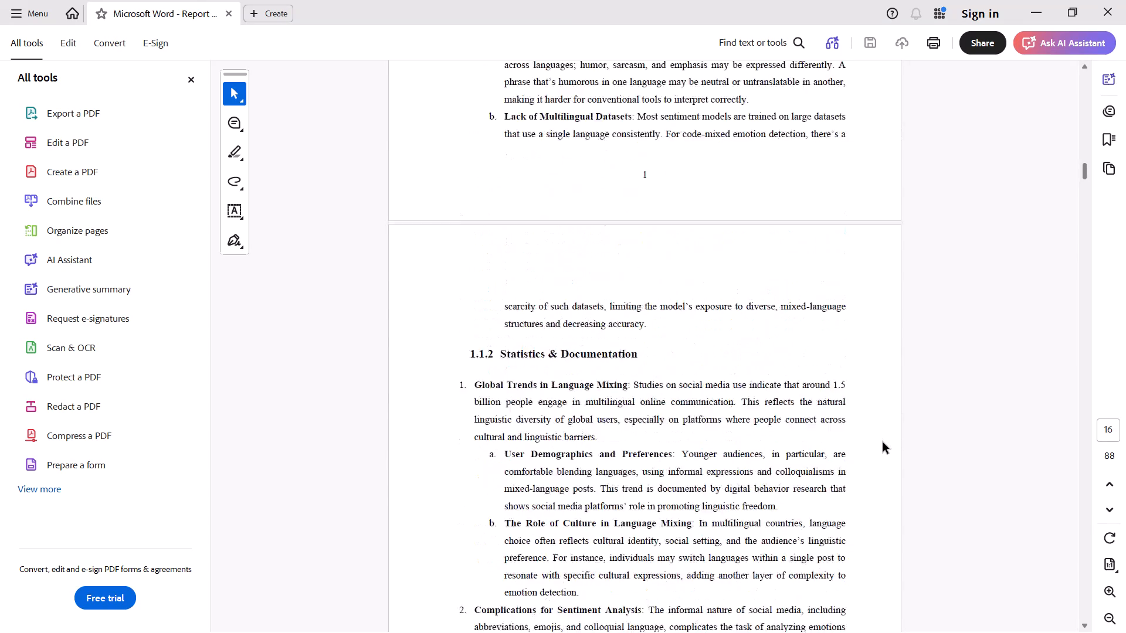
scroll(883, 443, up, 3)
scroll(883, 443, down, 1)
scroll(883, 443, up, 8)
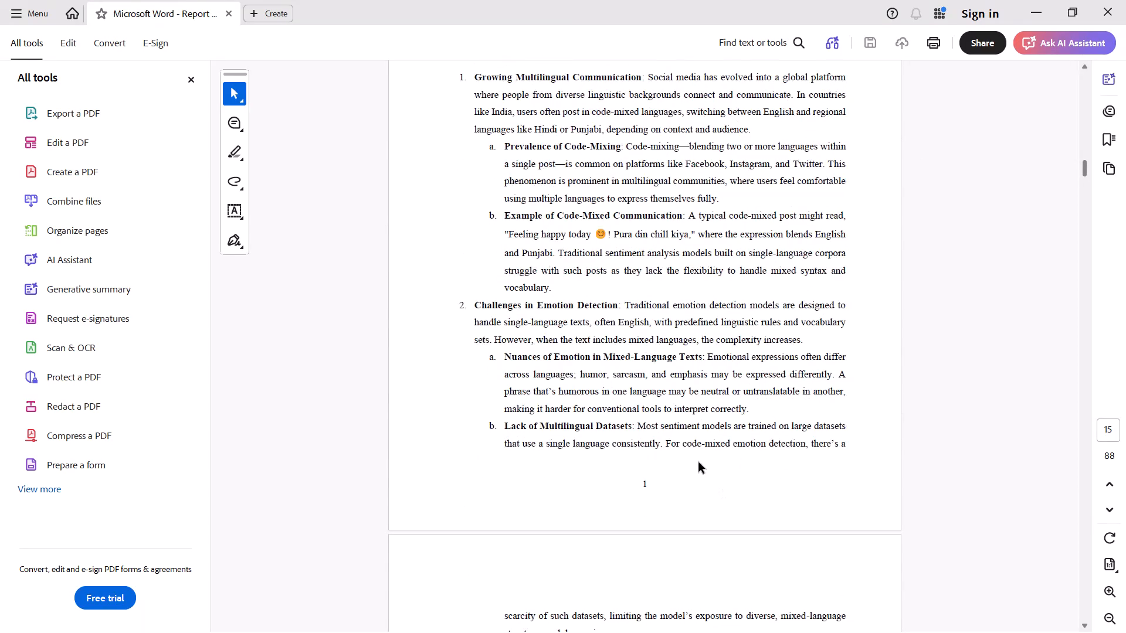
scroll(698, 462, up, 3)
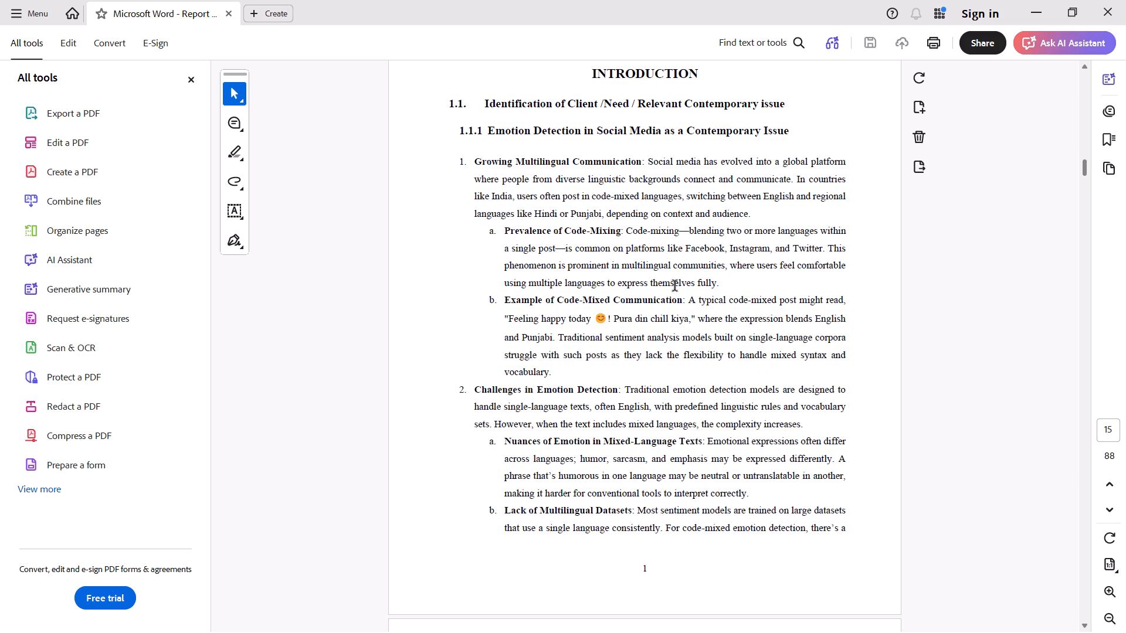
scroll(581, 158, up, 2)
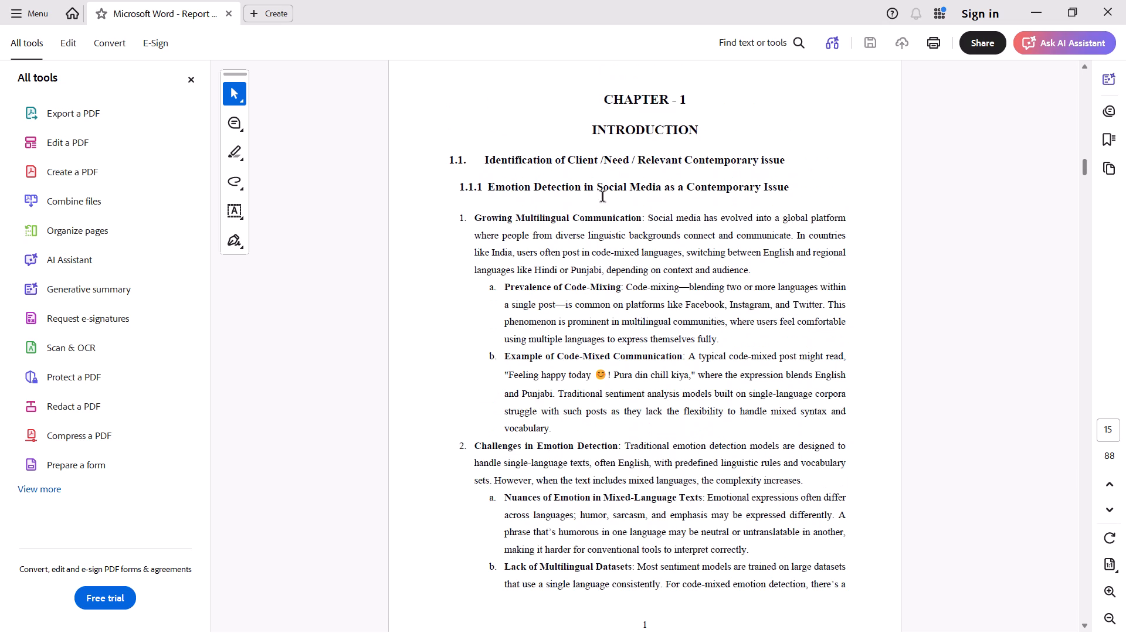
drag(765, 322, 767, 332)
click(755, 377)
scroll(944, 357, up, 1)
scroll(944, 357, down, 1)
scroll(944, 357, up, 1)
scroll(944, 357, down, 2)
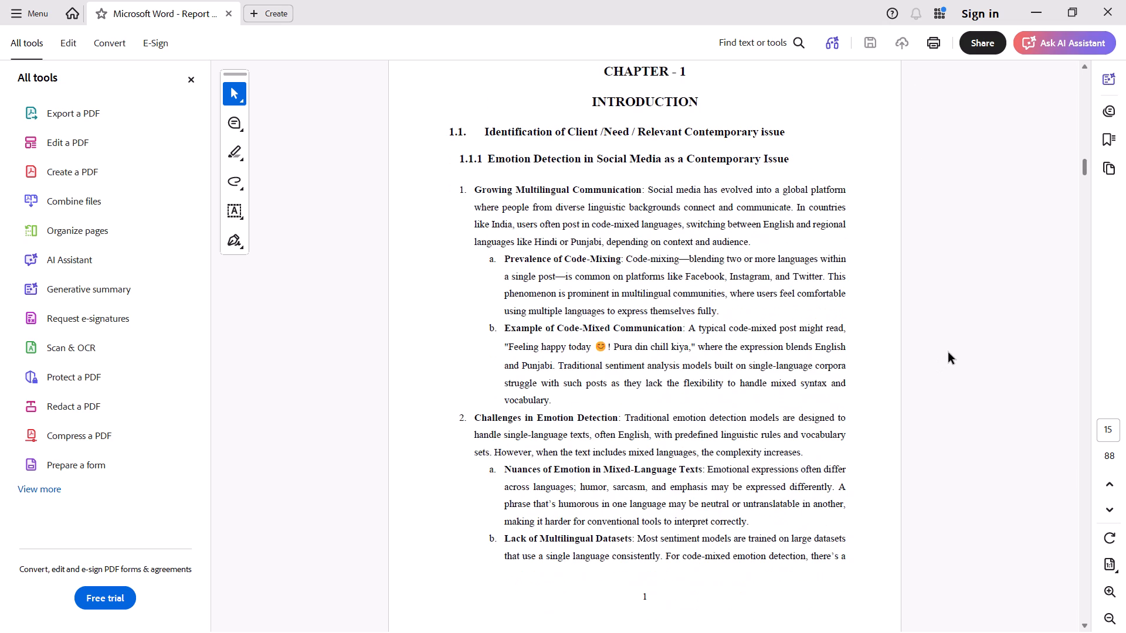
Check the opening page of Chapter 2, Literature Review/Background Study, in the reference PDF, and minimise the PDF window.
drag(1083, 173, 1080, 225)
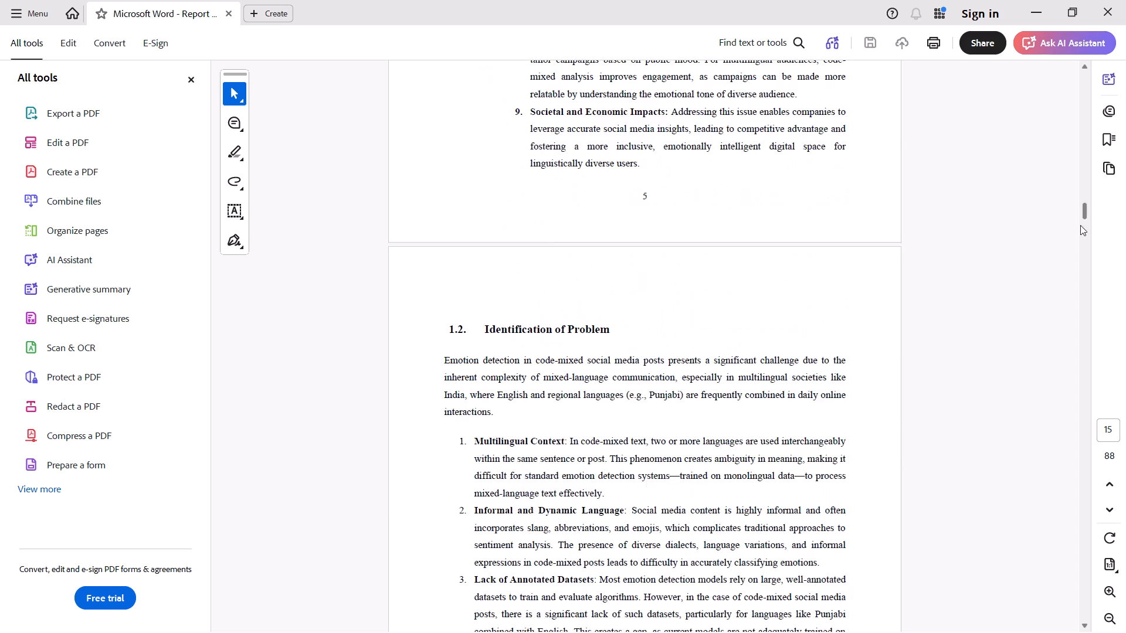
drag(1080, 225, 1078, 234)
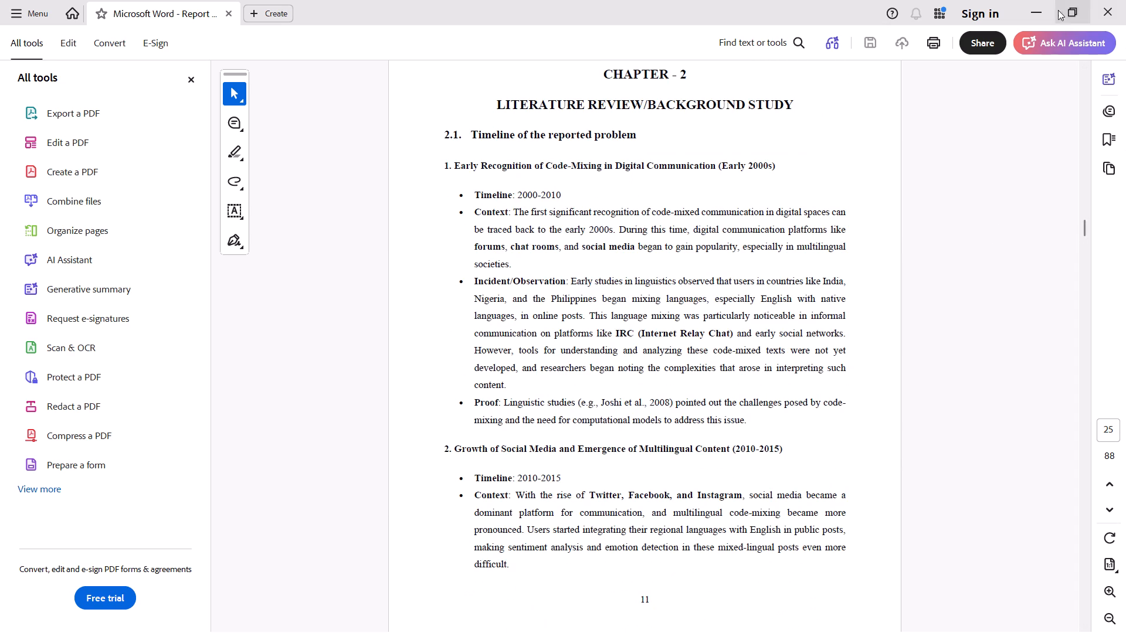
click(1044, 0)
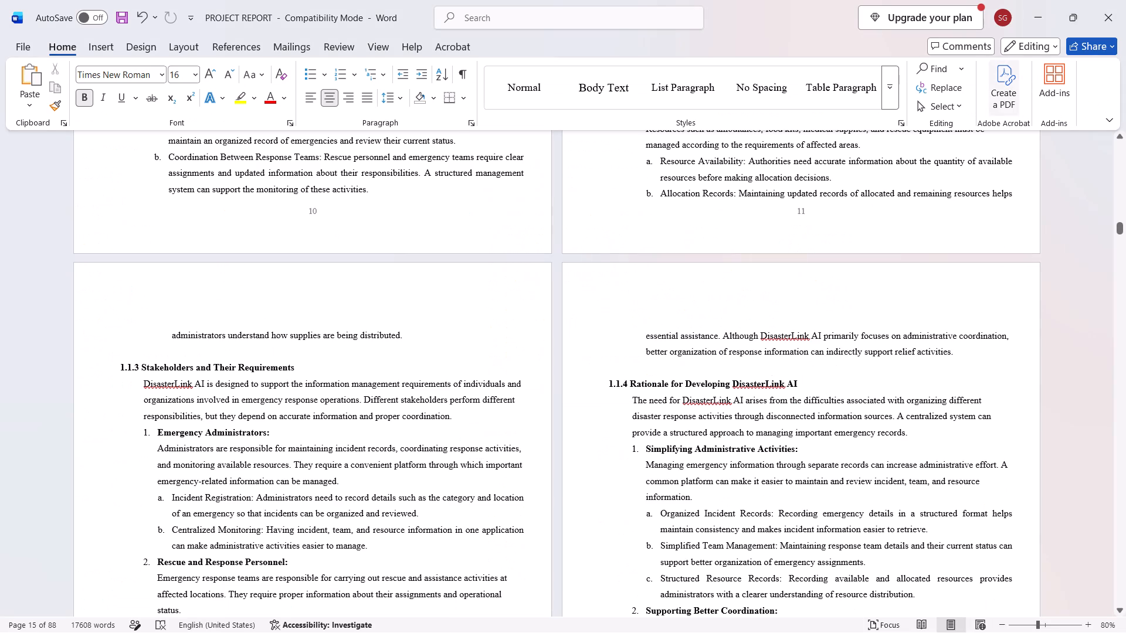
Return to the project report in Word and save the document.
click(900, 310)
key(ctrl+s)
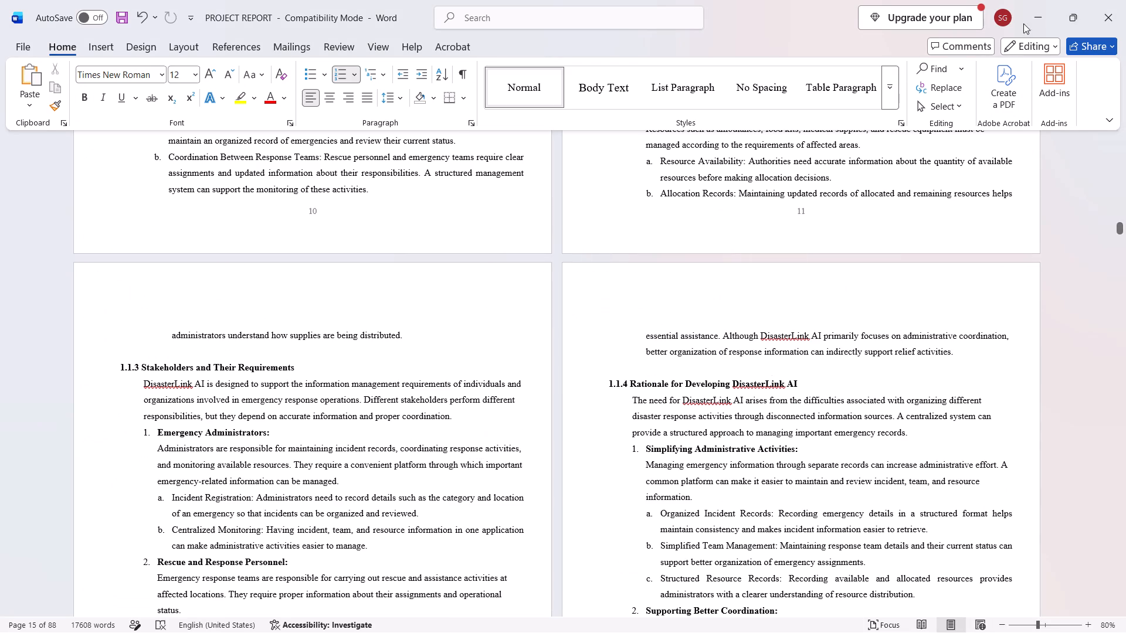
Minimise the Word and Chrome windows to reach the desktop.
click(1029, 9)
click(1029, 9)
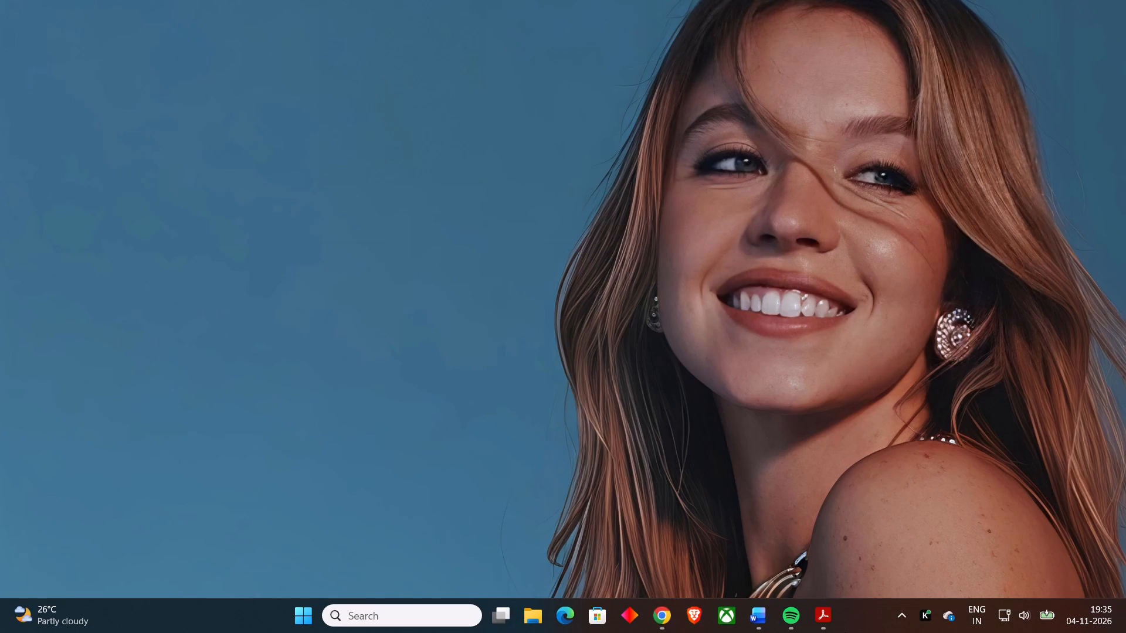